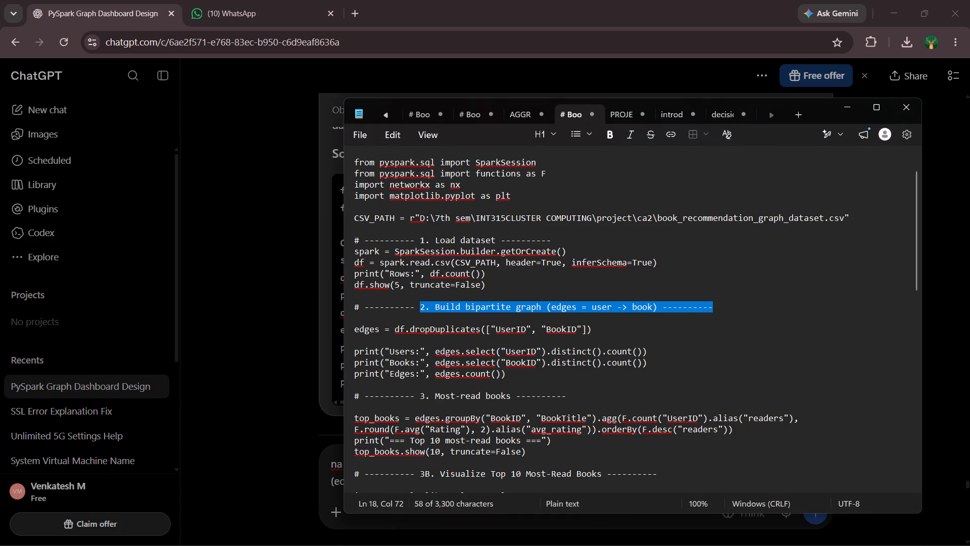
{"action": "scroll", "coordinate": [480, 382], "scroll_direction": "down", "scroll_amount": 1}
{"action": "left_click_drag", "start_coordinate": [417, 361], "coordinate": [569, 363]}
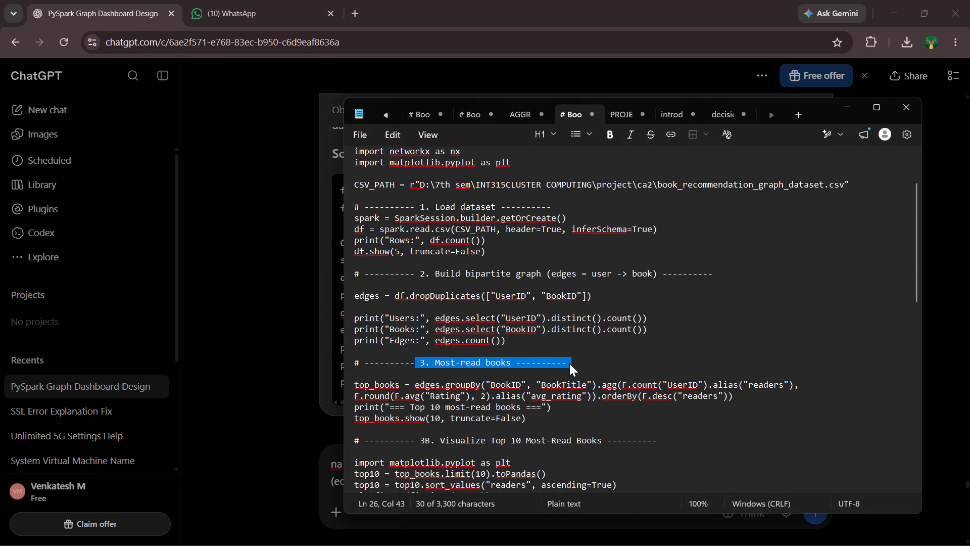
{"action": "key", "text": "ctrl+c"}
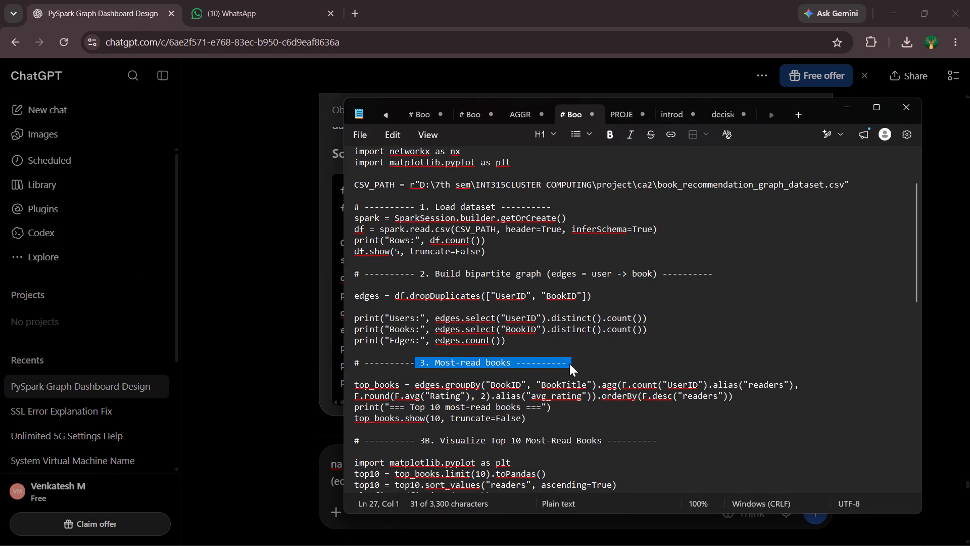
{"action": "key", "text": "alt+Tab"}
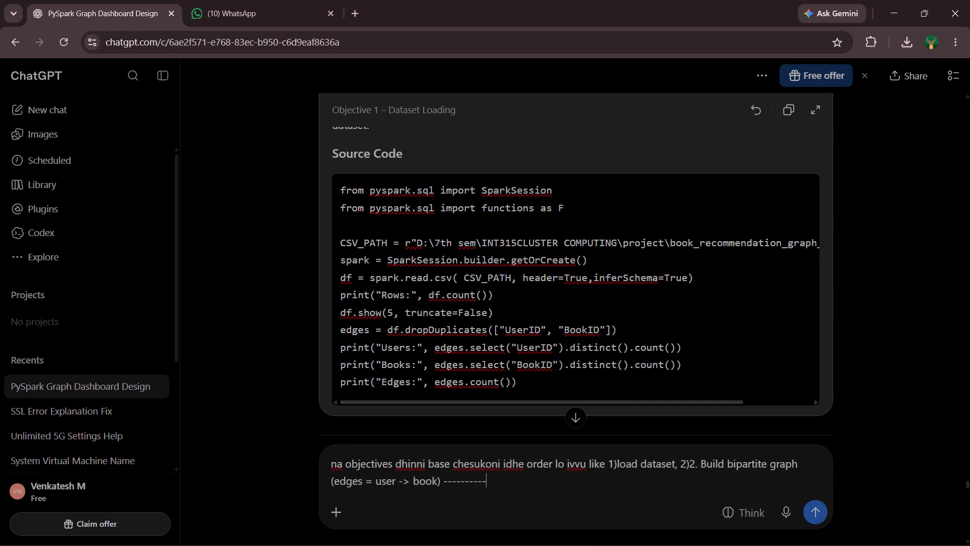
{"action": "key", "text": "ctrl+v"}
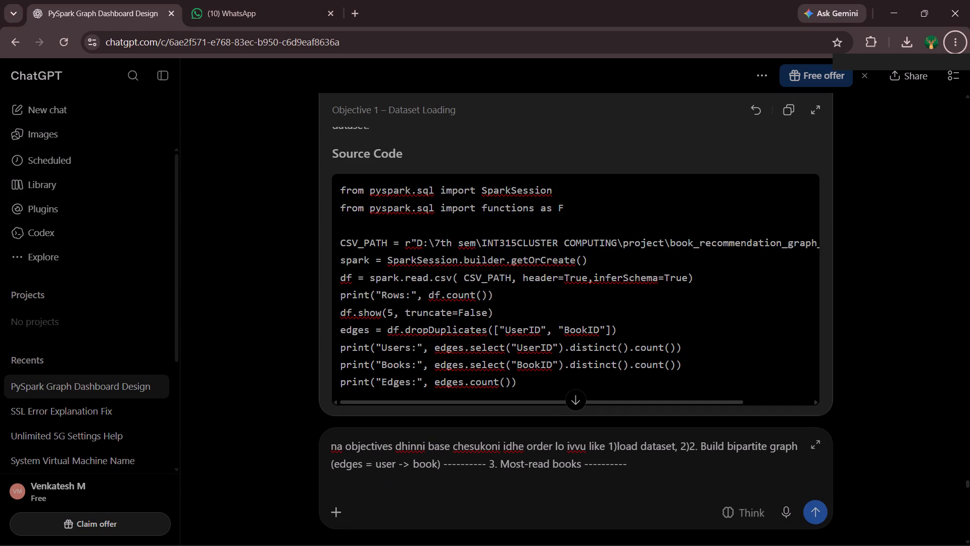
Append the "3B. Visualize Top 10 Most-Read Books" heading from the Notepad script to the end of the ChatGPT prompt.
{"action": "left_click", "coordinate": [516, 472]}
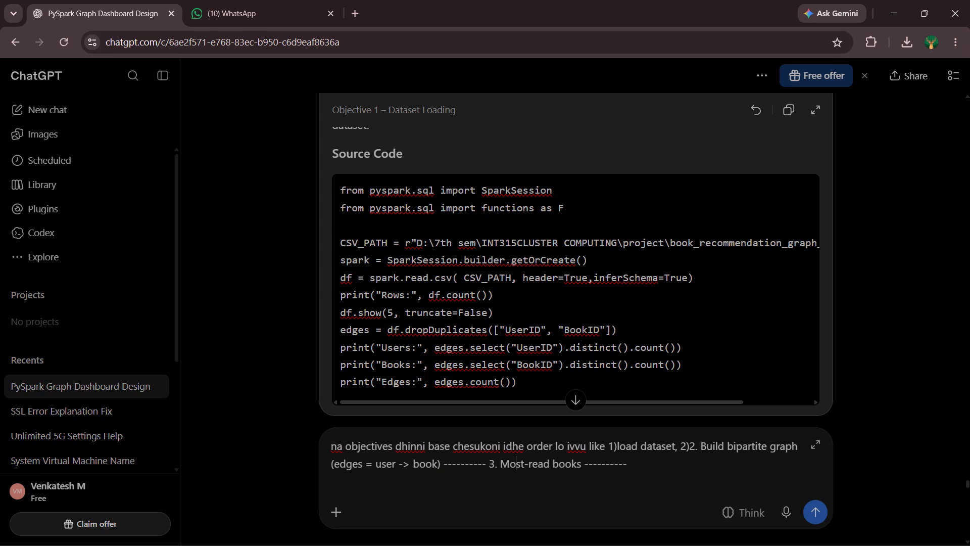
{"action": "left_click", "coordinate": [634, 467]}
{"action": "key", "text": "alt+Tab"}
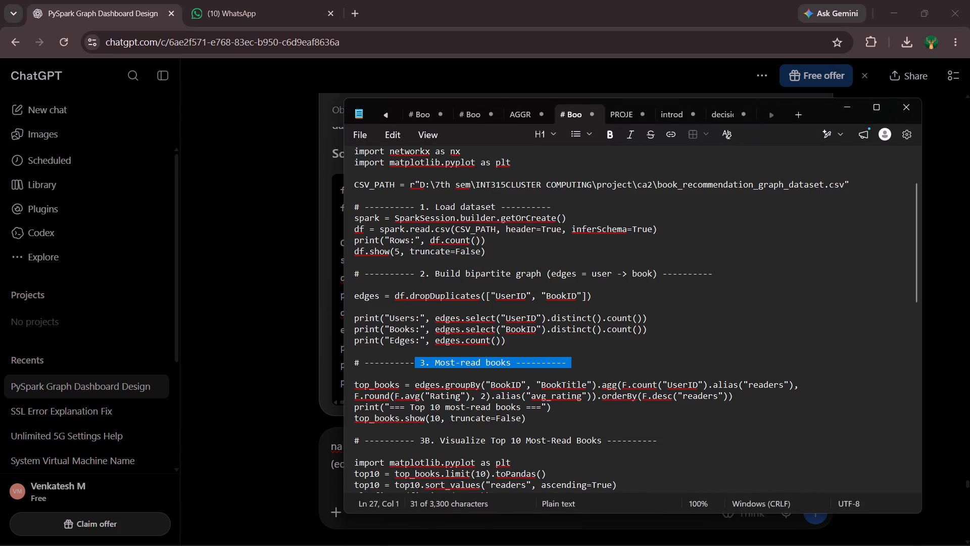
{"action": "left_click_drag", "start_coordinate": [420, 439], "coordinate": [612, 438]}
{"action": "key", "text": "ctrl+c"}
{"action": "key", "text": "alt+Tab"}
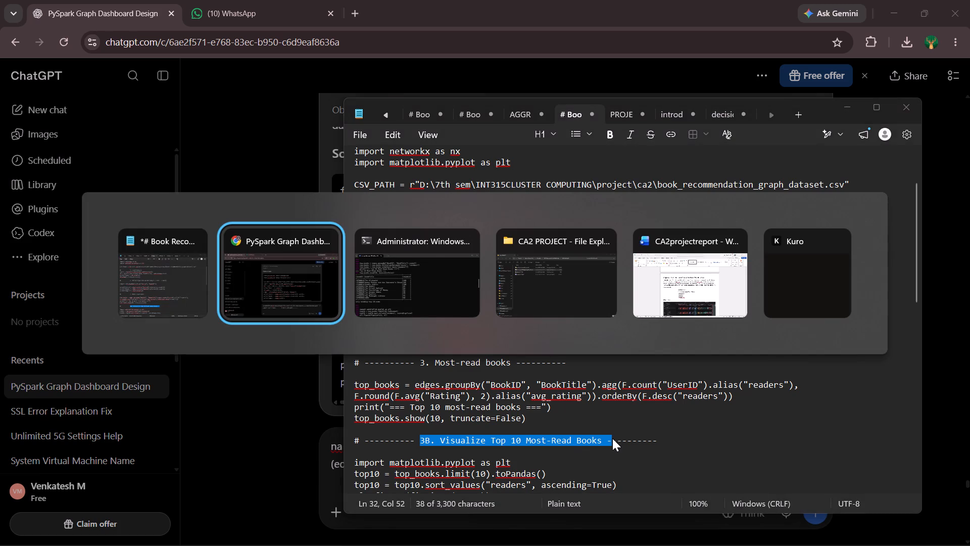
{"action": "key", "text": "ctrl+v"}
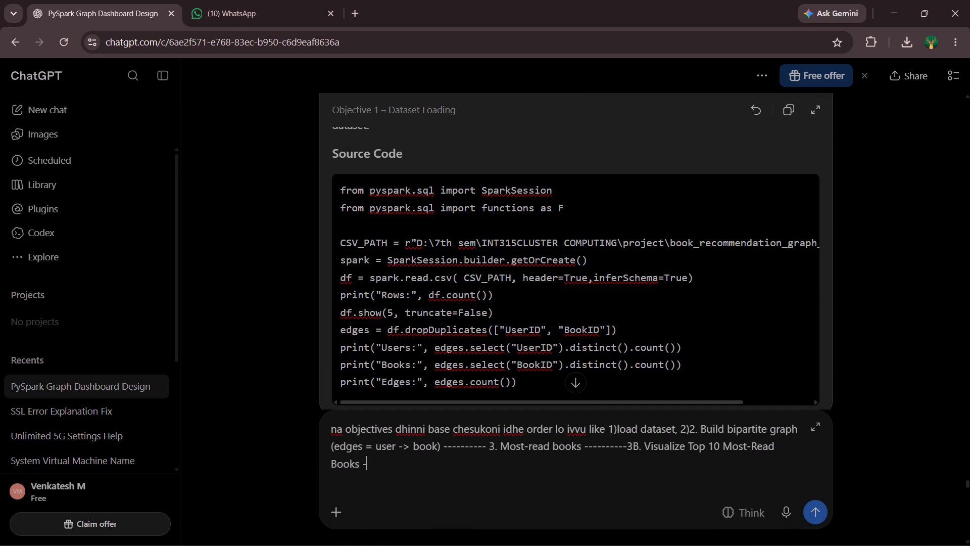
Append the "4. Users with similar reading habits" heading from the Notepad script to the ChatGPT prompt.
{"action": "key", "text": "alt+Tab"}
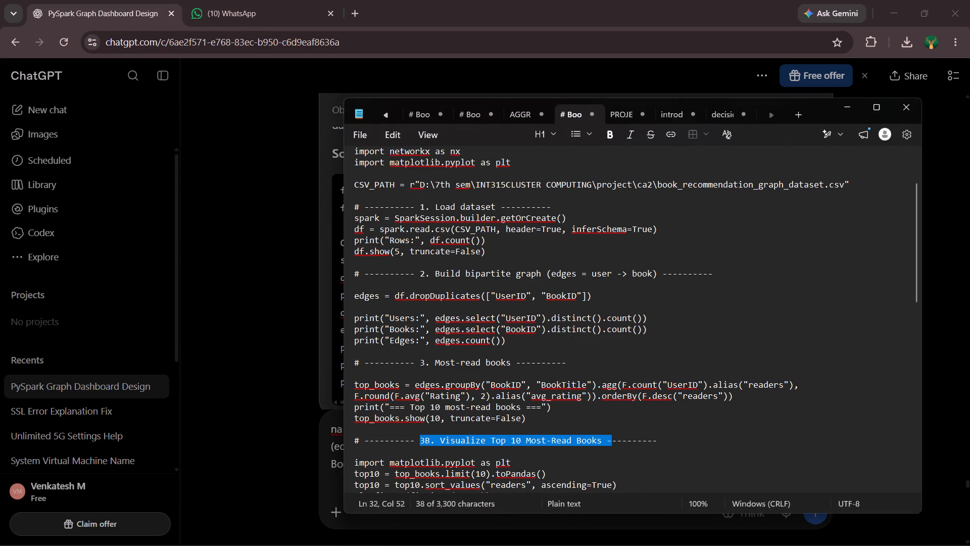
{"action": "scroll", "coordinate": [668, 445], "scroll_direction": "down", "scroll_amount": 3}
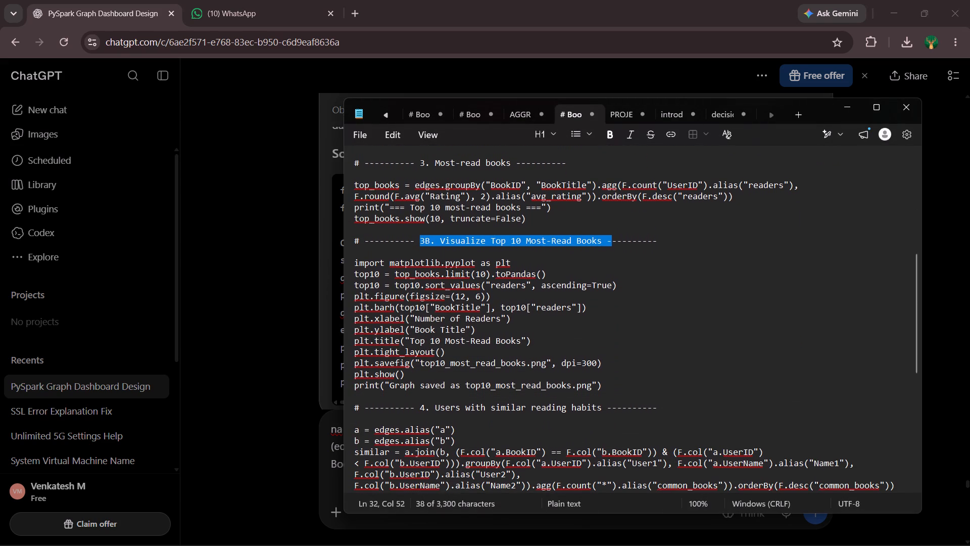
{"action": "left_click_drag", "start_coordinate": [415, 404], "coordinate": [562, 413]}
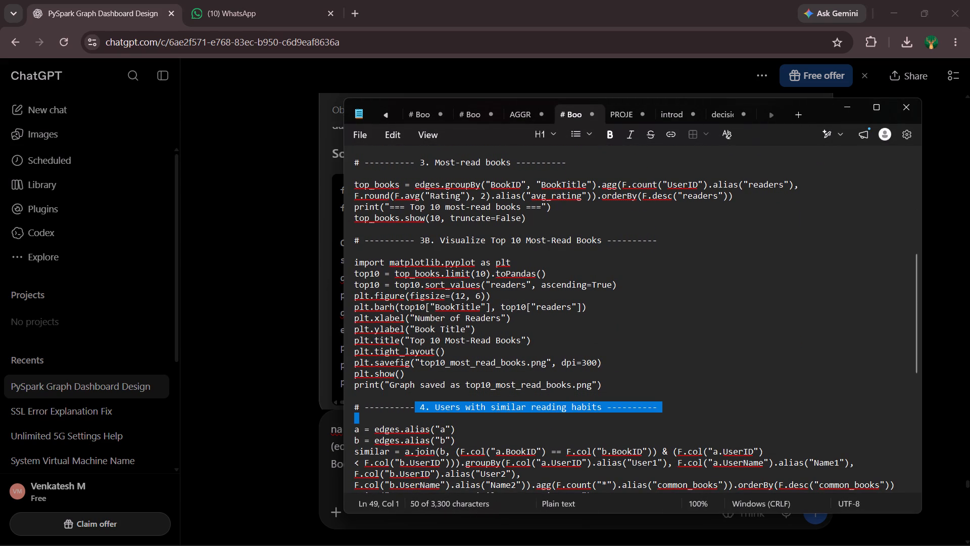
{"action": "left_click_drag", "start_coordinate": [562, 413], "coordinate": [611, 407]}
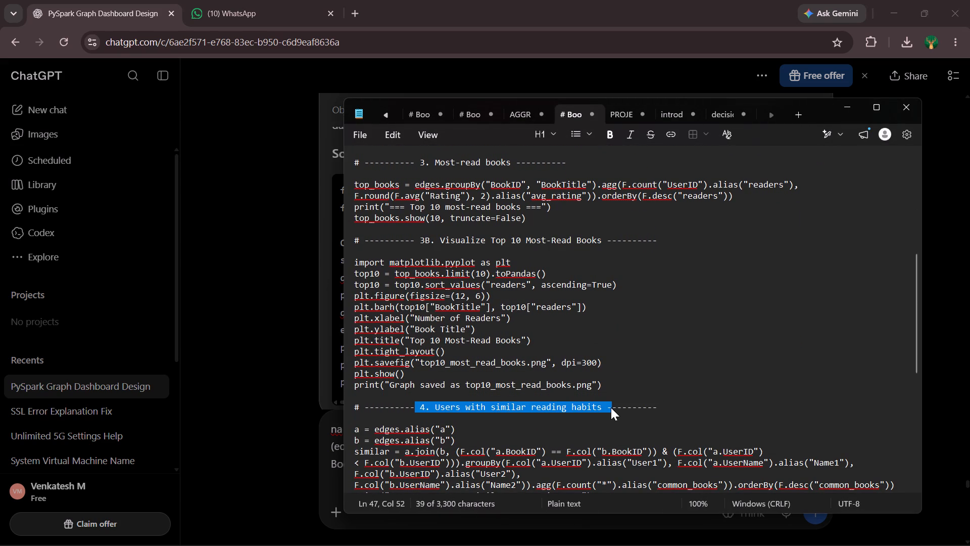
{"action": "key", "text": "ctrl+c"}
{"action": "key", "text": "alt+Tab"}
{"action": "key", "text": "ctrl+v"}
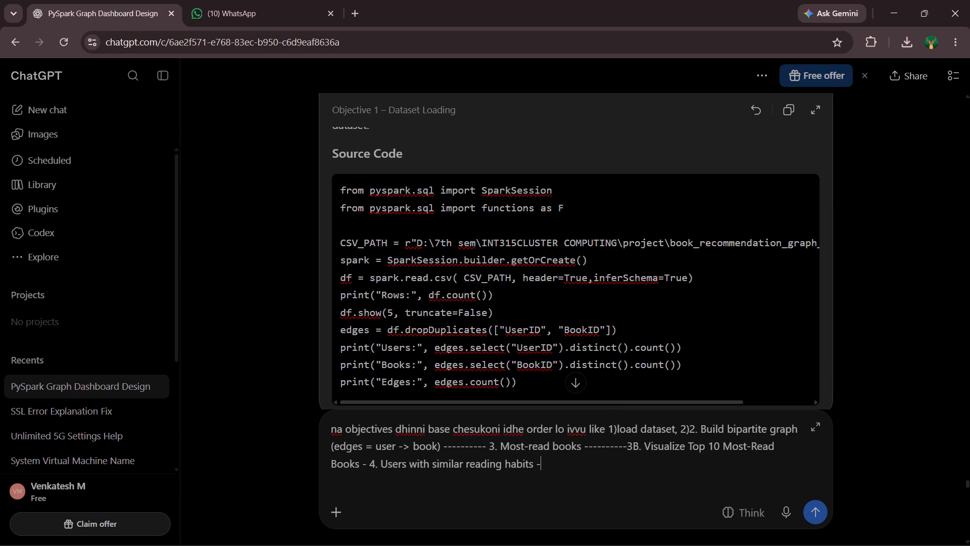
Append the "5. Visualize book-user network" heading from the Notepad script to the end of the ChatGPT prompt.
{"action": "key", "text": "alt+Tab"}
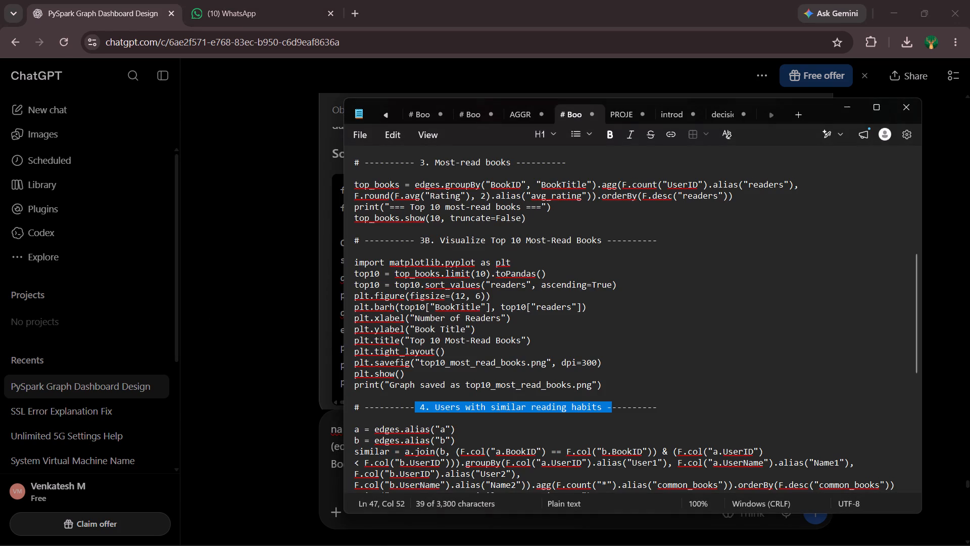
{"action": "scroll", "coordinate": [570, 447], "scroll_direction": "down", "scroll_amount": 2}
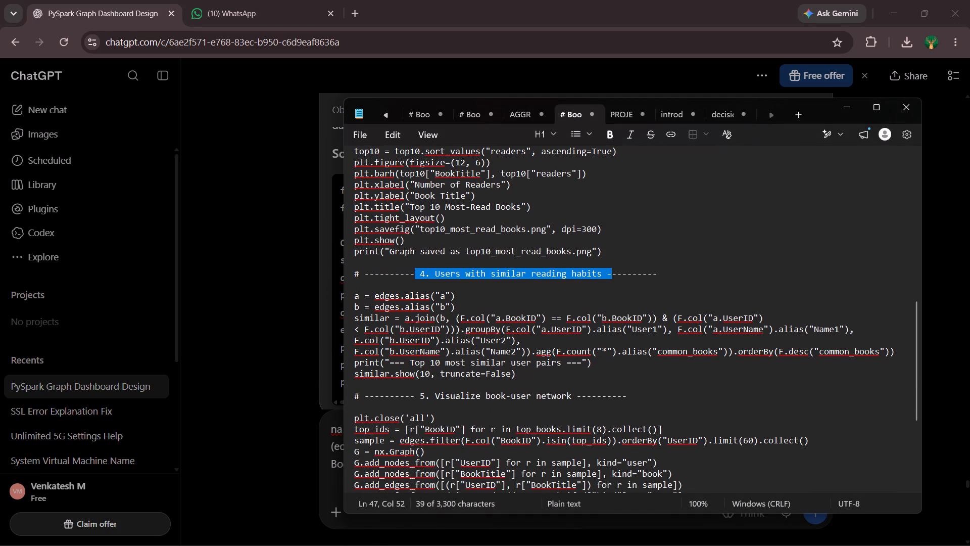
{"action": "left_click_drag", "start_coordinate": [420, 398], "coordinate": [584, 398]}
{"action": "key", "text": "ctrl+c"}
{"action": "key", "text": "alt+Tab"}
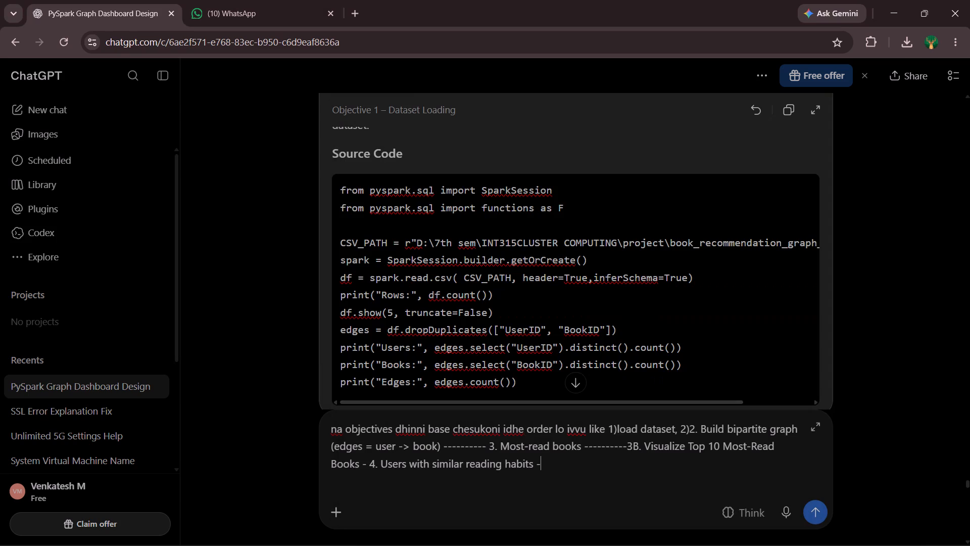
{"action": "key", "text": "ctrl+v"}
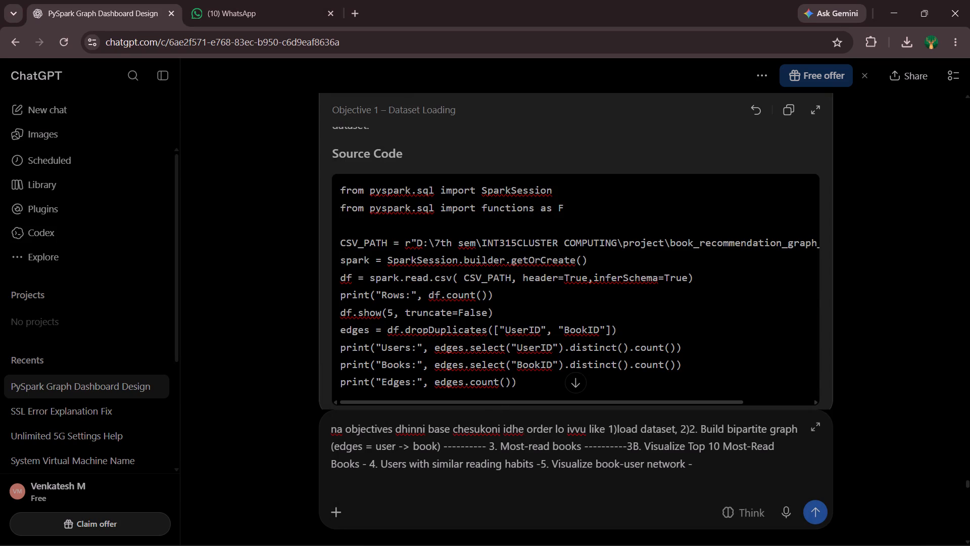
{"action": "scroll", "coordinate": [585, 453], "scroll_direction": "down", "scroll_amount": 1}
{"action": "key", "text": "space"}
{"action": "type", "text": "nuv just introductions ivvu nenu"}
{"action": "key", "text": "space"}
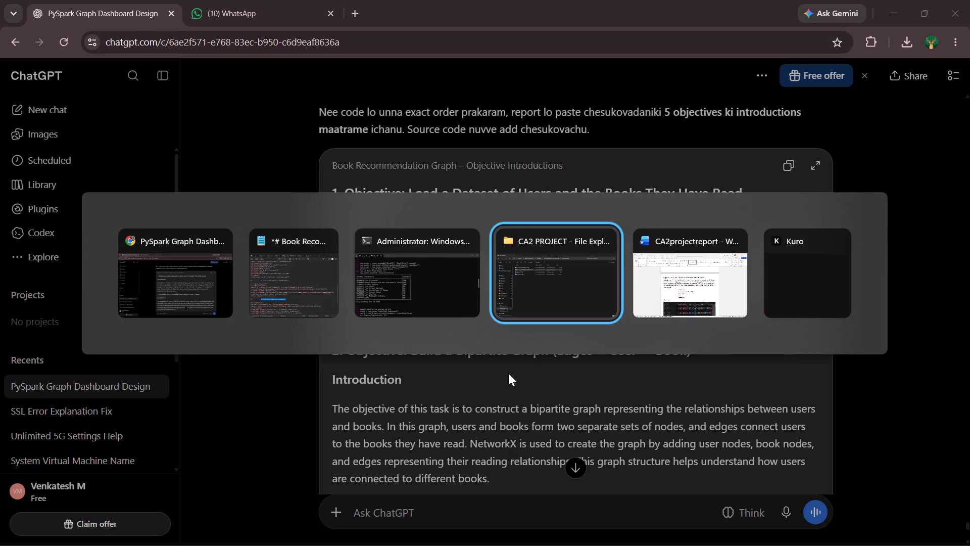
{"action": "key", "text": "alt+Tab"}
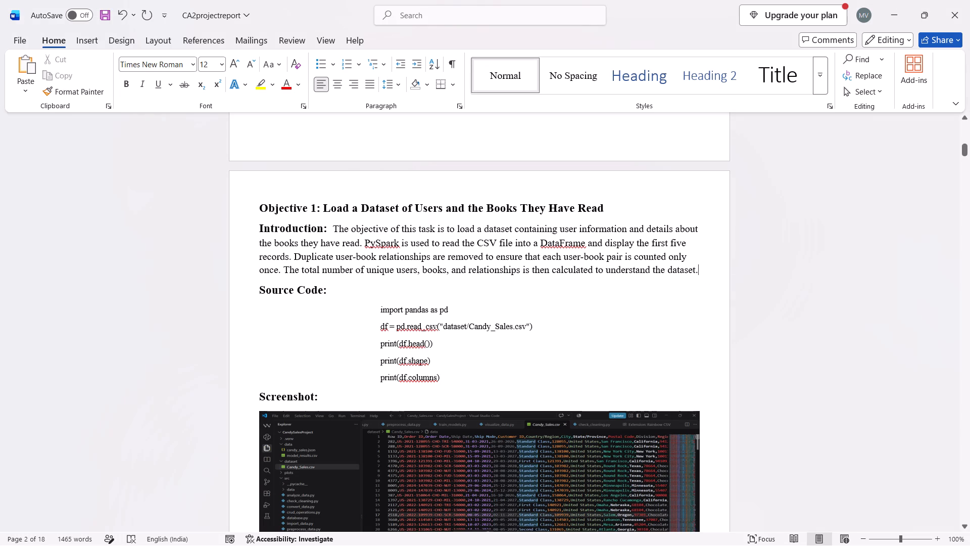
Switch to the Book Recommendation Graph script in Notepad and go to its beginning.
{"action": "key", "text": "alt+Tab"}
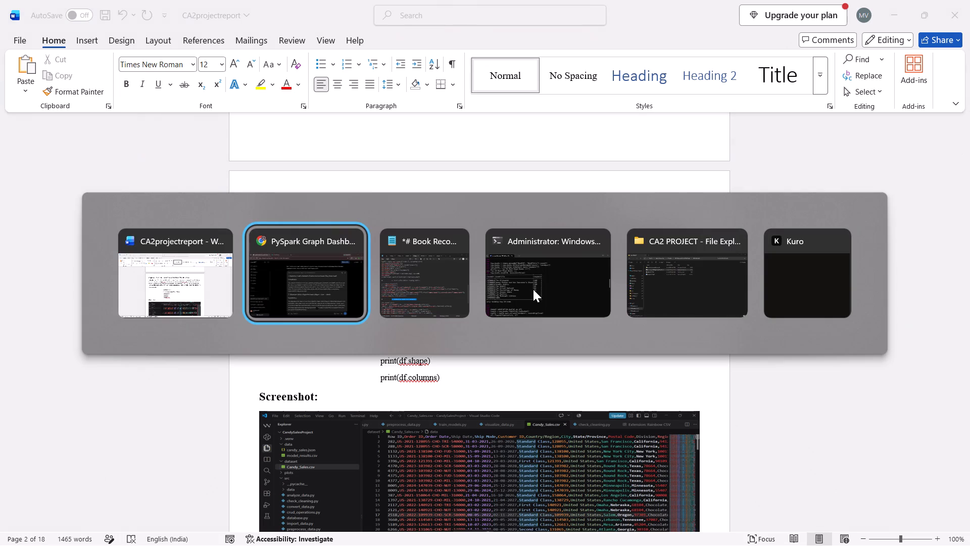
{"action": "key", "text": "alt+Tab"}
{"action": "scroll", "coordinate": [503, 280], "scroll_direction": "up", "scroll_amount": 10}
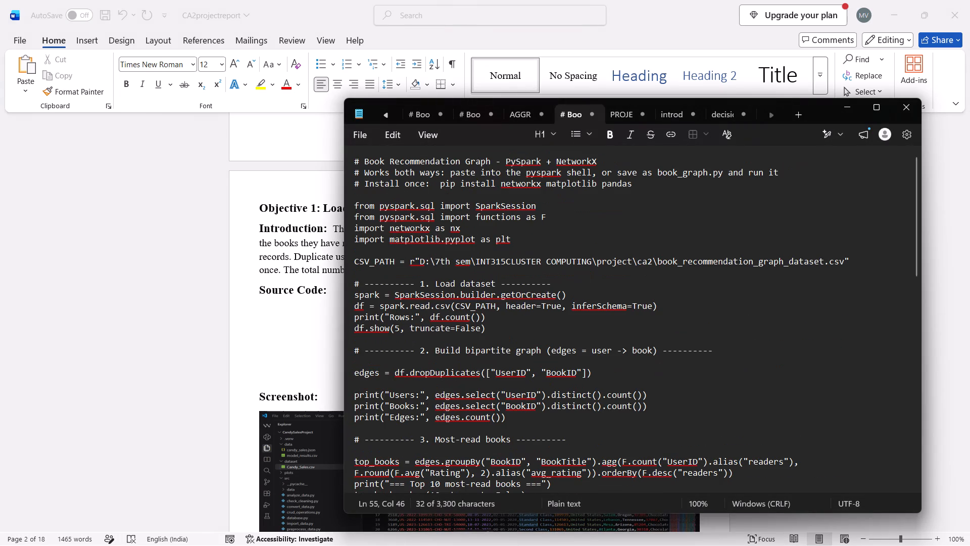
{"action": "scroll", "coordinate": [503, 280], "scroll_direction": "up", "scroll_amount": 4}
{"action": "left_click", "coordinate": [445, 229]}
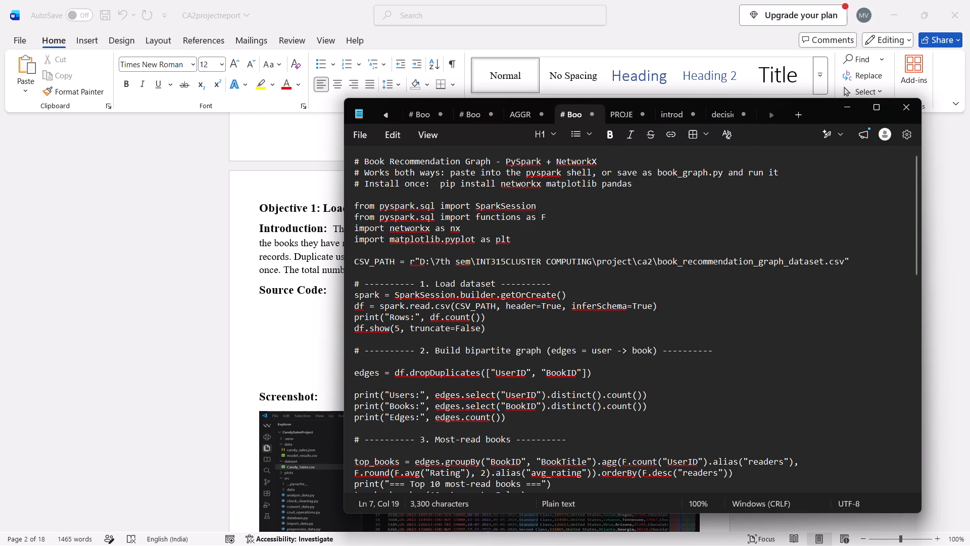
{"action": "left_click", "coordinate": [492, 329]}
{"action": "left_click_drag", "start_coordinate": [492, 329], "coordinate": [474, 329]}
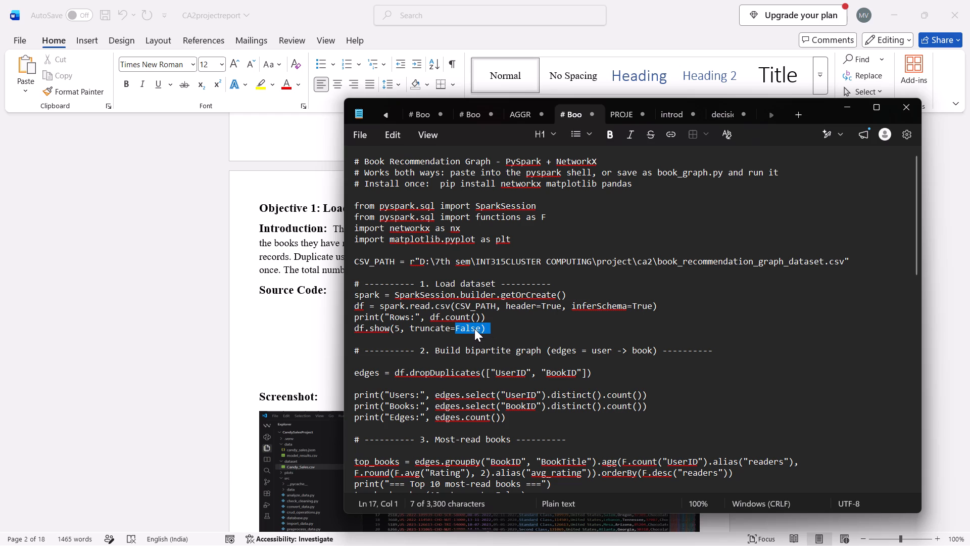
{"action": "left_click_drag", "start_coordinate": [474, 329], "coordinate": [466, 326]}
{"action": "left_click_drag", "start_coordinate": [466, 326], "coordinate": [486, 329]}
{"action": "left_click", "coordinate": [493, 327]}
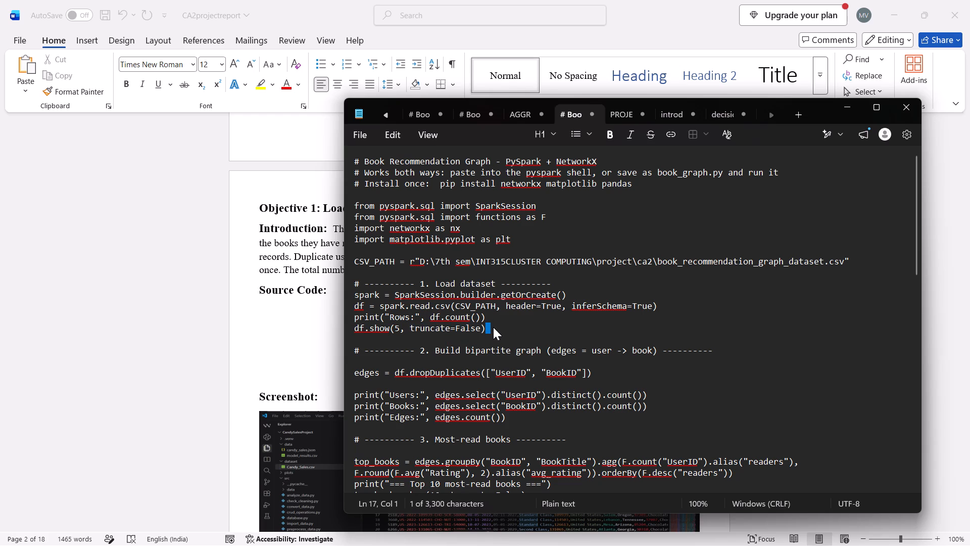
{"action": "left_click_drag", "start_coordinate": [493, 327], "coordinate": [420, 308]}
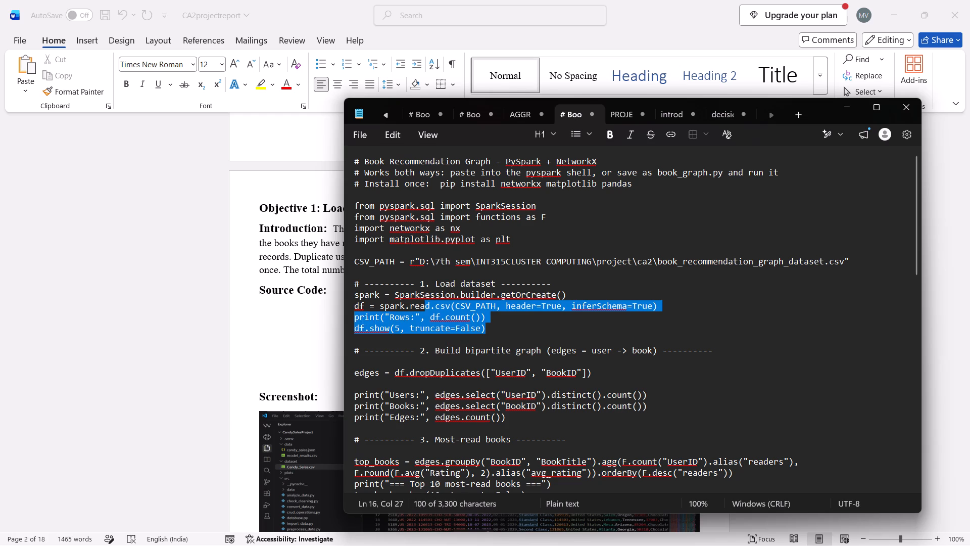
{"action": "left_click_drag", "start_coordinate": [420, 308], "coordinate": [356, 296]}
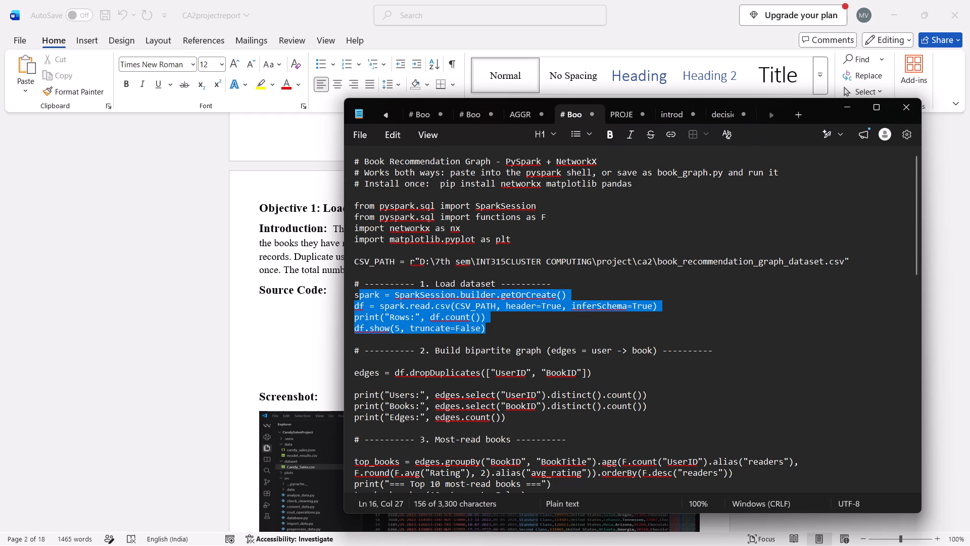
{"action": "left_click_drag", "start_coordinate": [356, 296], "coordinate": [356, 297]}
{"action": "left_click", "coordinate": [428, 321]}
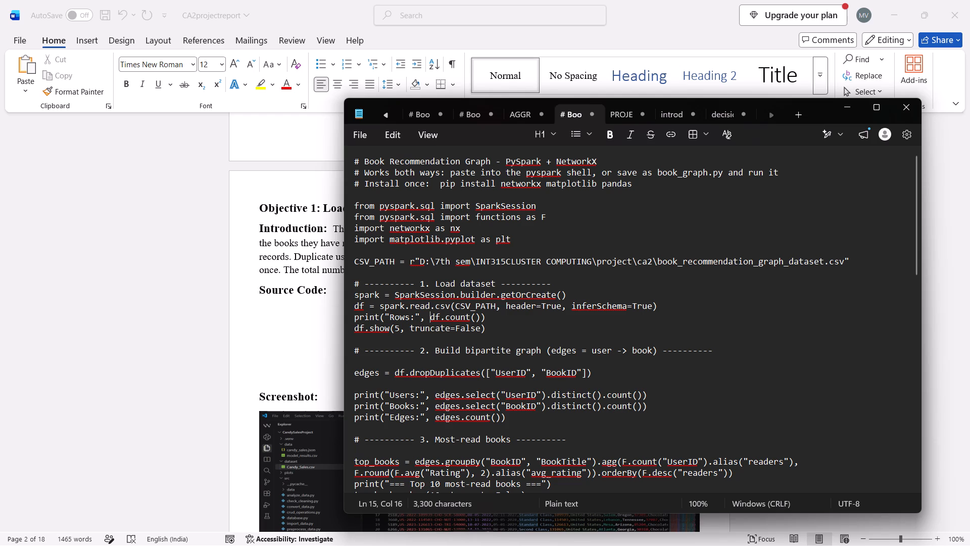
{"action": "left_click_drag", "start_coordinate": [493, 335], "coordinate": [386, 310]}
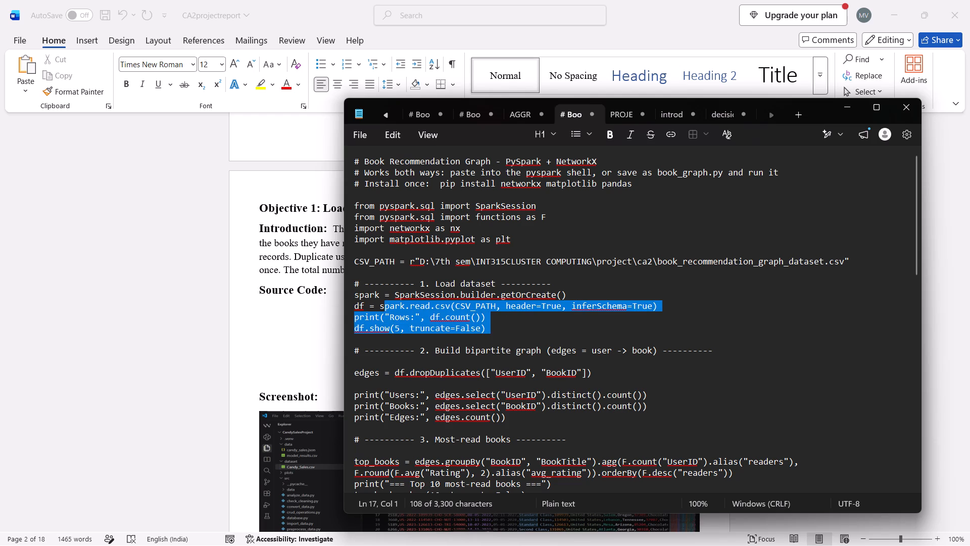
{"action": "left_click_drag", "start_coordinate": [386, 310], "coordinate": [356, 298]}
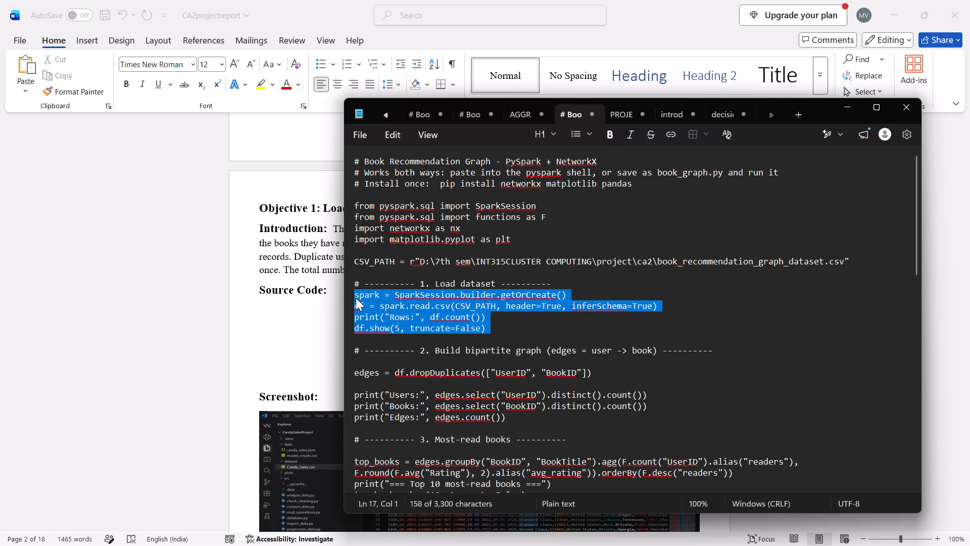
Replace the pandas code under Objective 1's Source Code in the Word report with the Notepad script's CSV_PATH line, removing the leftover "i" before it.
{"action": "left_click_drag", "start_coordinate": [853, 263], "coordinate": [559, 264]}
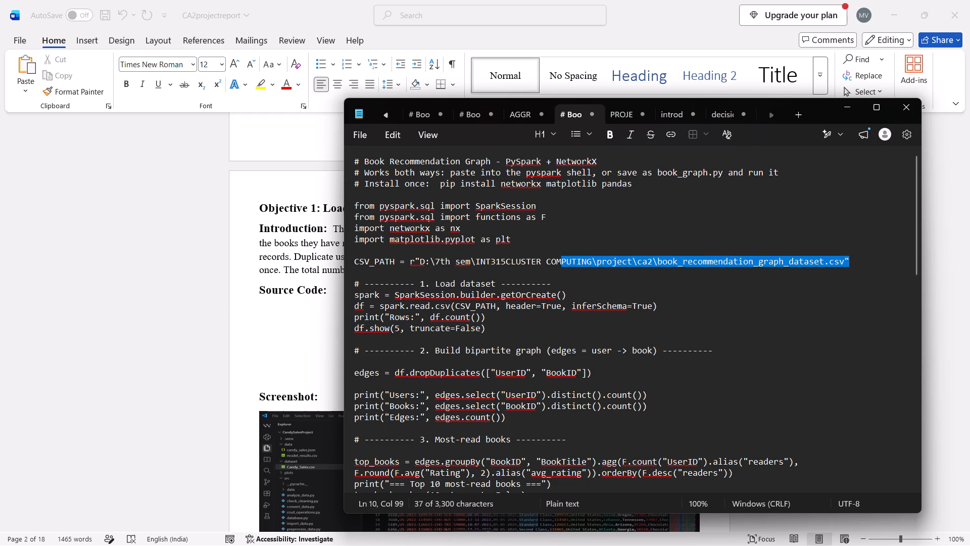
{"action": "left_click_drag", "start_coordinate": [559, 264], "coordinate": [356, 261]}
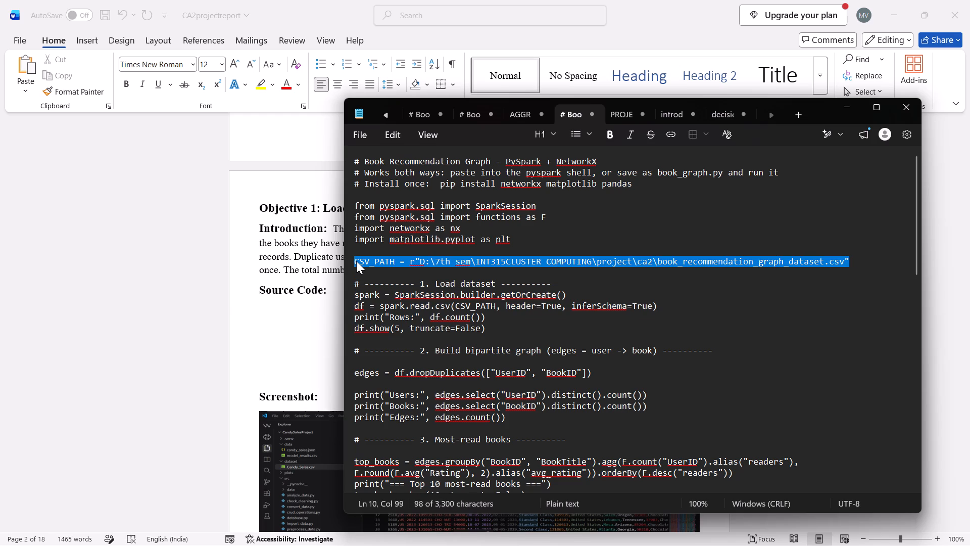
{"action": "key", "text": "ctrl+c"}
{"action": "key", "text": "alt+Tab"}
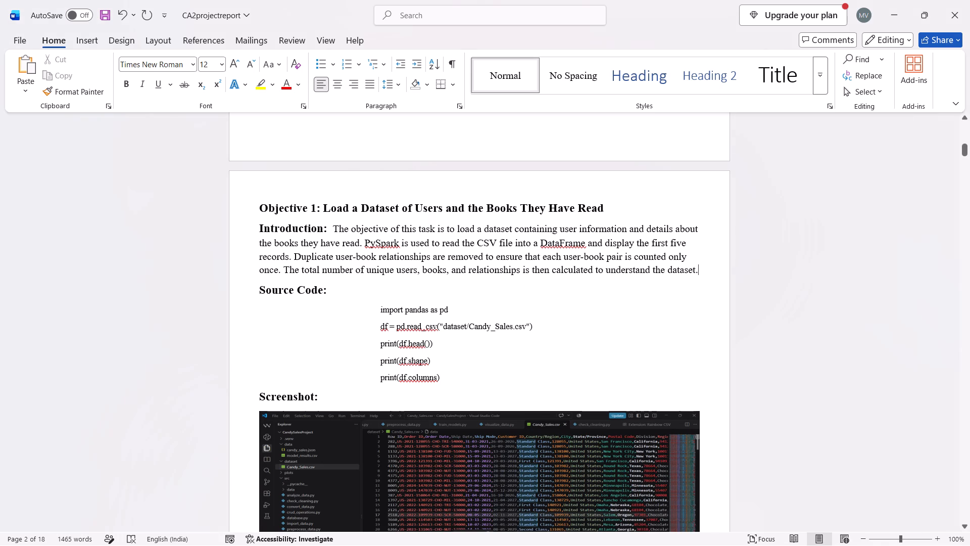
{"action": "left_click_drag", "start_coordinate": [446, 377], "coordinate": [387, 309]}
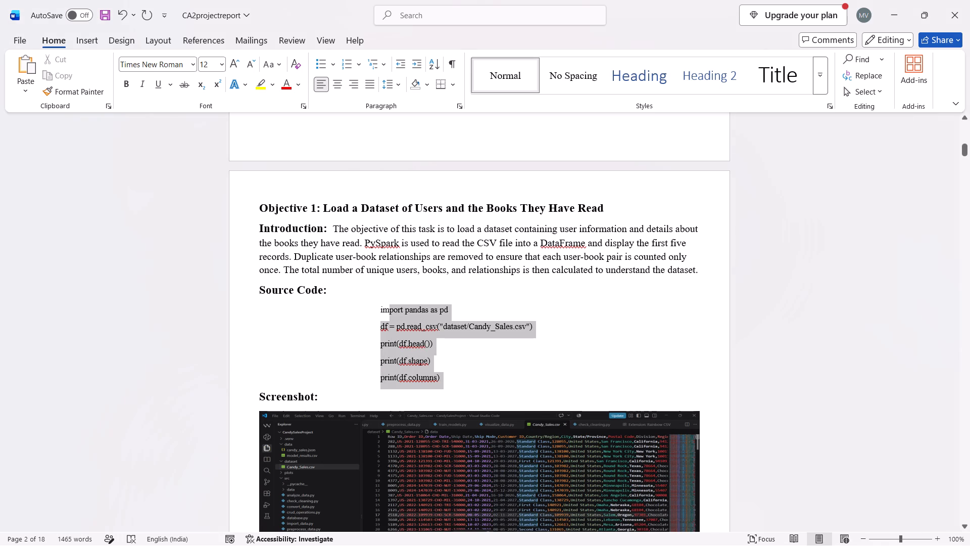
{"action": "left_click_drag", "start_coordinate": [387, 309], "coordinate": [383, 310]}
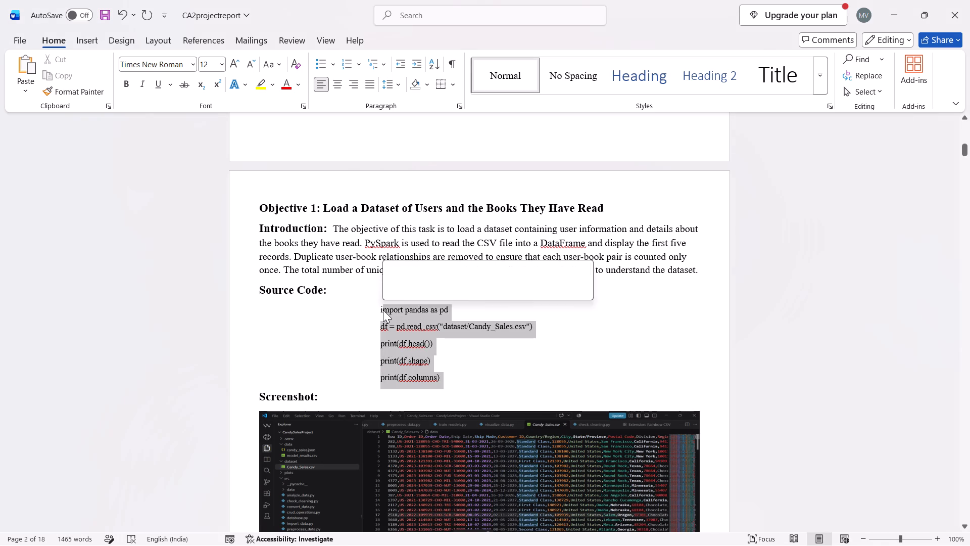
{"action": "key", "text": "ctrl+v"}
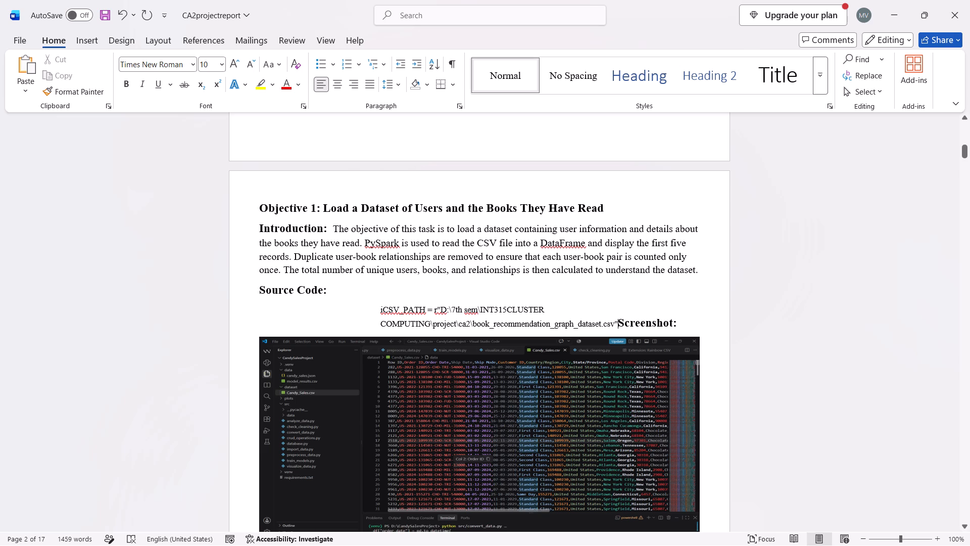
{"action": "left_click", "coordinate": [383, 310]}
{"action": "key", "text": "BackSpace"}
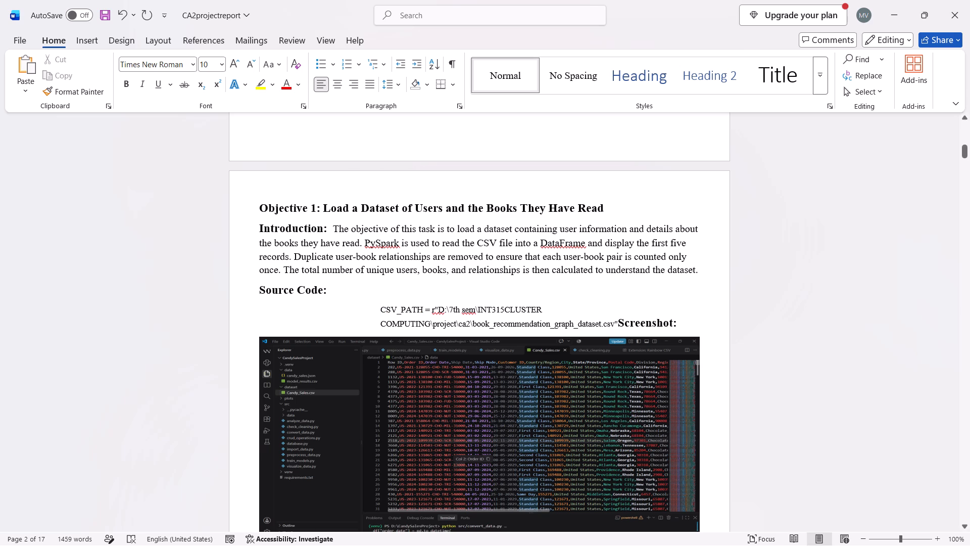
Put Objective 1's "Screenshot:" heading on its own line with a blank line above it, and remove the CSV_PATH line's indent.
{"action": "left_click", "coordinate": [616, 323]}
{"action": "key", "text": "Right"}
{"action": "key", "text": "Return"}
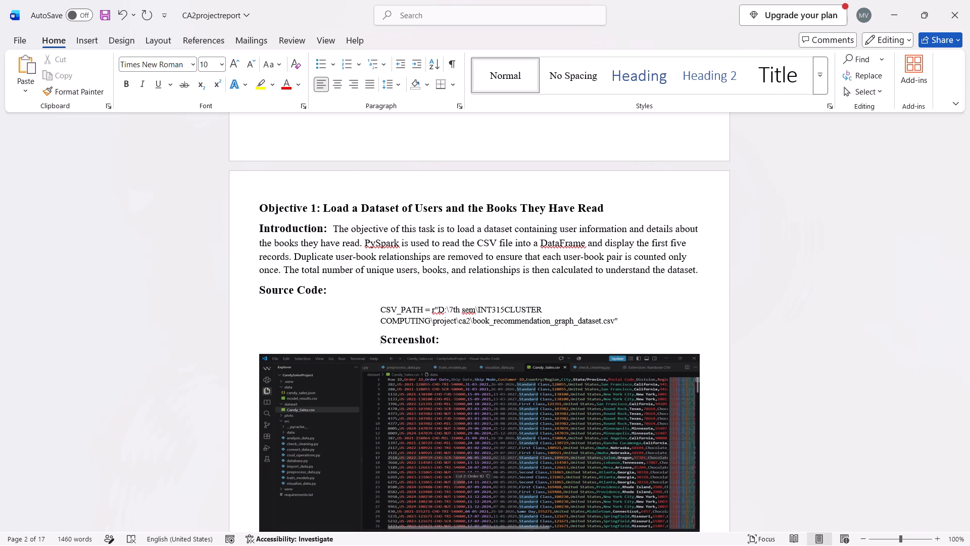
{"action": "key", "text": "Return"}
{"action": "key", "text": "Up"}
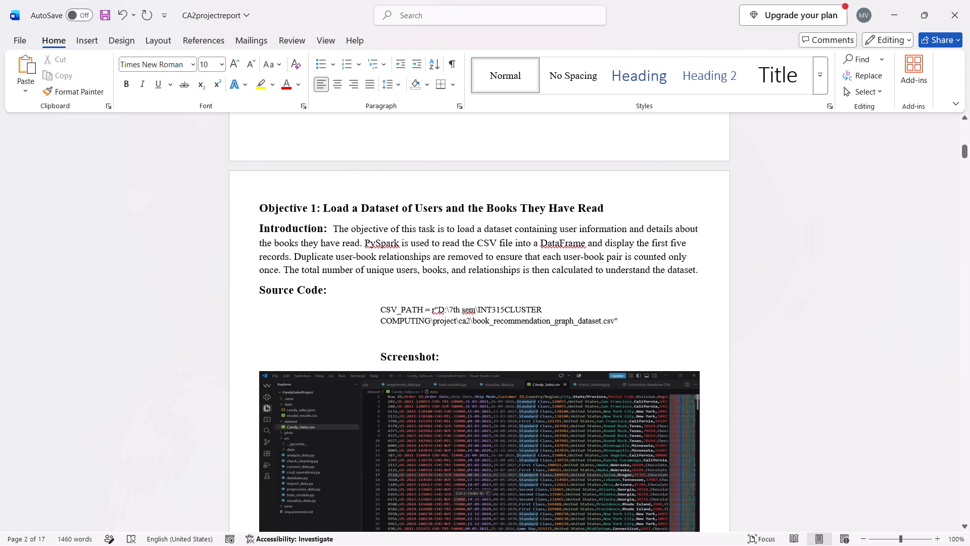
{"action": "left_click", "coordinate": [379, 310]}
{"action": "key", "text": "BackSpace"}
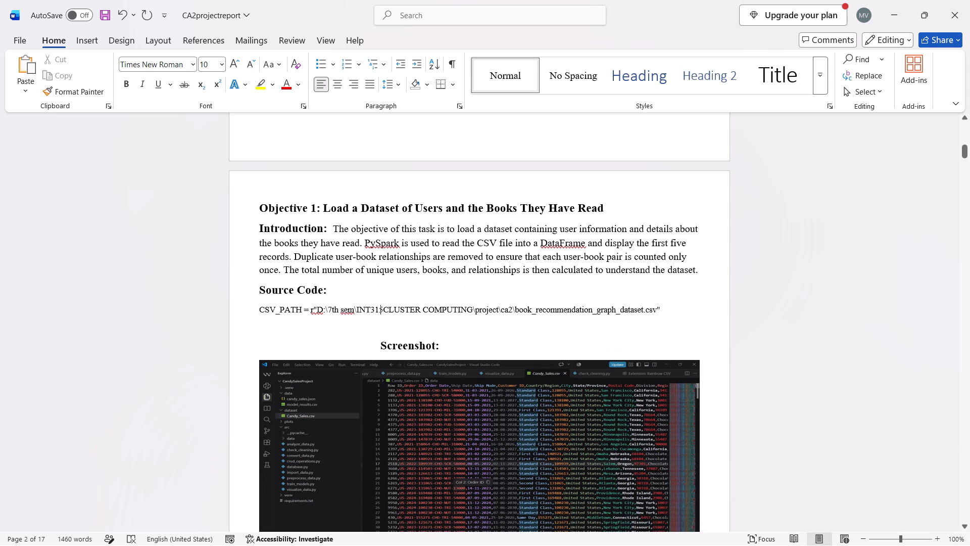
Copy the four "Load dataset" code lines, from spark to df.show, from the Notepad script onto a new line below CSV_PATH in the Word report.
{"action": "left_click", "coordinate": [675, 307]}
{"action": "key", "text": "Return"}
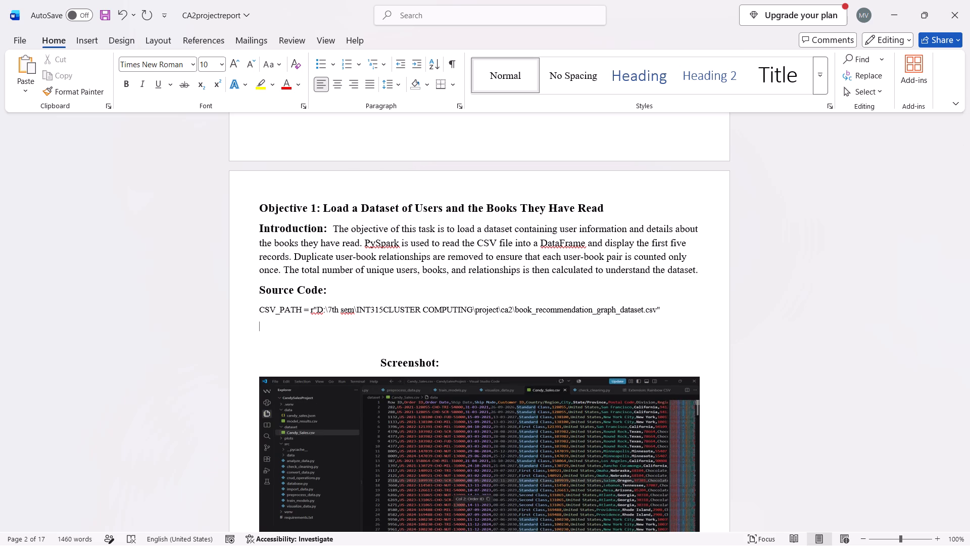
{"action": "key", "text": "BackSpace"}
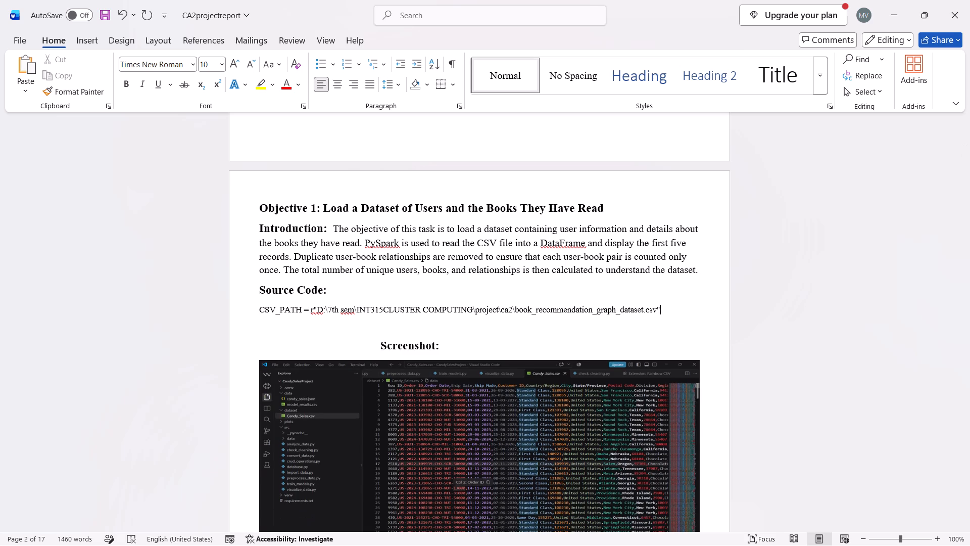
{"action": "key", "text": "Return"}
{"action": "key", "text": "alt+Tab"}
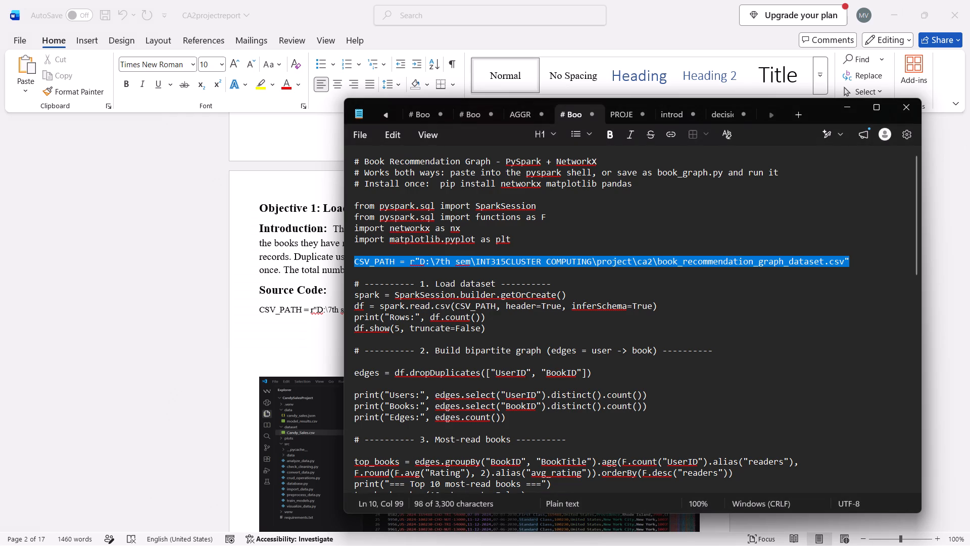
{"action": "left_click_drag", "start_coordinate": [487, 330], "coordinate": [357, 298]}
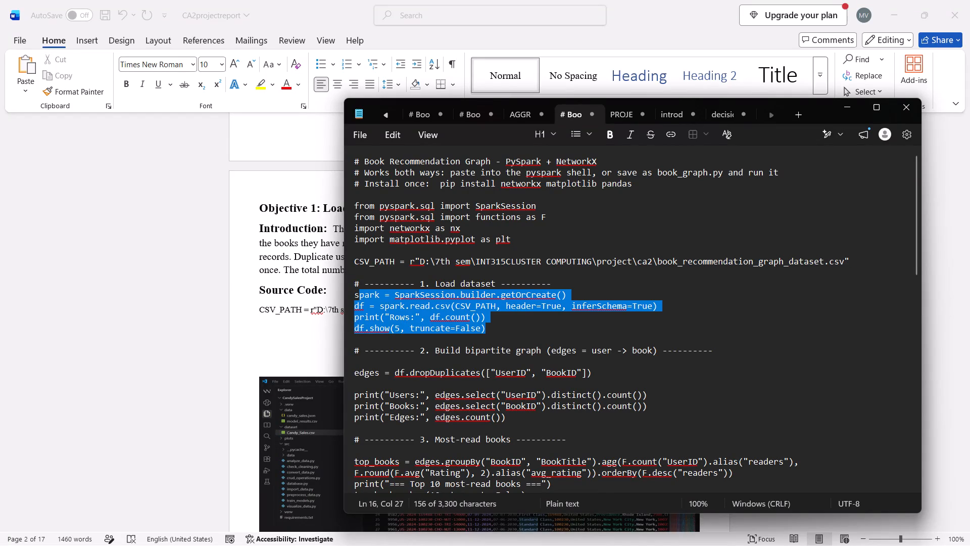
{"action": "left_click_drag", "start_coordinate": [357, 298], "coordinate": [355, 296]}
{"action": "key", "text": "ctrl+c"}
{"action": "key", "text": "alt+Tab"}
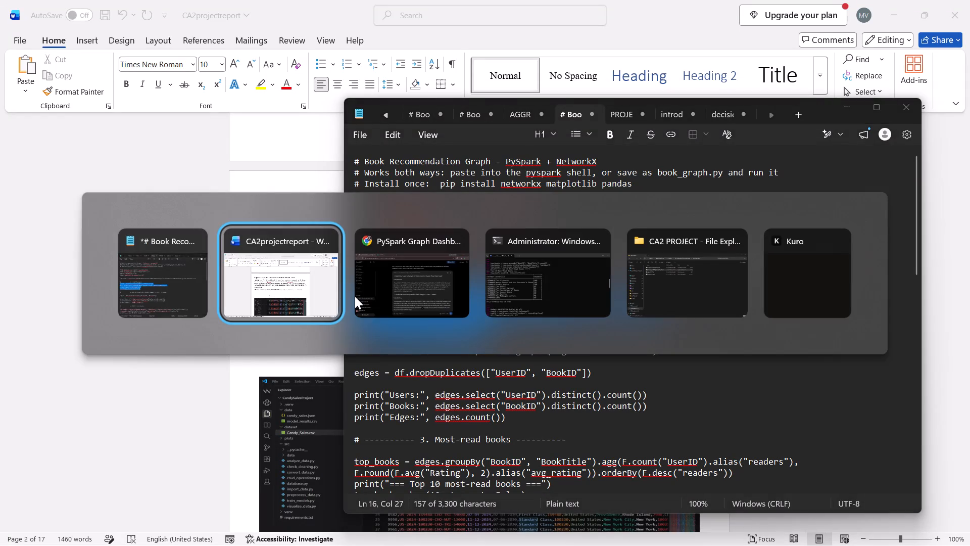
{"action": "key", "text": "ctrl+v"}
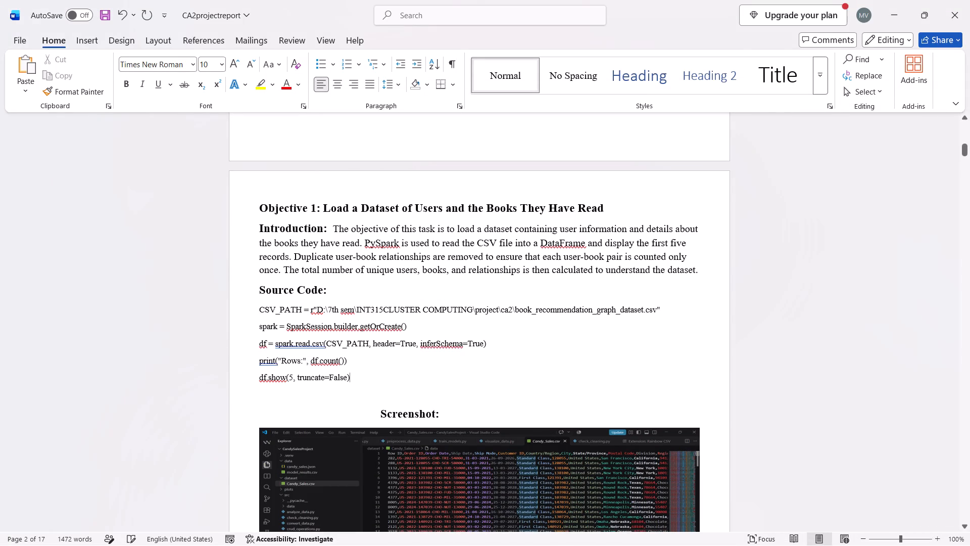
Remove the indent of Objective 1's "Screenshot:" heading and the blank line above it.
{"action": "left_click", "coordinate": [369, 376]}
{"action": "left_click", "coordinate": [374, 413]}
{"action": "key", "text": "BackSpace"}
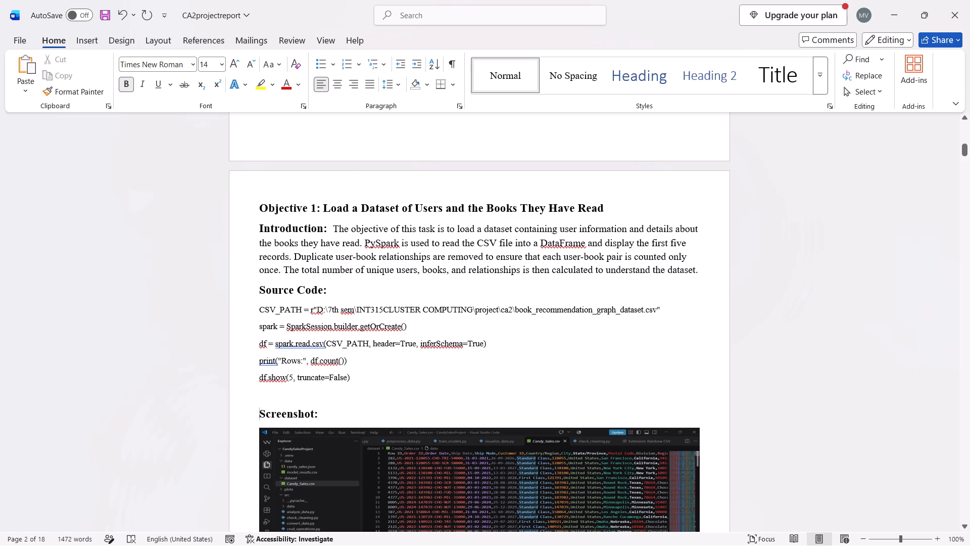
{"action": "key", "text": "BackSpace"}
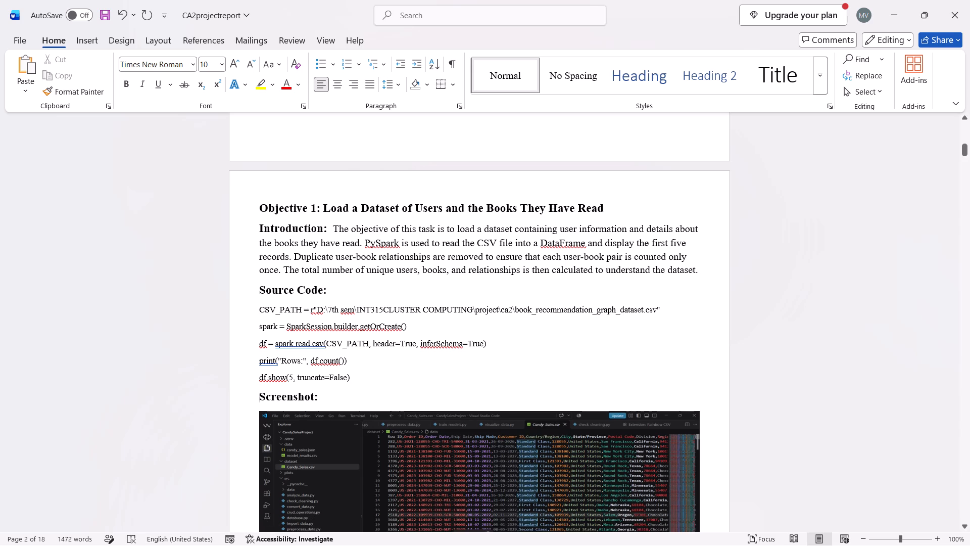
Switch to the PySpark PowerShell window and capture a snip from the import lines through "only showing top 5 rows".
{"action": "scroll", "coordinate": [293, 396], "scroll_direction": "down", "scroll_amount": 2}
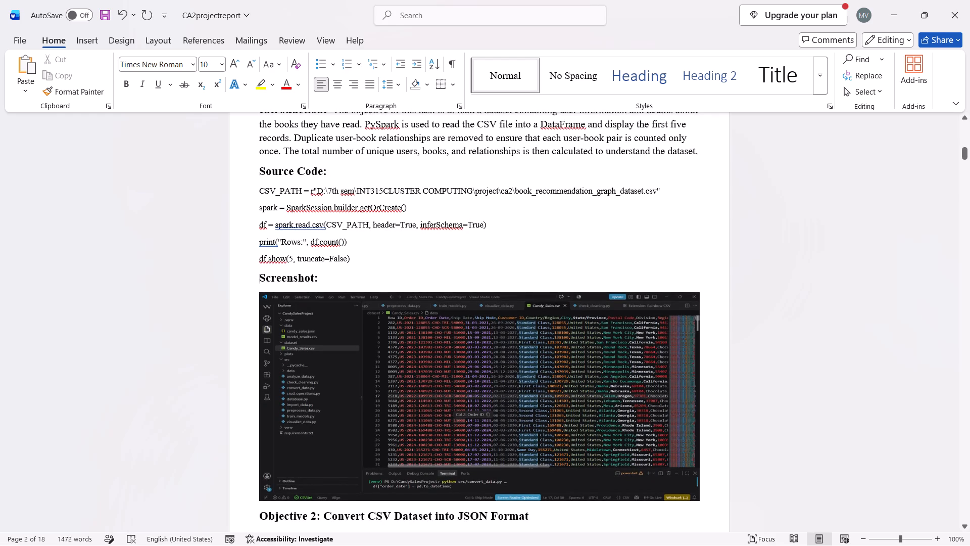
{"action": "left_click", "coordinate": [346, 329]}
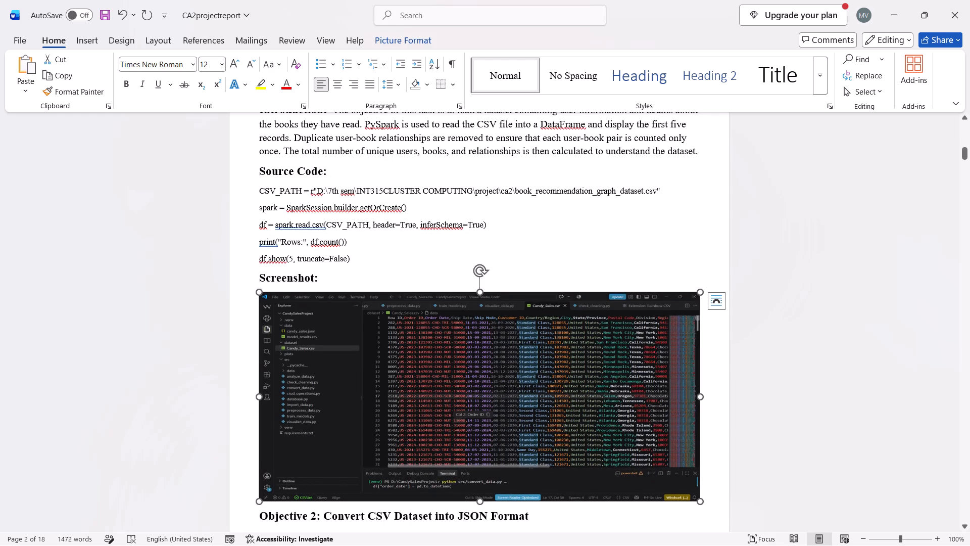
{"action": "key", "text": "alt+Tab"}
{"action": "key", "text": "alt+Tab"}
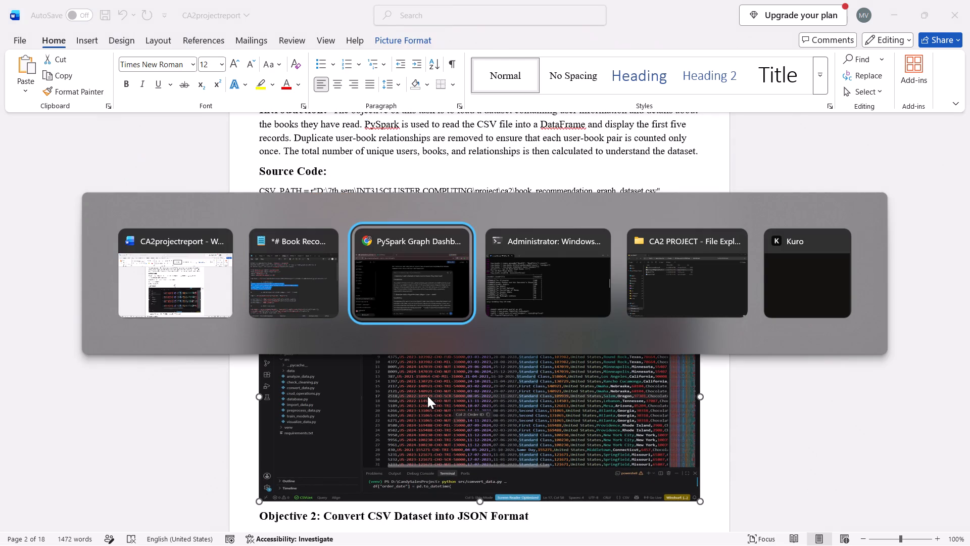
{"action": "key", "text": "alt+Tab"}
{"action": "key", "text": "alt+Tab"}
{"action": "key", "text": "alt+Tab"}
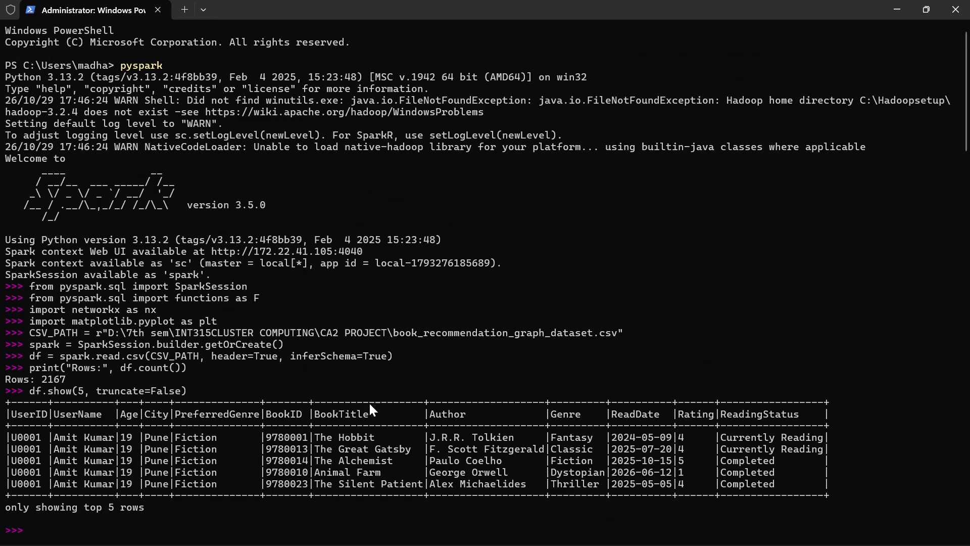
{"action": "scroll", "coordinate": [427, 396], "scroll_direction": "down", "scroll_amount": 1}
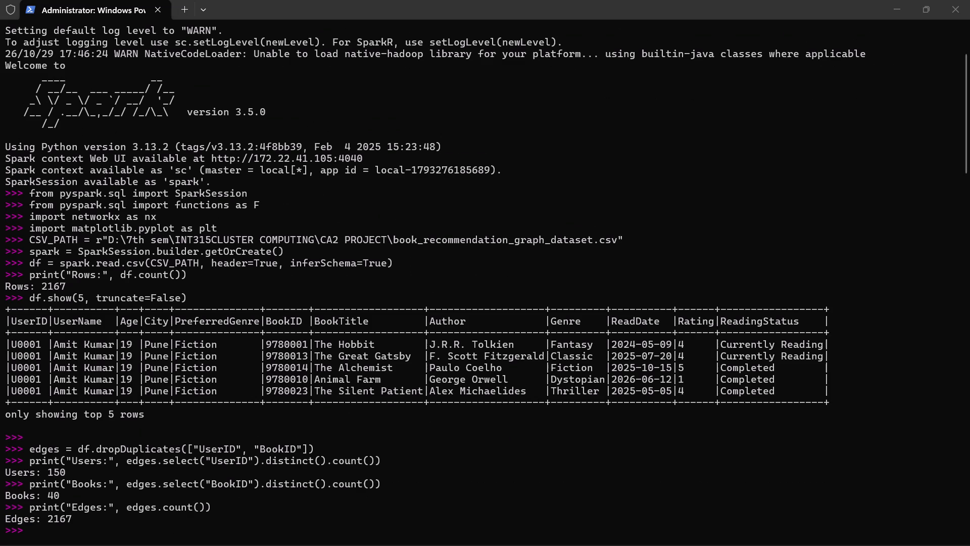
{"action": "left_click_drag", "start_coordinate": [1, 190], "coordinate": [14, 196]}
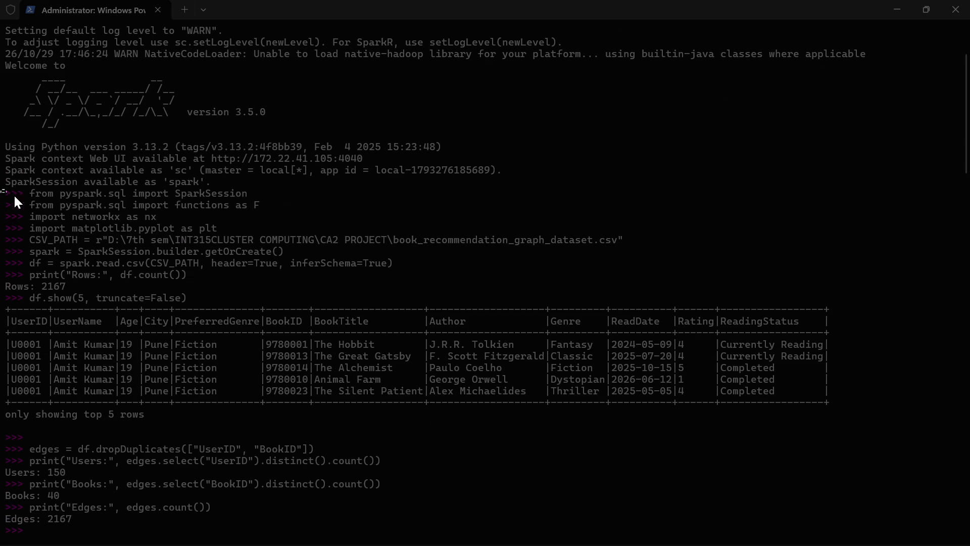
{"action": "left_click_drag", "start_coordinate": [14, 196], "coordinate": [789, 465]}
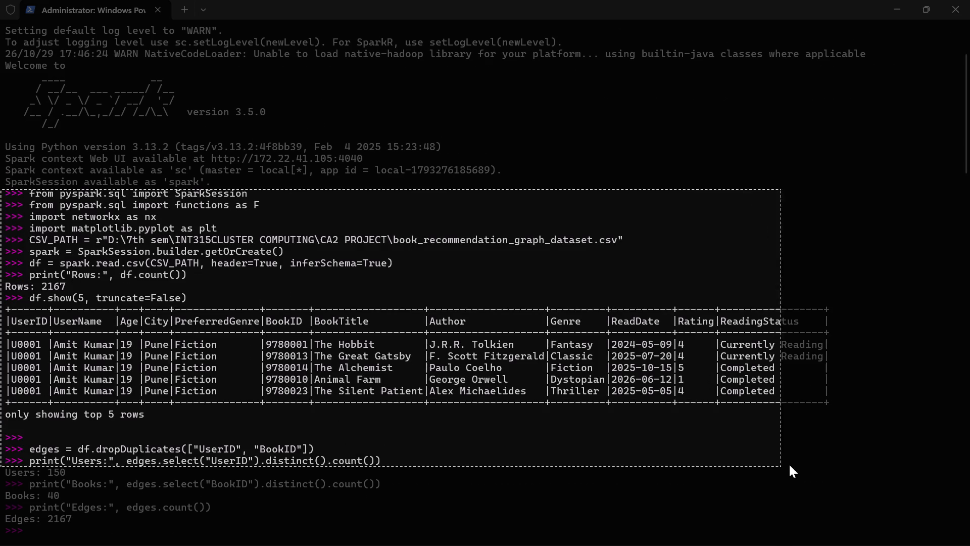
{"action": "left_click_drag", "start_coordinate": [789, 465], "coordinate": [872, 440]}
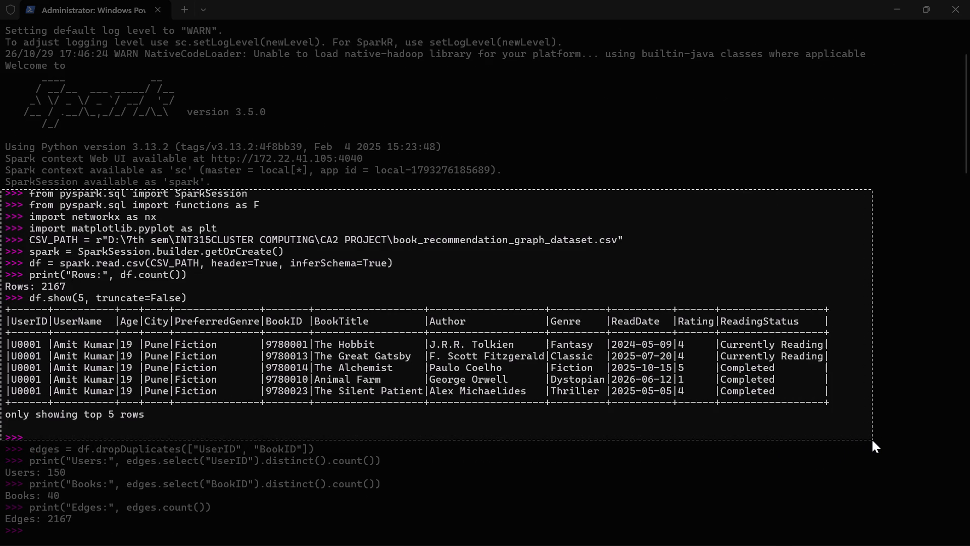
{"action": "left_click_drag", "start_coordinate": [872, 440], "coordinate": [872, 436]}
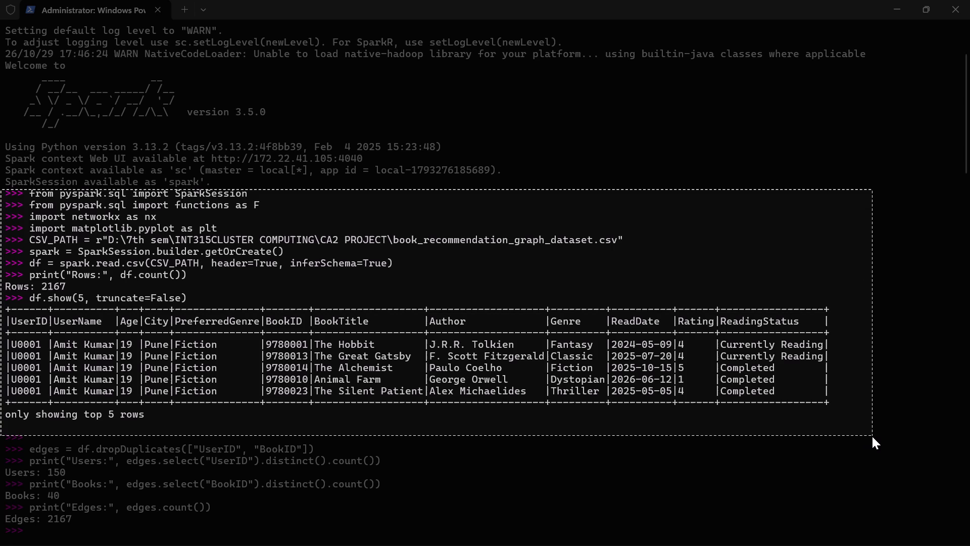
{"action": "left_click_drag", "start_coordinate": [872, 436], "coordinate": [872, 438]}
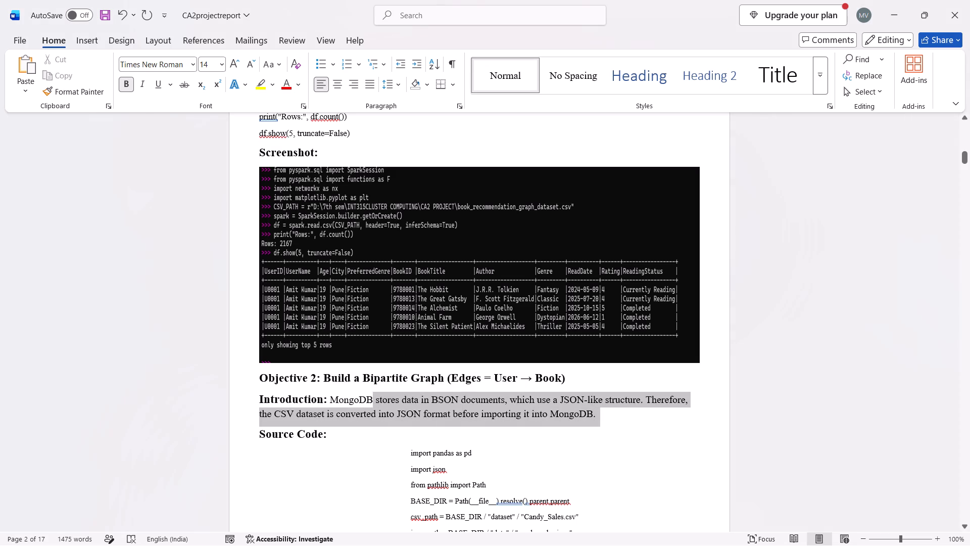
{"action": "left_click_drag", "start_coordinate": [374, 405], "coordinate": [337, 397]}
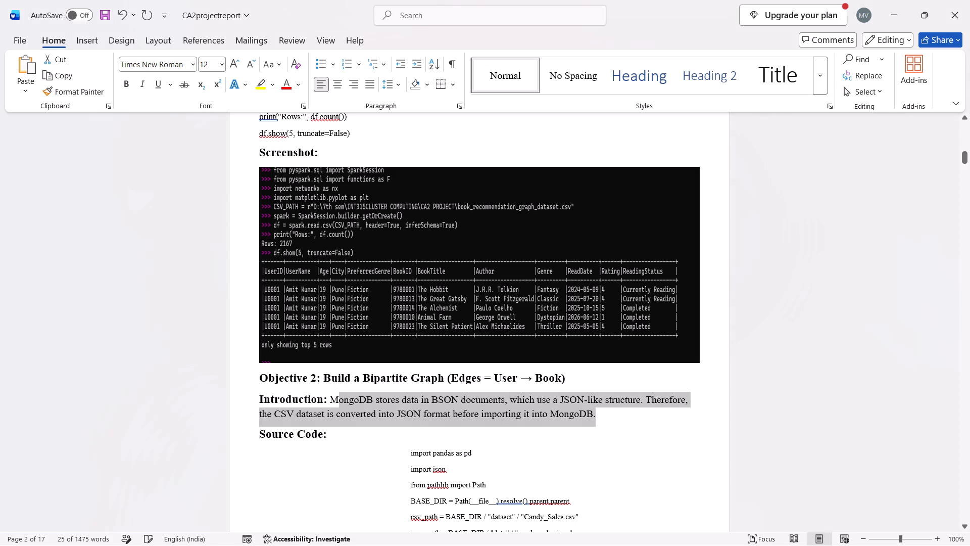
{"action": "key", "text": "ctrl+v"}
{"action": "left_click", "coordinate": [337, 397]}
{"action": "key", "text": "BackSpace"}
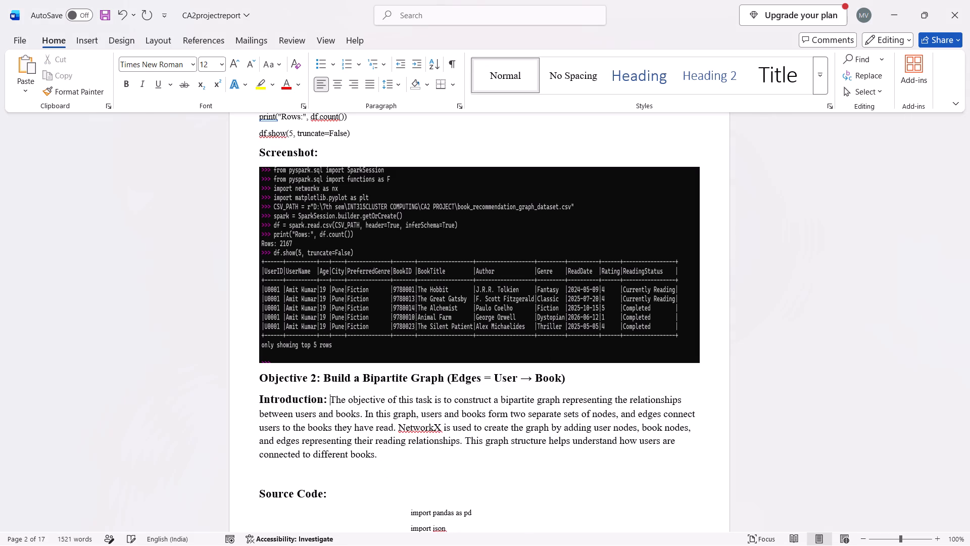
{"action": "left_click", "coordinate": [381, 463]}
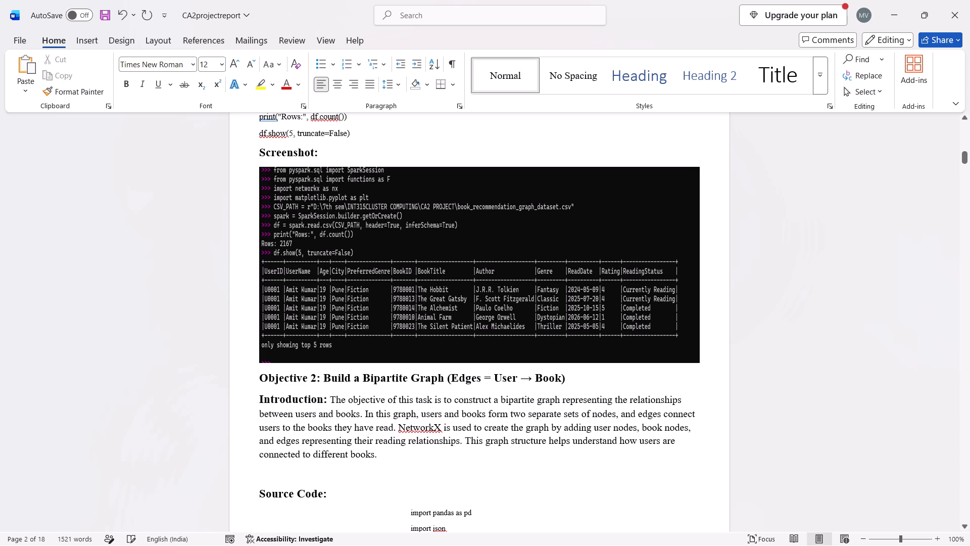
{"action": "left_click", "coordinate": [364, 473]}
{"action": "key", "text": "BackSpace"}
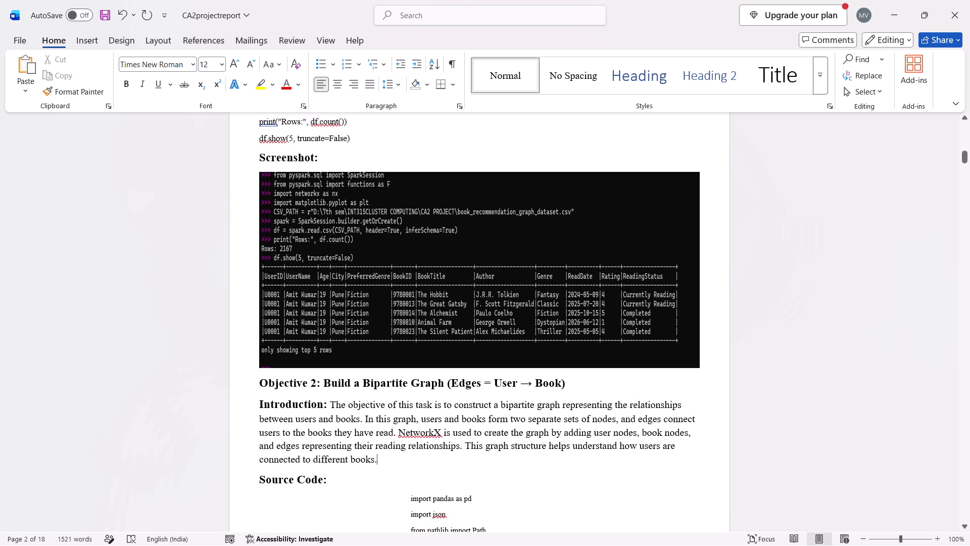
Insert a blank line between Objective 1's PySpark output picture and the Objective 2 heading.
{"action": "left_click", "coordinate": [704, 365]}
{"action": "key", "text": "Return"}
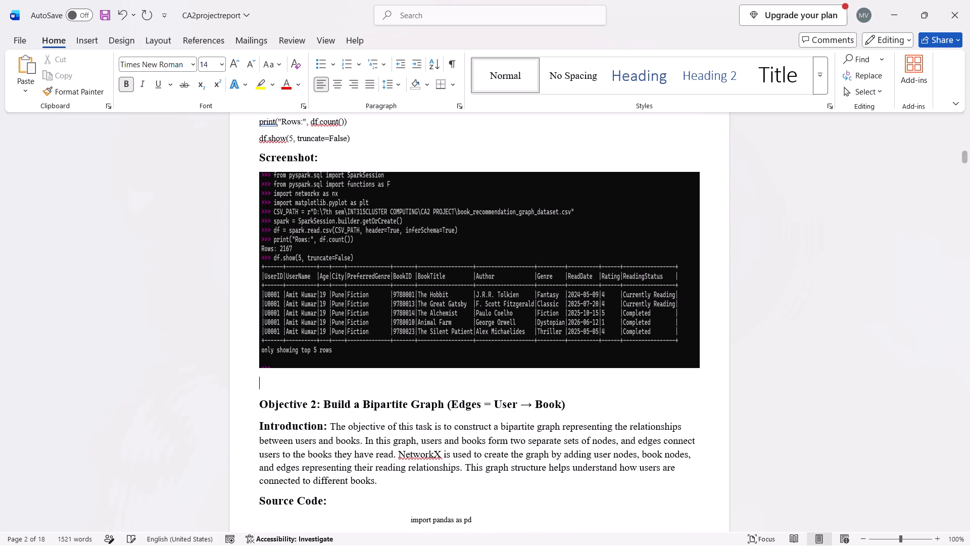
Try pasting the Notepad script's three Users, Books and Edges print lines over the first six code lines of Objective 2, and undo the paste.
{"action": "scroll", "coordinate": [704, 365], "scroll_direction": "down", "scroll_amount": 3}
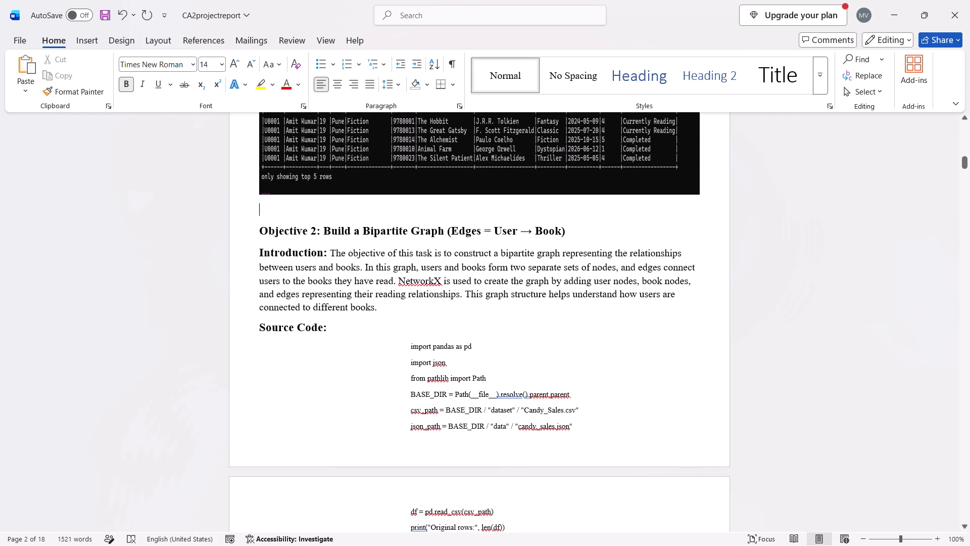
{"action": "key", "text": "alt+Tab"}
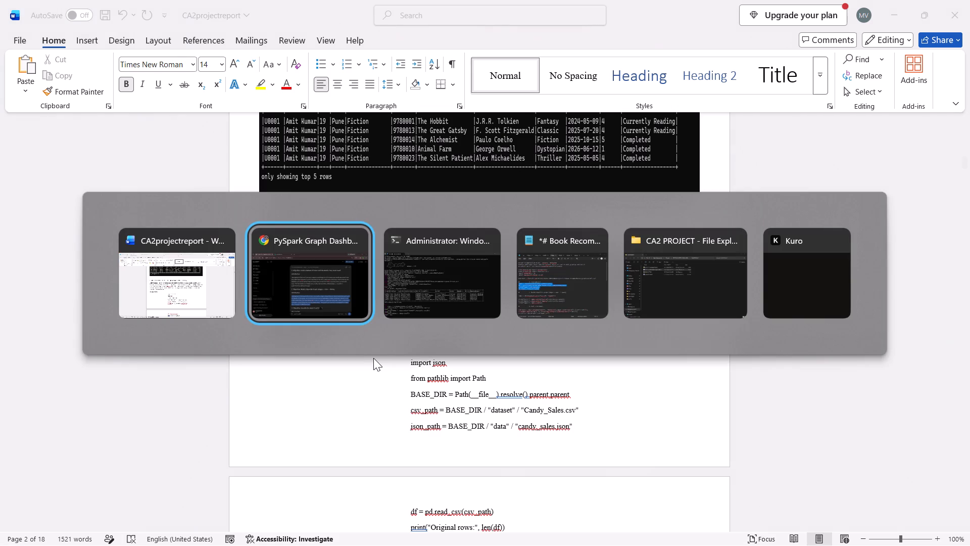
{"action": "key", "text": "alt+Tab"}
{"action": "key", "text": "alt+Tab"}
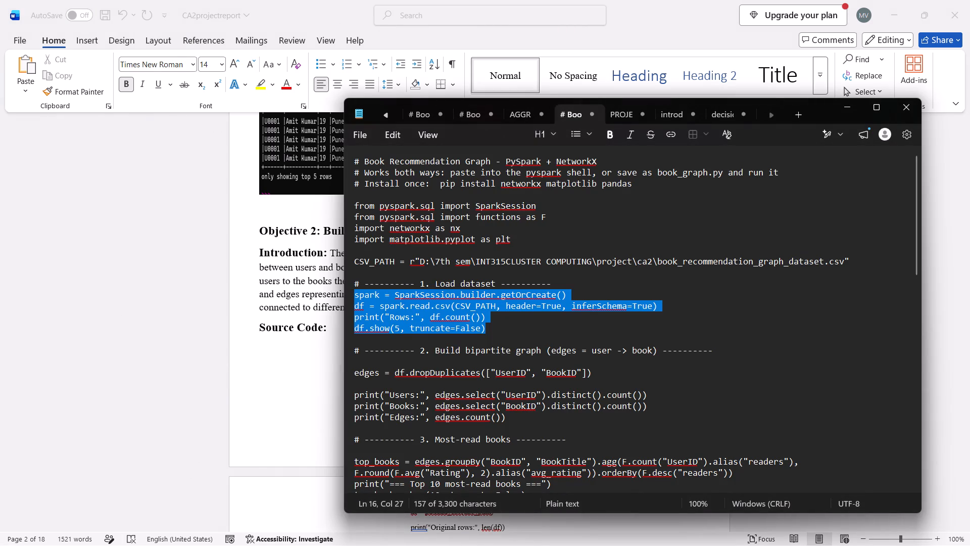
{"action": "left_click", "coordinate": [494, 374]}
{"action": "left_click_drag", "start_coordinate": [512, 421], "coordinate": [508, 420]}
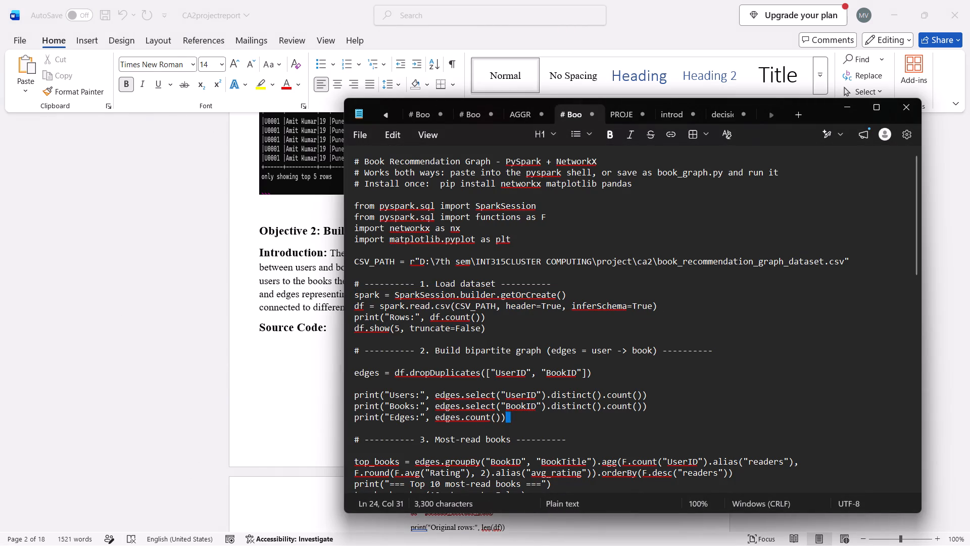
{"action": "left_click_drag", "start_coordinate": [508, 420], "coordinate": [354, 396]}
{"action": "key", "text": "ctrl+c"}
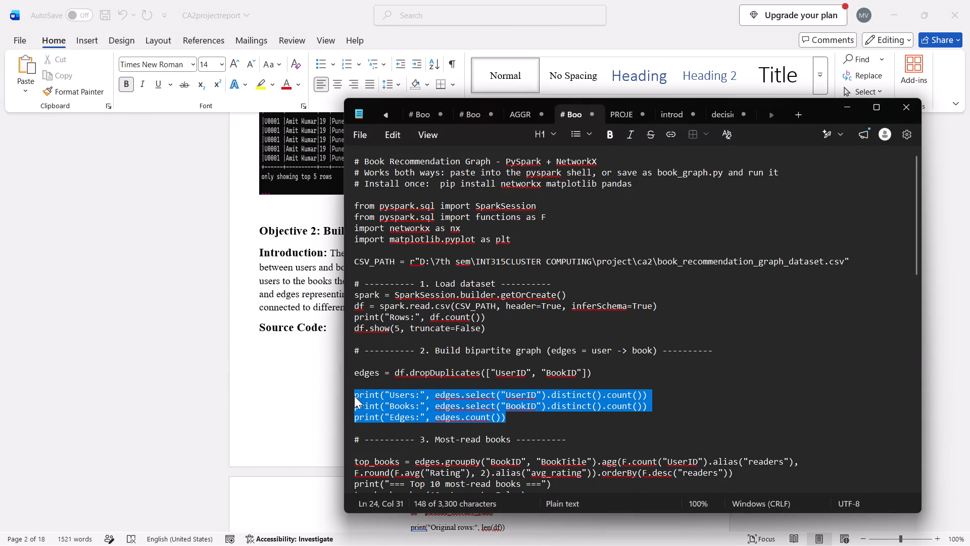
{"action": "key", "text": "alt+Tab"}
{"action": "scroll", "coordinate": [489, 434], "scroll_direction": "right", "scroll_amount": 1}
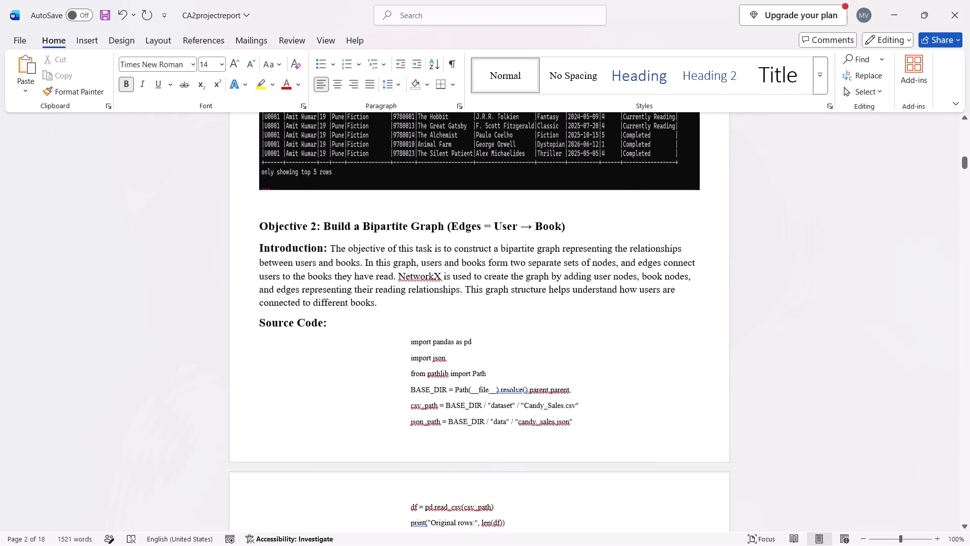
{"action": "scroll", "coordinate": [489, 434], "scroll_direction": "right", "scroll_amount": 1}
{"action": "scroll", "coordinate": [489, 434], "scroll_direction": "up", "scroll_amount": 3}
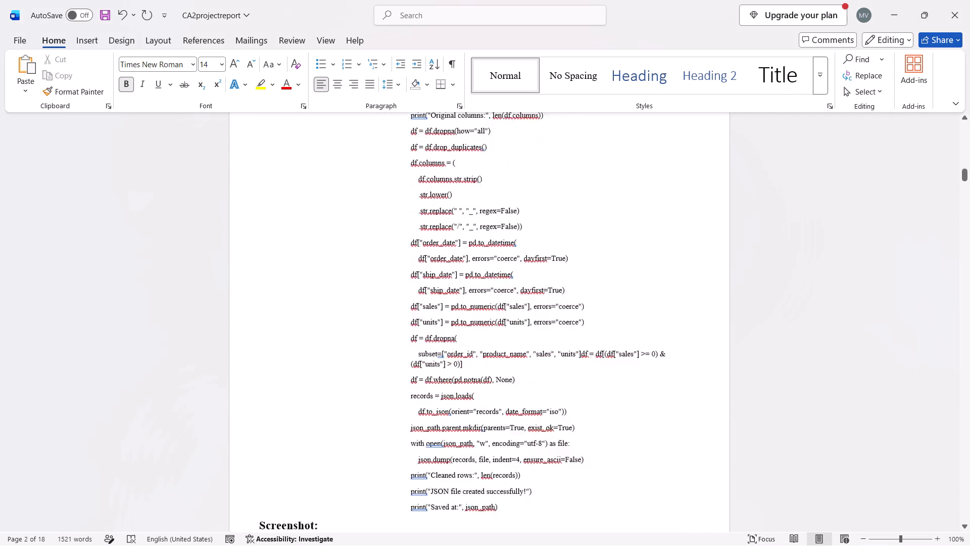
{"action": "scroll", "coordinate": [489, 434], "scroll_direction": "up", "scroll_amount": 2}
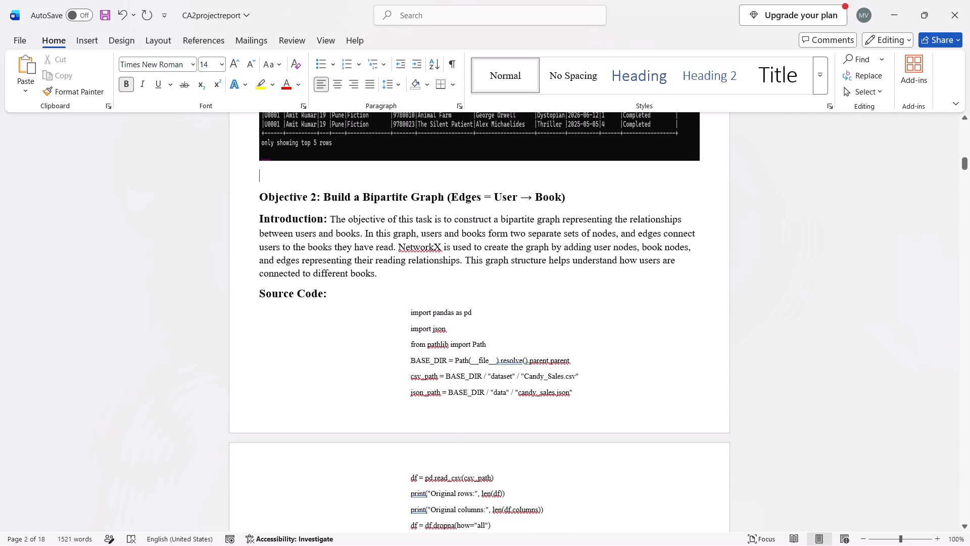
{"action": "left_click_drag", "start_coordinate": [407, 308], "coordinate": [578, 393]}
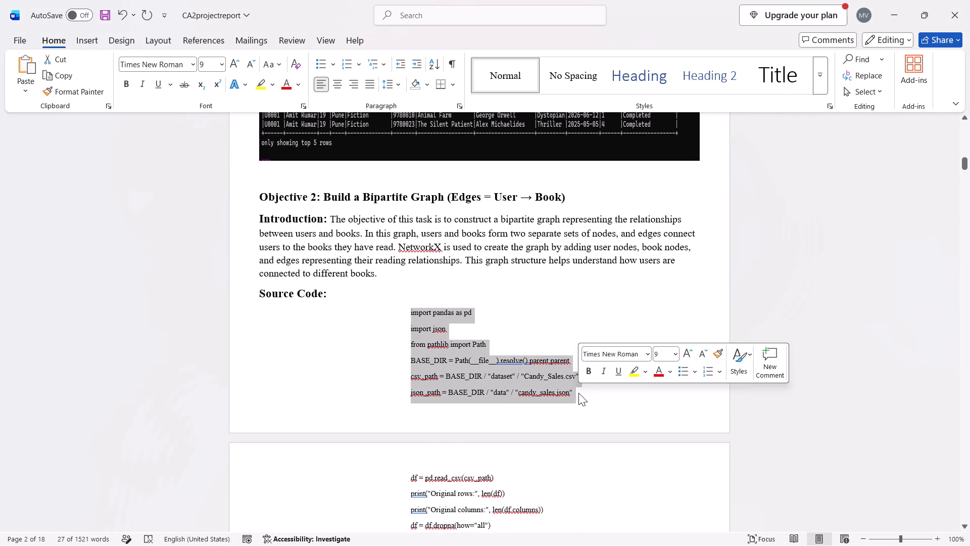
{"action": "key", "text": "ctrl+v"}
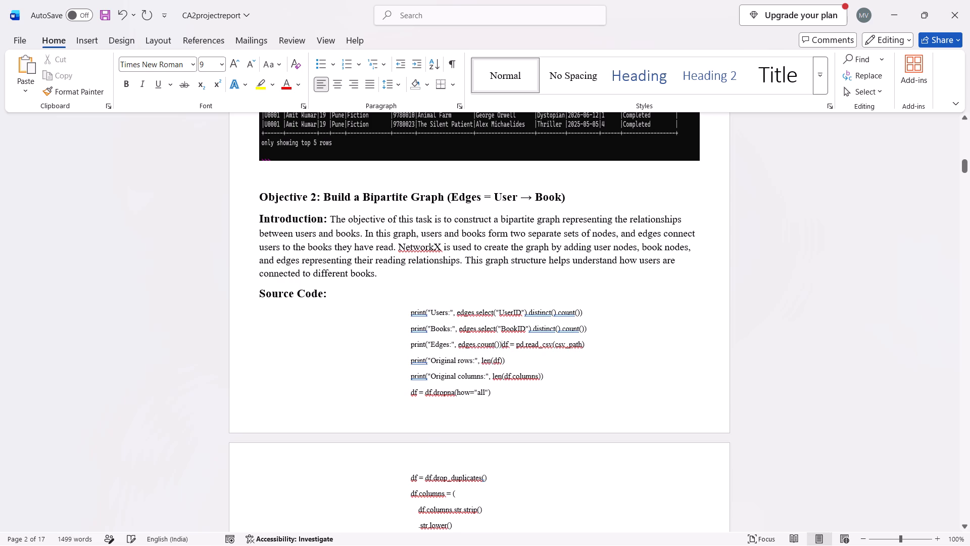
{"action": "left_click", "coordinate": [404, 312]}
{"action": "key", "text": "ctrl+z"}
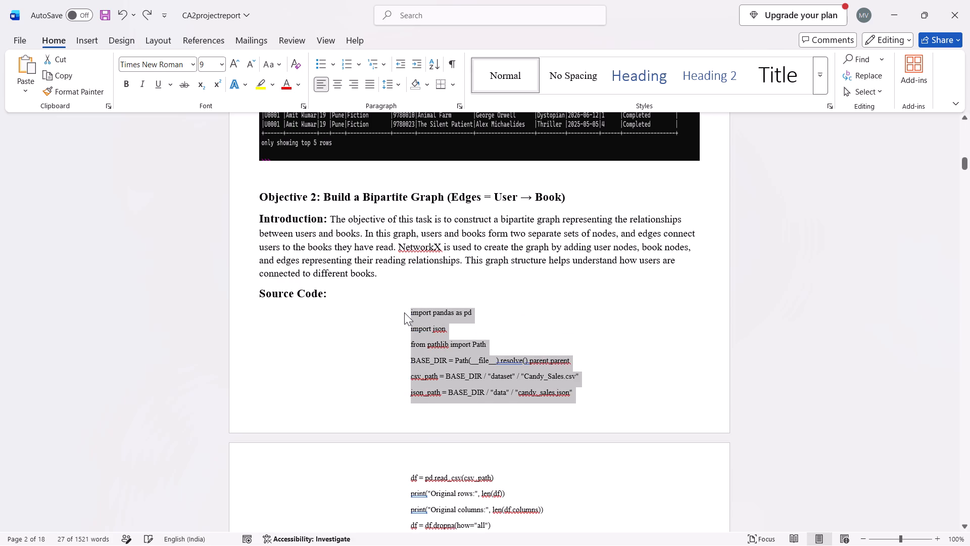
Delete all the old Candy_Sales code under Objective 2, from "import pandas as pd" through the "Saved at:" print line, keeping the "Screenshot:" heading.
{"action": "scroll", "coordinate": [404, 312], "scroll_direction": "down", "scroll_amount": 2}
{"action": "left_click", "coordinate": [460, 475]}
{"action": "scroll", "coordinate": [460, 475], "scroll_direction": "up", "scroll_amount": 1}
{"action": "left_click_drag", "start_coordinate": [409, 268], "coordinate": [466, 492]}
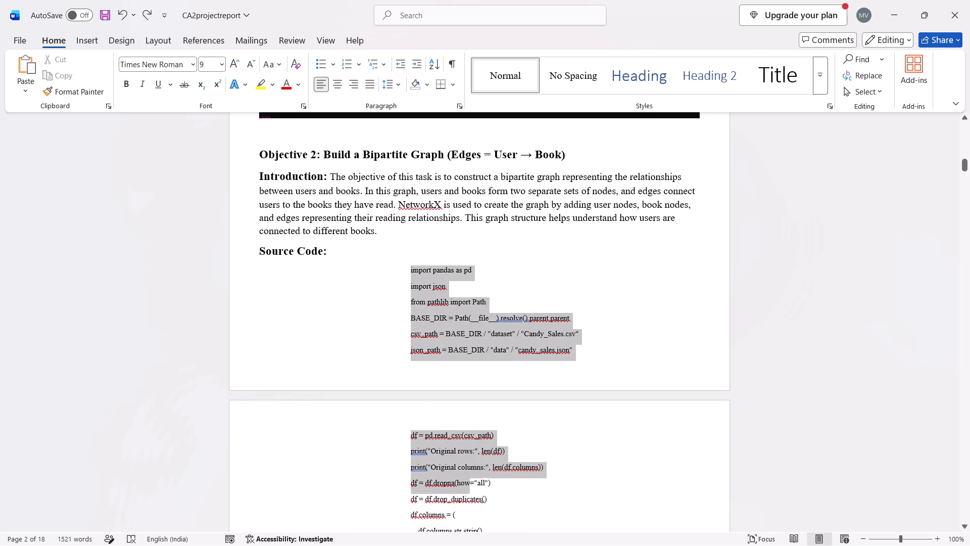
{"action": "left_click_drag", "start_coordinate": [466, 492], "coordinate": [463, 415]}
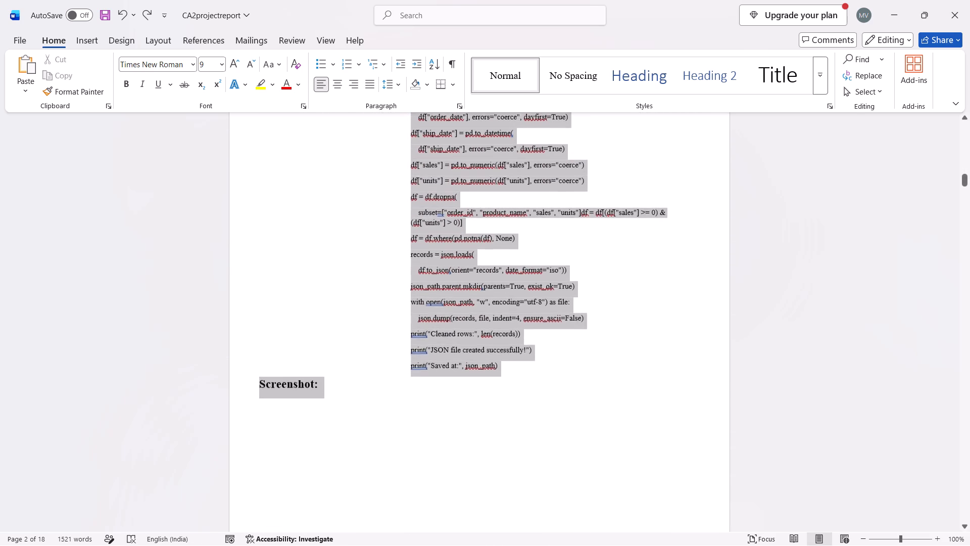
{"action": "left_click_drag", "start_coordinate": [463, 415], "coordinate": [509, 363]}
{"action": "key", "text": "BackSpace"}
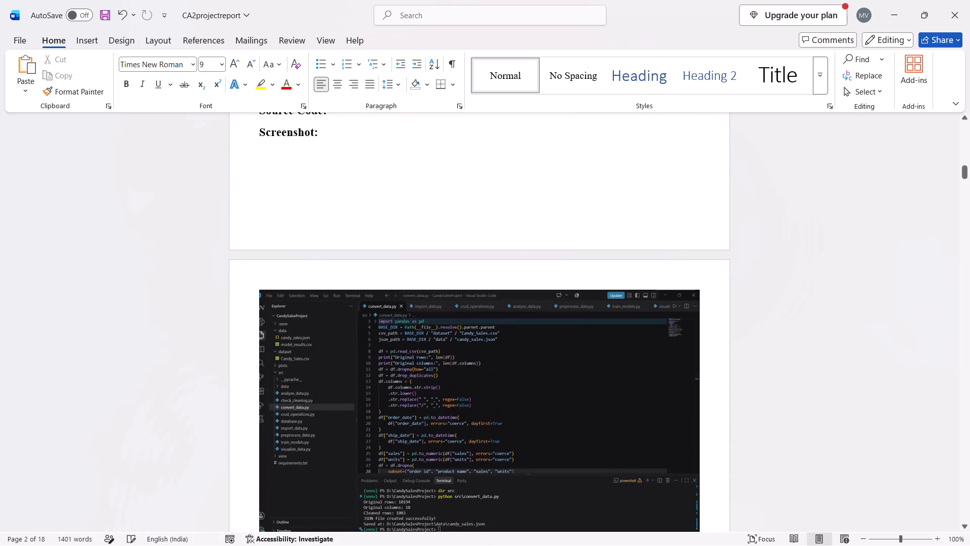
Add an empty line below Objective 2's "Source Code:" heading.
{"action": "scroll", "coordinate": [410, 308], "scroll_direction": "up", "scroll_amount": 1}
{"action": "left_click", "coordinate": [371, 264]}
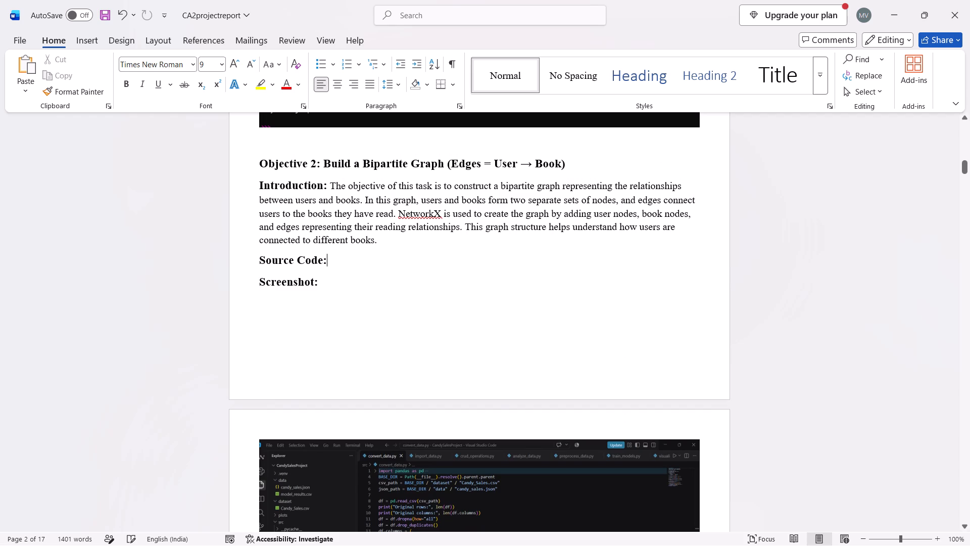
{"action": "key", "text": "Return"}
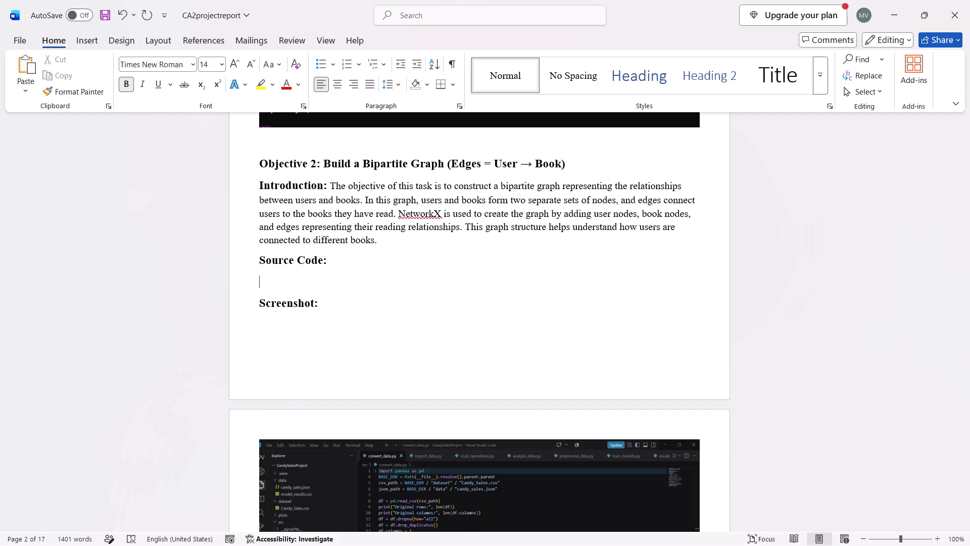
Copy the three Users, Books and Edges print lines from the Notepad script and paste them under Objective 2's "Source Code:" heading in Word.
{"action": "key", "text": "alt+Tab"}
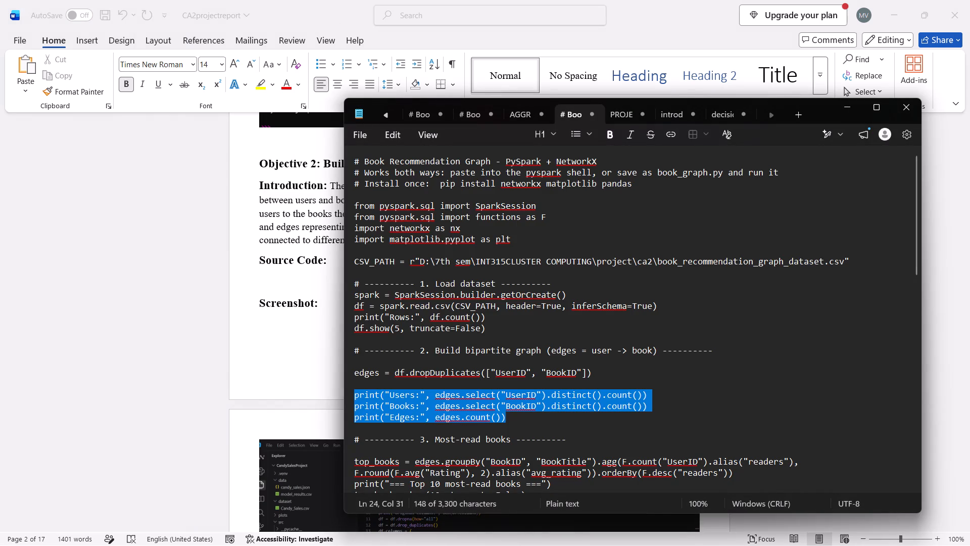
{"action": "left_click_drag", "start_coordinate": [516, 415], "coordinate": [354, 395]}
{"action": "key", "text": "ctrl+c"}
{"action": "key", "text": "alt+Tab"}
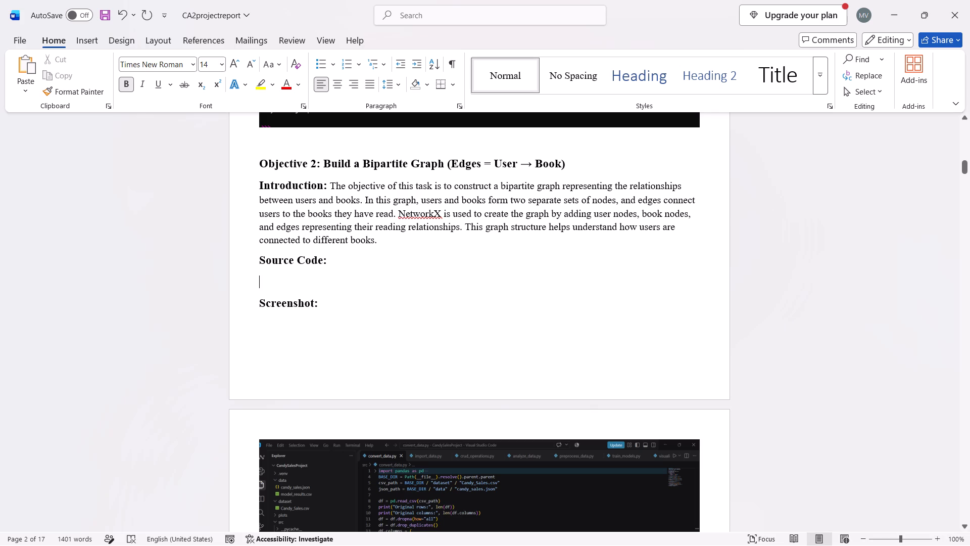
{"action": "key", "text": "ctrl+v"}
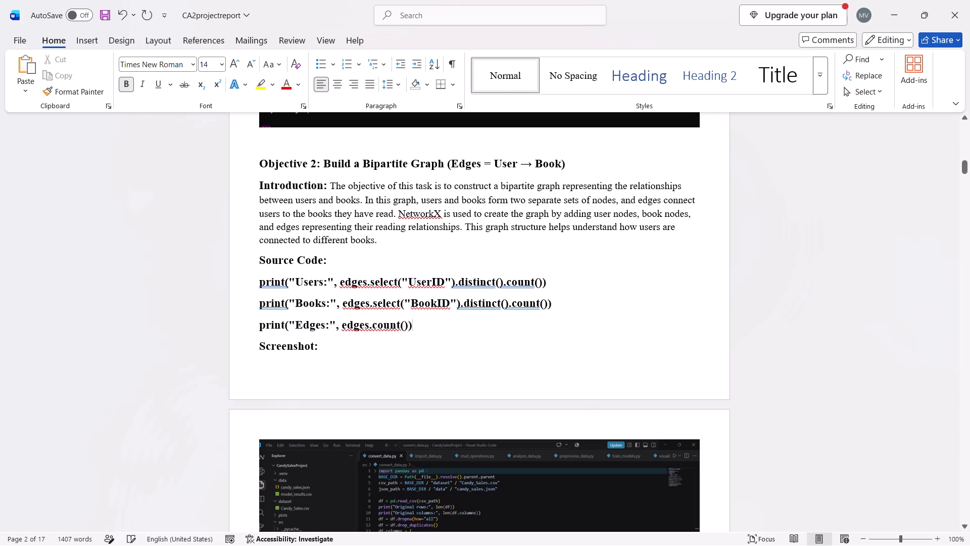
Remove the bold from Objective 2's three pasted print lines and set their font size to 12.
{"action": "left_click_drag", "start_coordinate": [417, 330], "coordinate": [265, 284]}
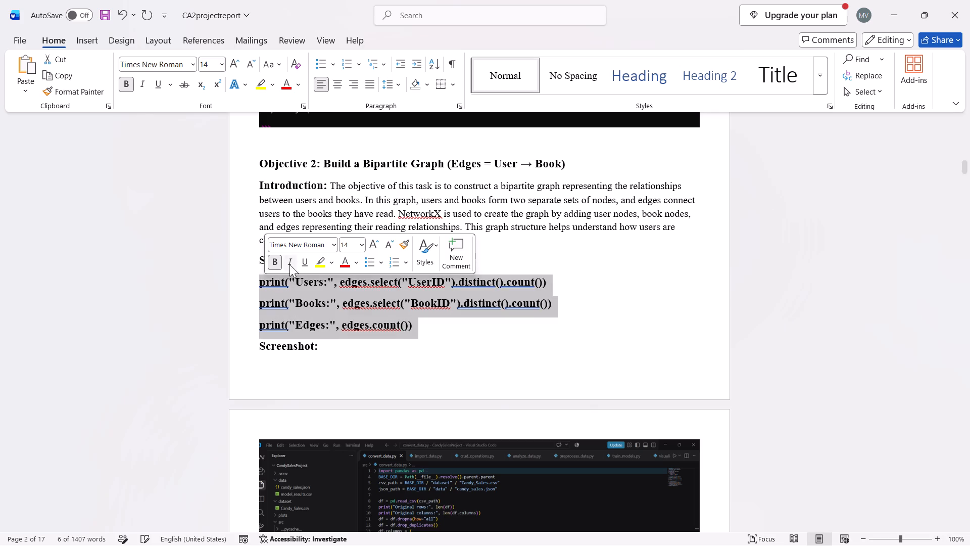
{"action": "left_click", "coordinate": [277, 262]}
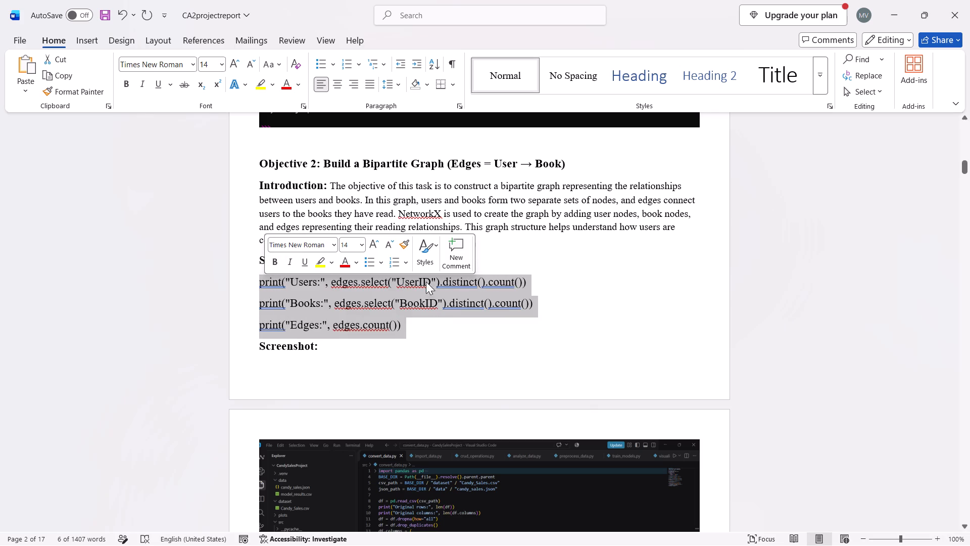
{"action": "left_click", "coordinate": [362, 247]}
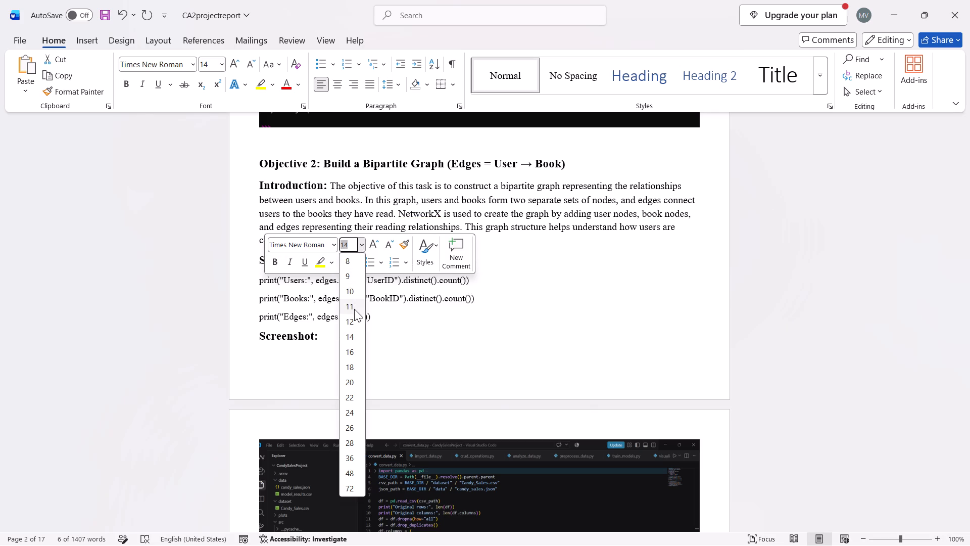
{"action": "left_click", "coordinate": [355, 321]}
{"action": "left_click", "coordinate": [376, 321]}
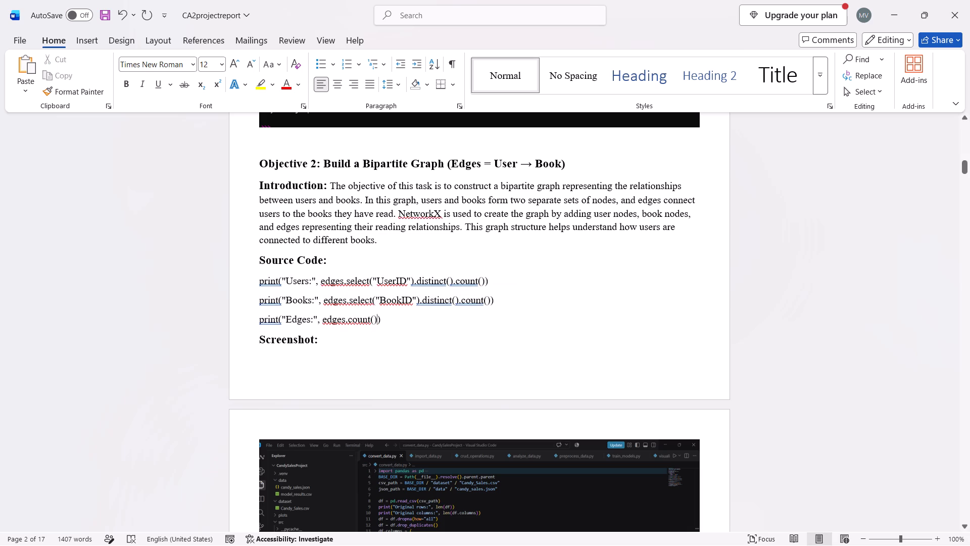
Indent Objective 2's three print lines by three levels.
{"action": "left_click_drag", "start_coordinate": [260, 278], "coordinate": [381, 322]}
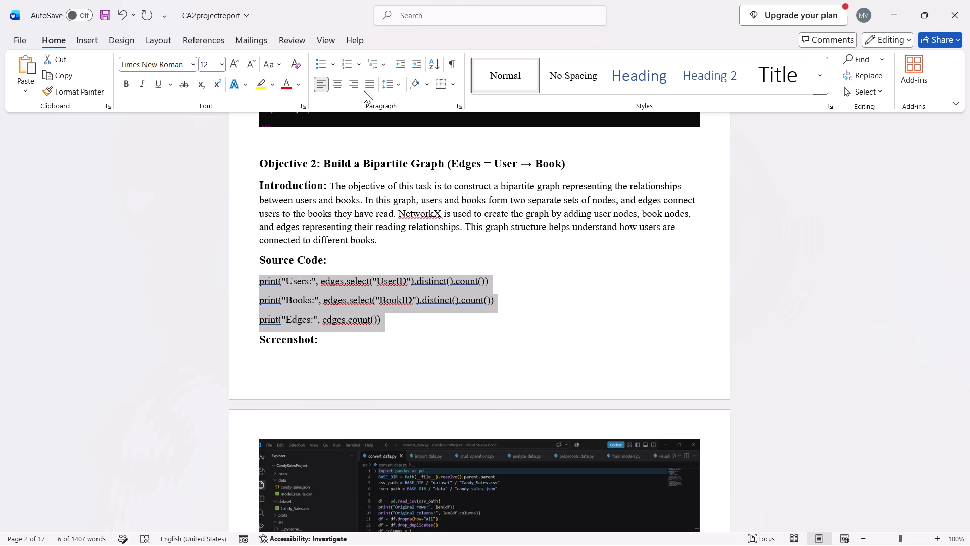
{"action": "triple_click", "coordinate": [416, 64]}
{"action": "left_click", "coordinate": [416, 64]}
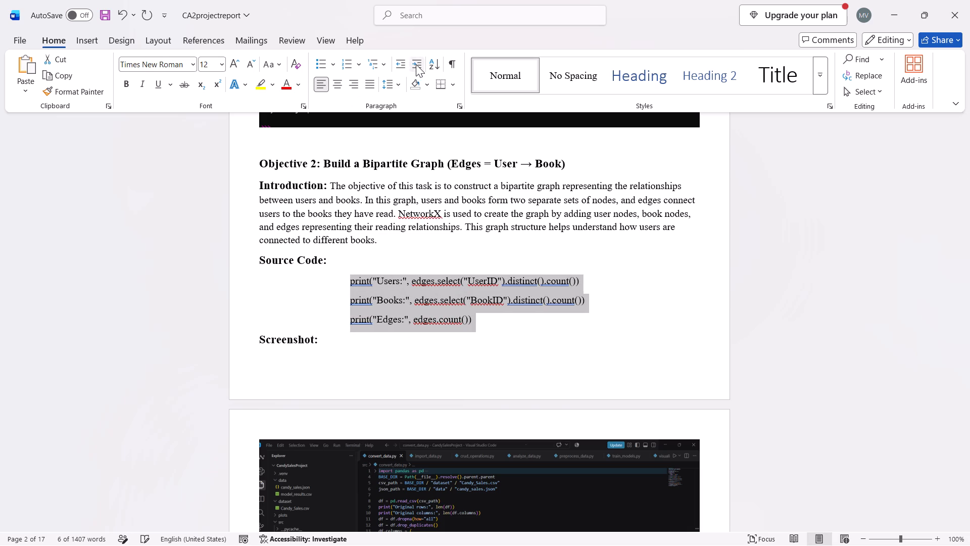
{"action": "left_click", "coordinate": [400, 64]}
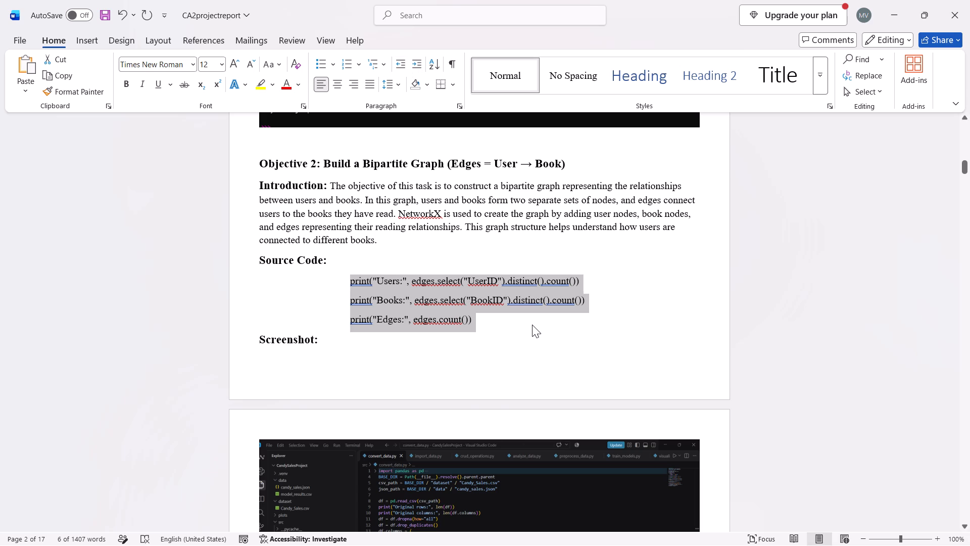
{"action": "left_click", "coordinate": [532, 325]}
Set the font size of Objective 1's source code, from the CSV_PATH line through df.show(5, truncate=False), to 12.
{"action": "scroll", "coordinate": [532, 325], "scroll_direction": "up", "scroll_amount": 6}
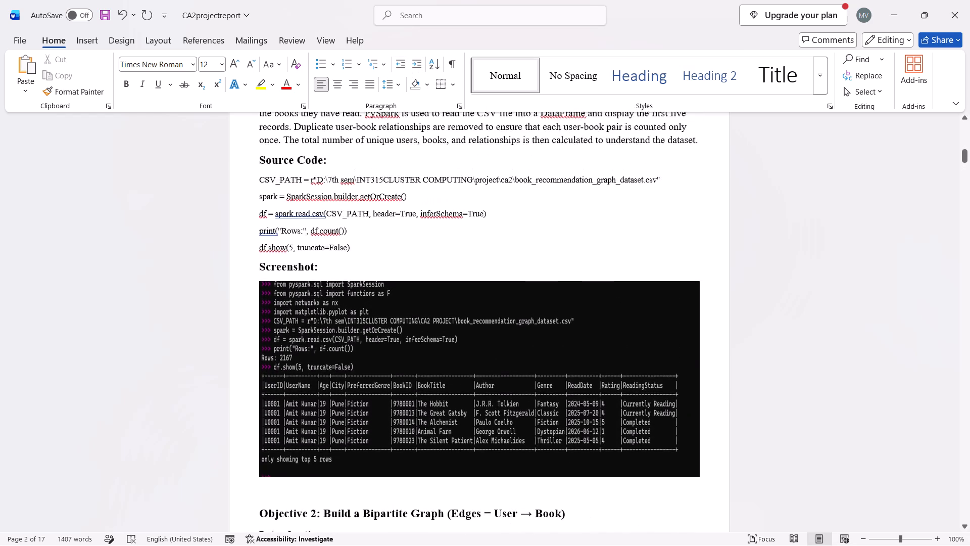
{"action": "scroll", "coordinate": [532, 325], "scroll_direction": "up", "scroll_amount": 1}
{"action": "left_click_drag", "start_coordinate": [259, 297], "coordinate": [332, 339]}
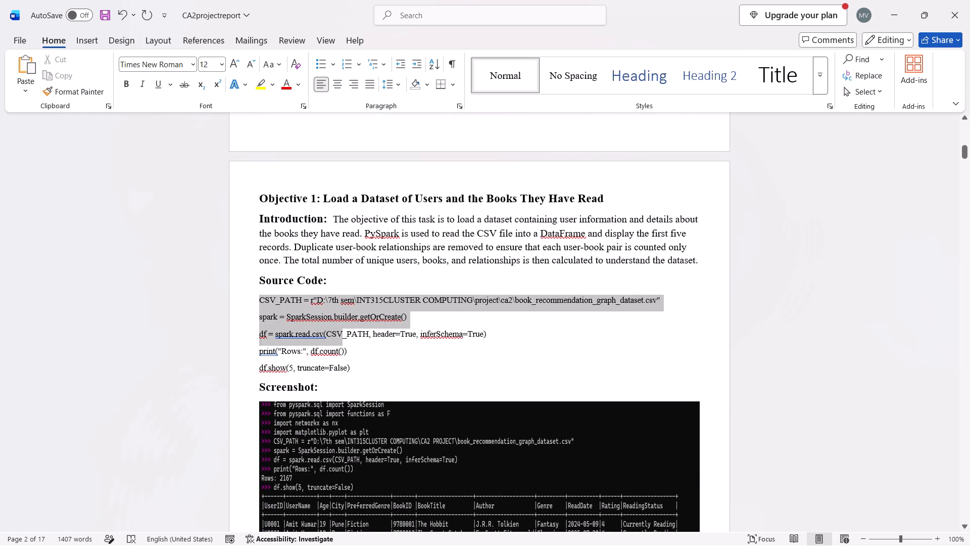
{"action": "left_click_drag", "start_coordinate": [332, 339], "coordinate": [353, 366]}
{"action": "left_click", "coordinate": [443, 326]}
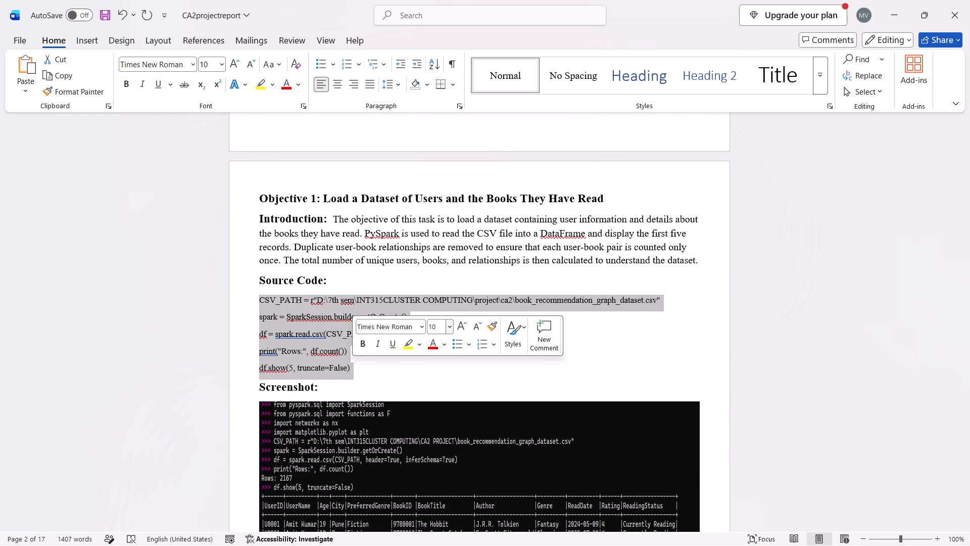
{"action": "type", "text": "15"}
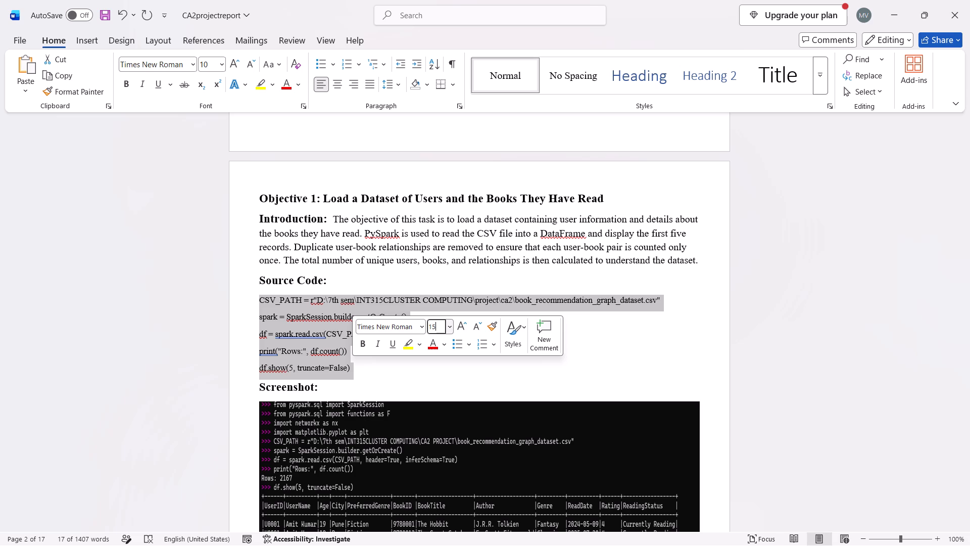
{"action": "key", "text": "1"}
{"action": "key", "text": "BackSpace"}
{"action": "key", "text": "BackSpace"}
{"action": "key", "text": "2"}
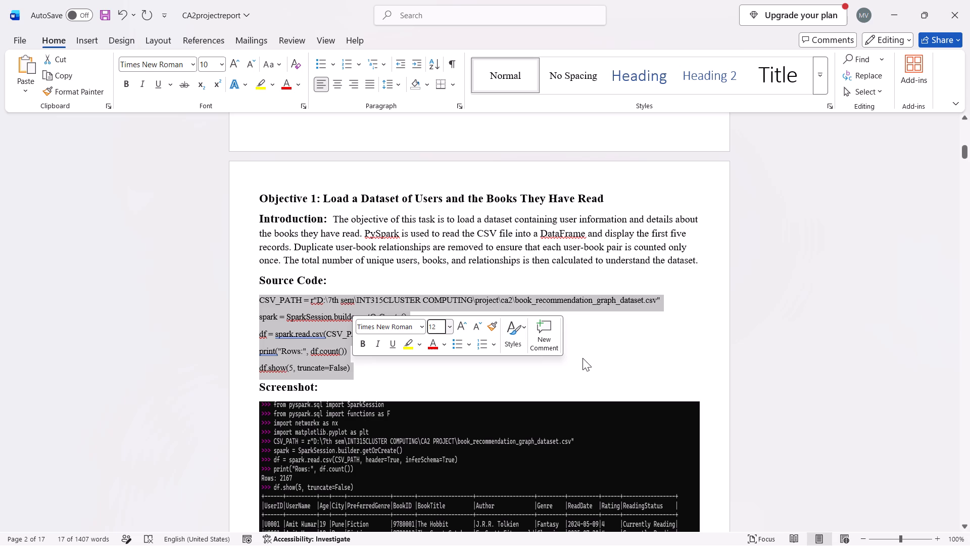
{"action": "left_click", "coordinate": [586, 358]}
Indent all of Objective 1's source code lines by three levels, matching Objective 2's code.
{"action": "scroll", "coordinate": [459, 371], "scroll_direction": "down", "scroll_amount": 3}
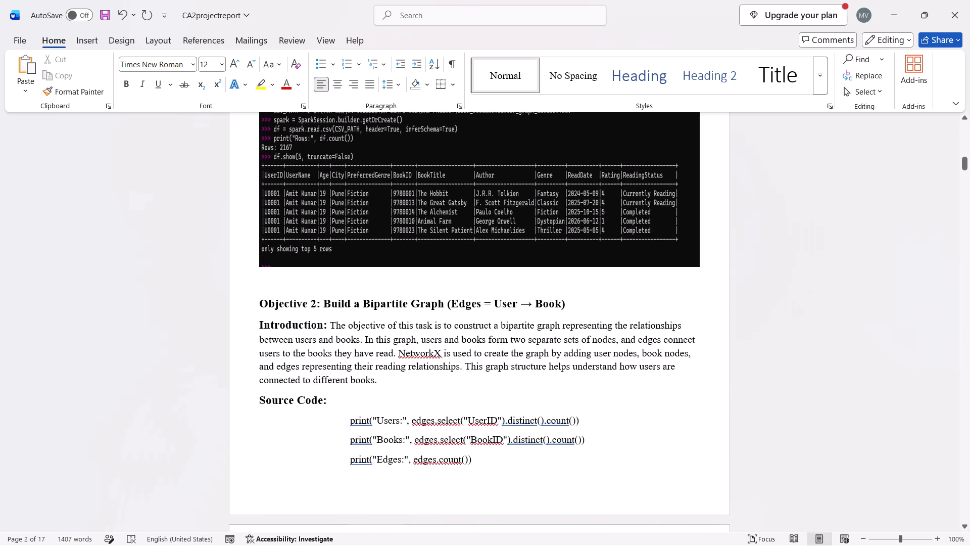
{"action": "scroll", "coordinate": [459, 371], "scroll_direction": "up", "scroll_amount": 1}
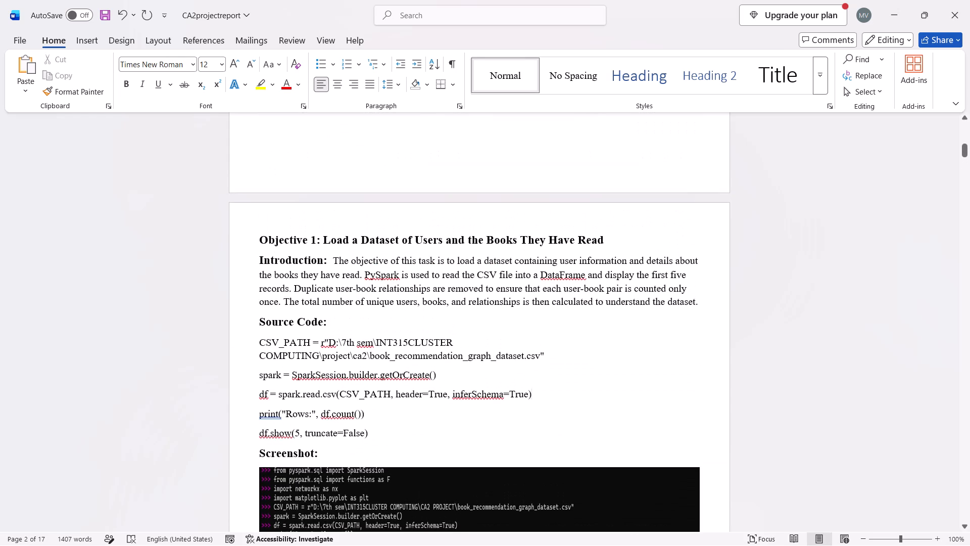
{"action": "left_click_drag", "start_coordinate": [258, 338], "coordinate": [362, 425]}
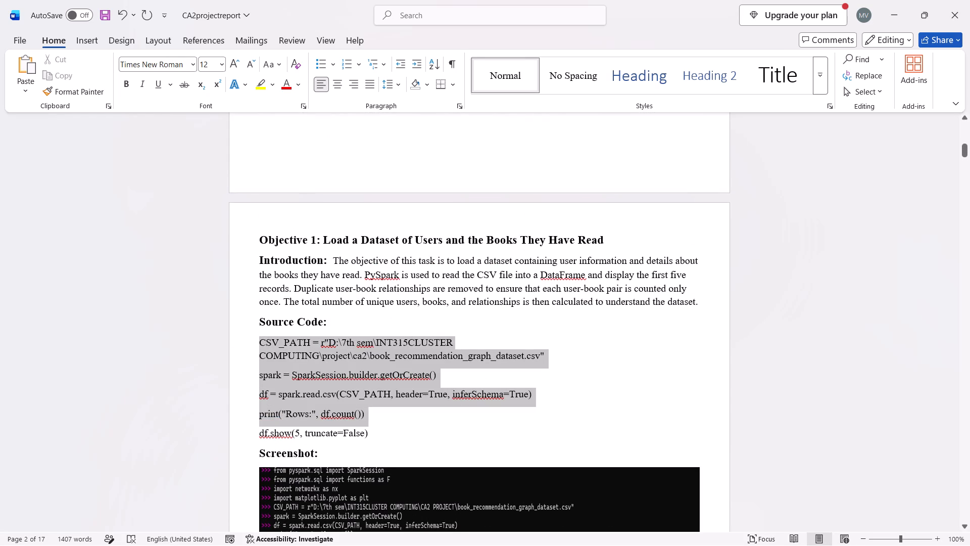
{"action": "left_click_drag", "start_coordinate": [362, 425], "coordinate": [367, 431]}
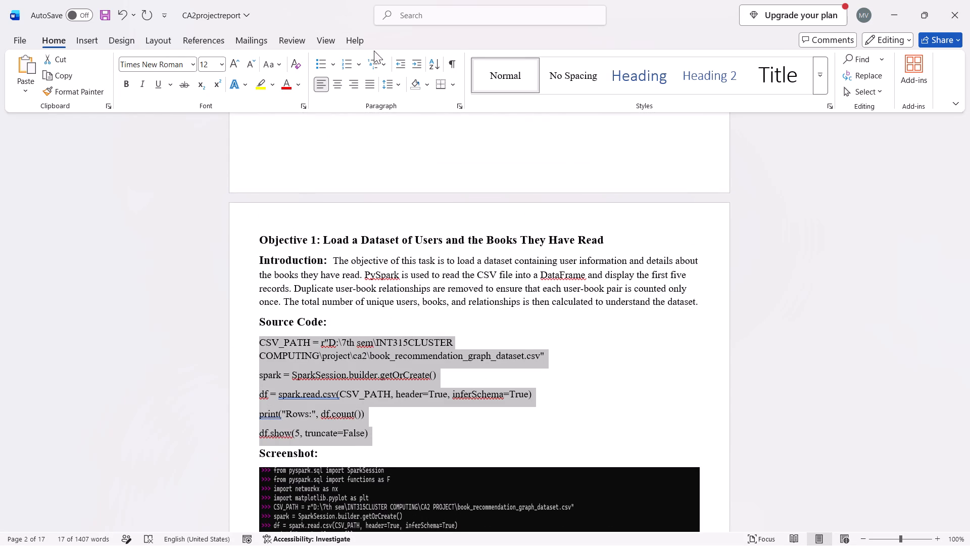
{"action": "triple_click", "coordinate": [416, 66]}
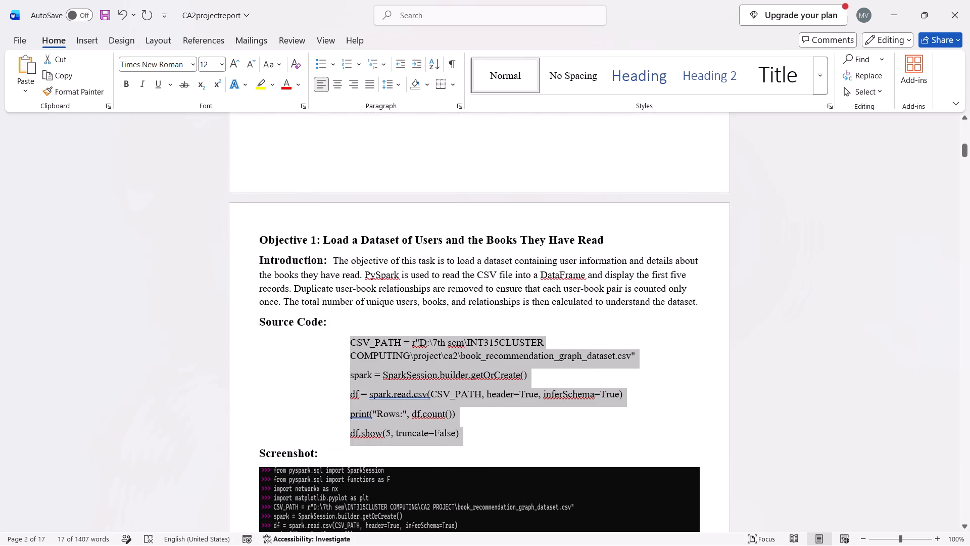
{"action": "left_click", "coordinate": [513, 426]}
Snip the PySpark terminal output from the edges = df.dropDuplicates line through the Edges count, and paste it under Objective 2's "Screenshot:" heading in Word.
{"action": "scroll", "coordinate": [513, 426], "scroll_direction": "down", "scroll_amount": 1}
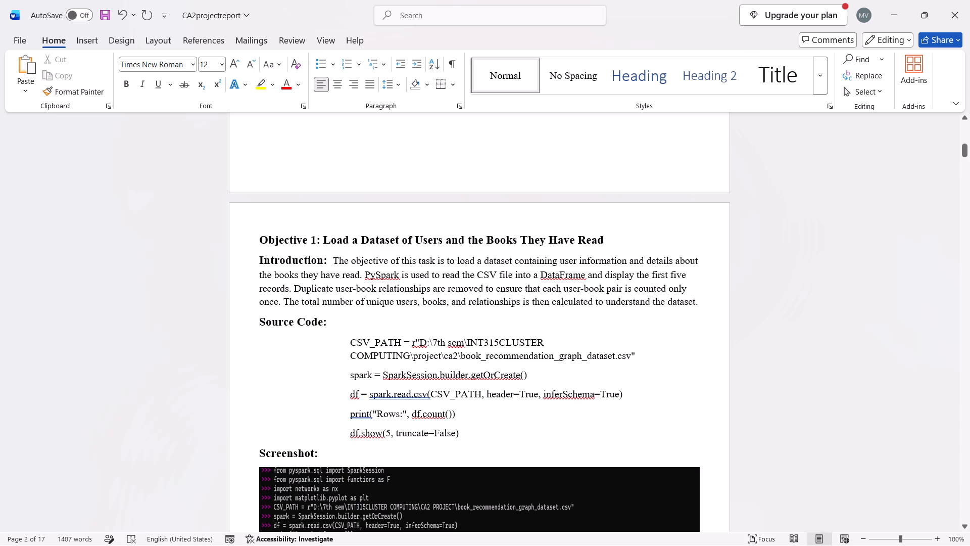
{"action": "scroll", "coordinate": [513, 426], "scroll_direction": "down", "scroll_amount": 3}
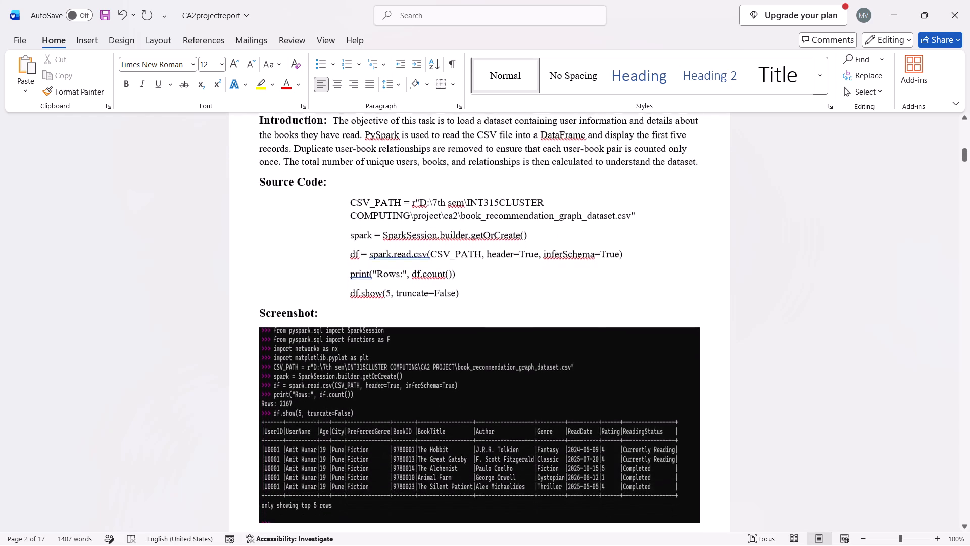
{"action": "scroll", "coordinate": [513, 426], "scroll_direction": "down", "scroll_amount": 5}
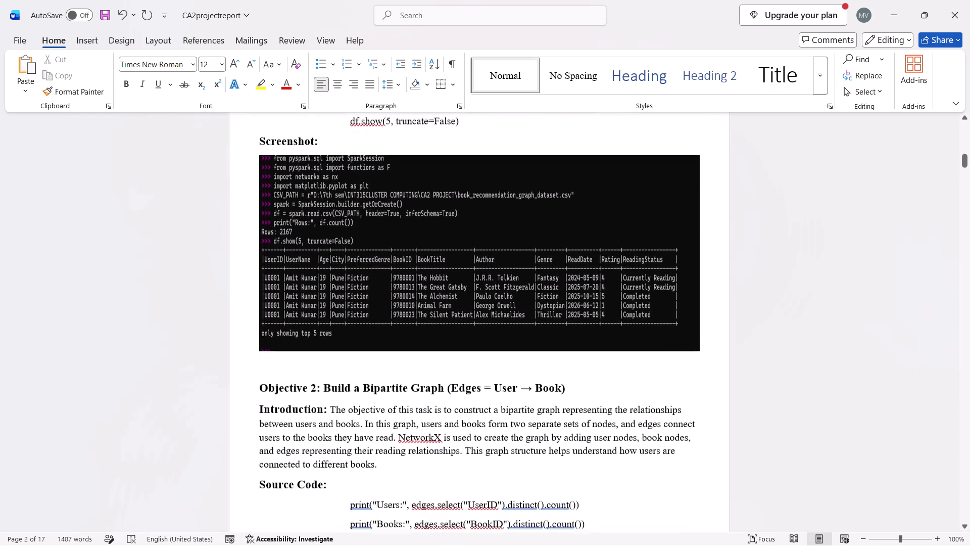
{"action": "scroll", "coordinate": [513, 426], "scroll_direction": "down", "scroll_amount": 4}
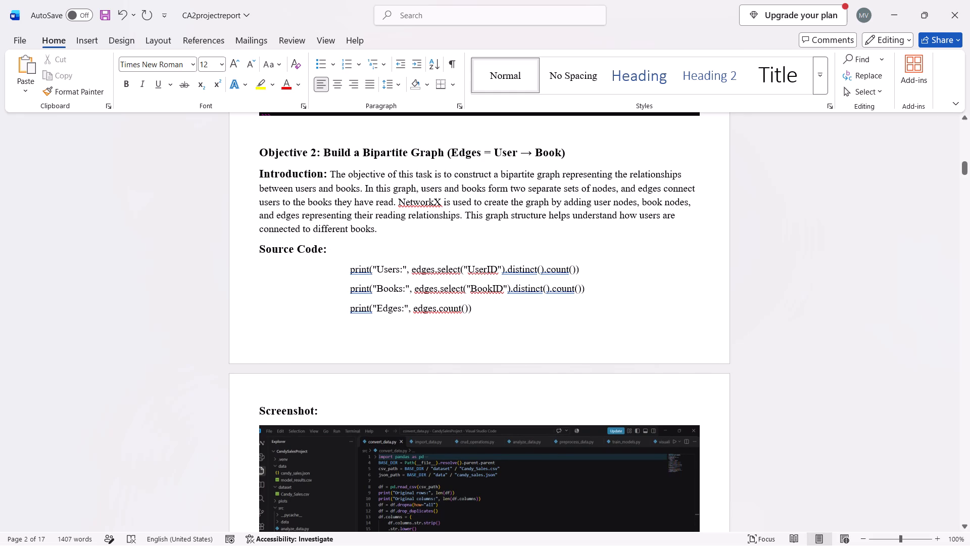
{"action": "key", "text": "alt+Tab"}
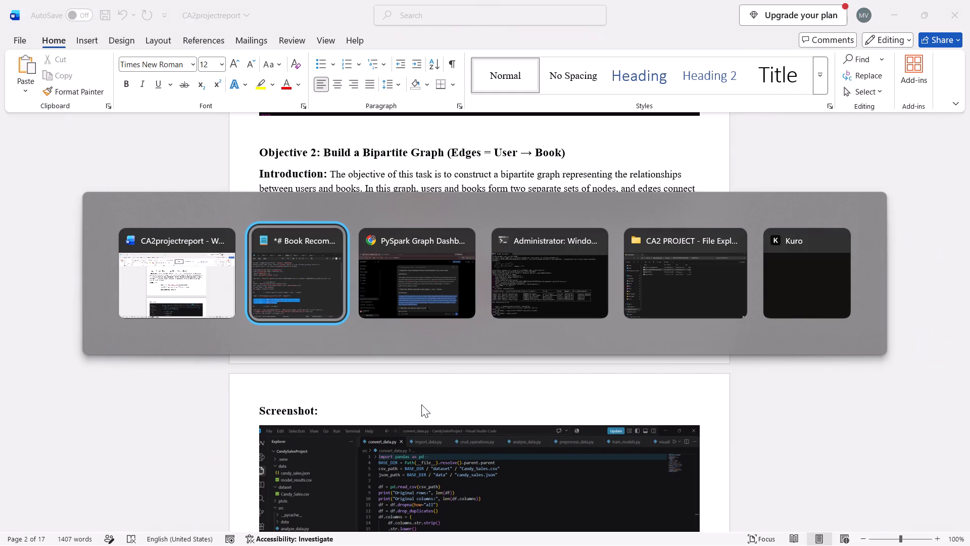
{"action": "key", "text": "alt+Tab"}
{"action": "key", "text": "alt+Tab"}
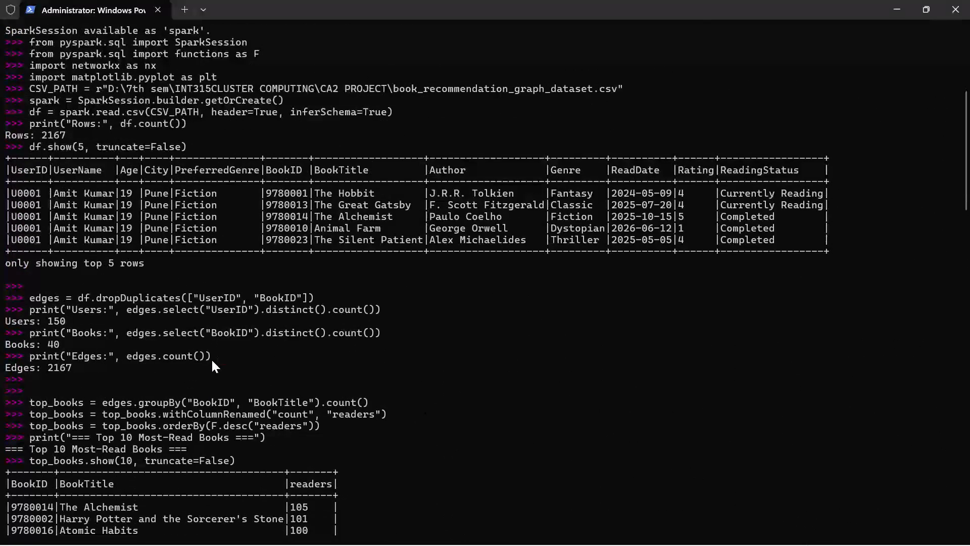
{"action": "left_click_drag", "start_coordinate": [0, 277], "coordinate": [512, 388]}
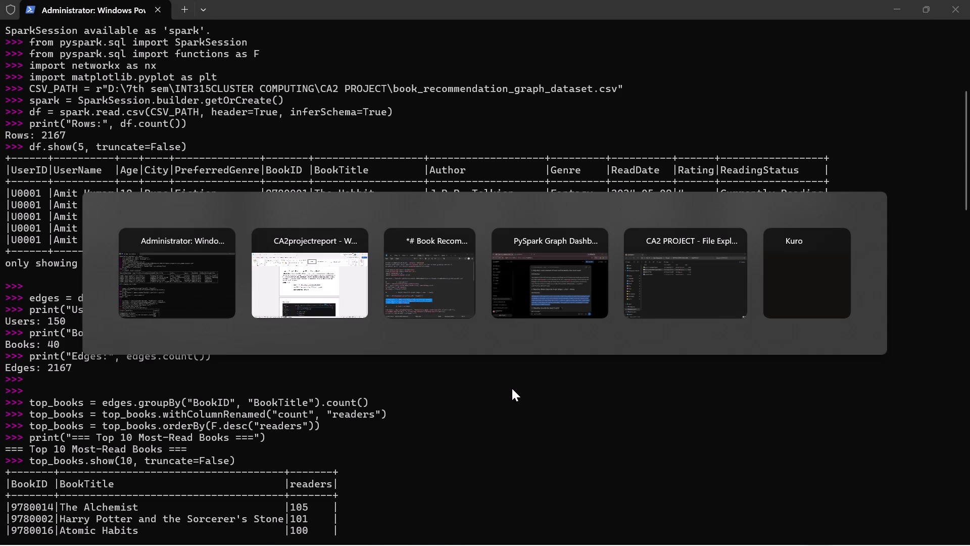
{"action": "scroll", "coordinate": [430, 460], "scroll_direction": "down", "scroll_amount": 1}
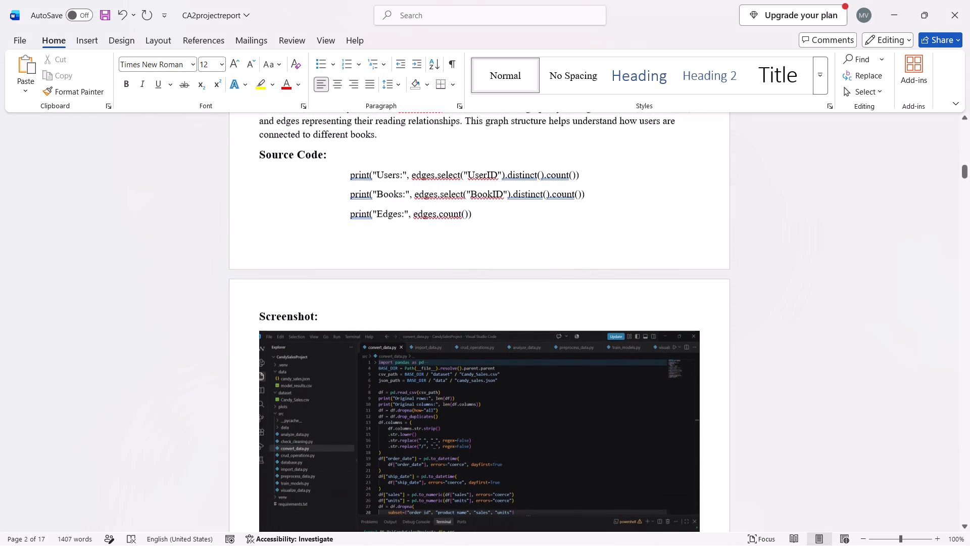
{"action": "left_click", "coordinate": [466, 445]}
{"action": "key", "text": "ctrl+v"}
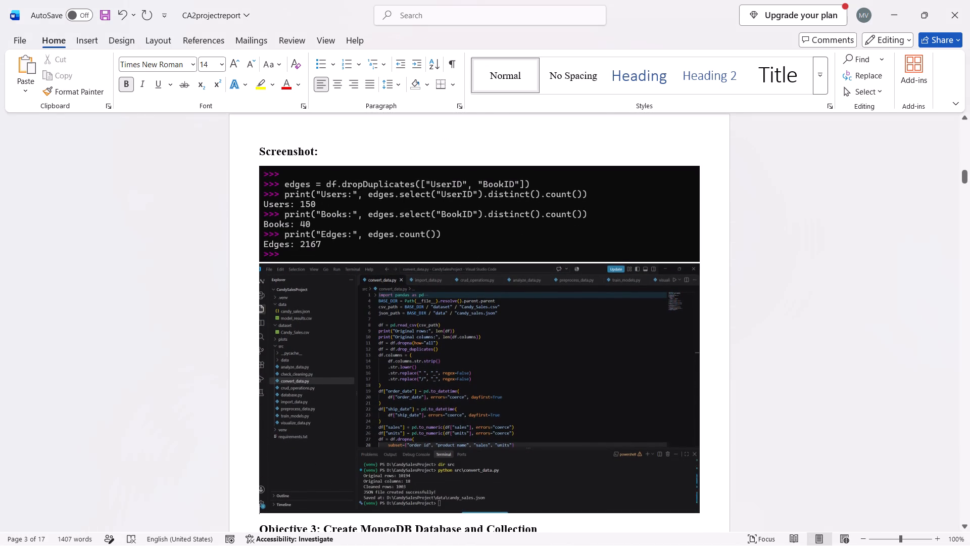
Cut the old convert_data.py code editor picture located between Objective 2's new PySpark screenshot and the Objective 3 heading.
{"action": "right_click", "coordinate": [463, 418]}
{"action": "left_click", "coordinate": [409, 401]}
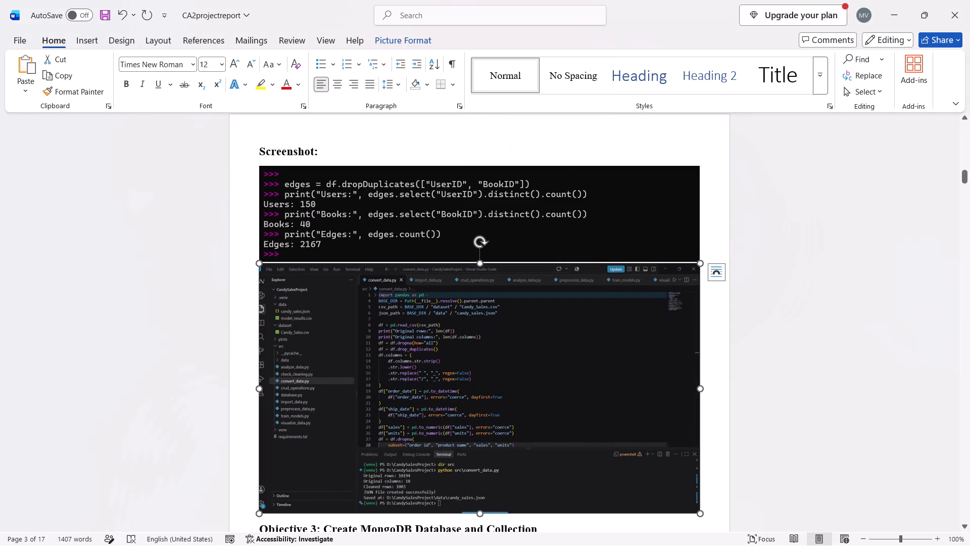
{"action": "right_click", "coordinate": [419, 399]}
{"action": "left_click", "coordinate": [475, 67]}
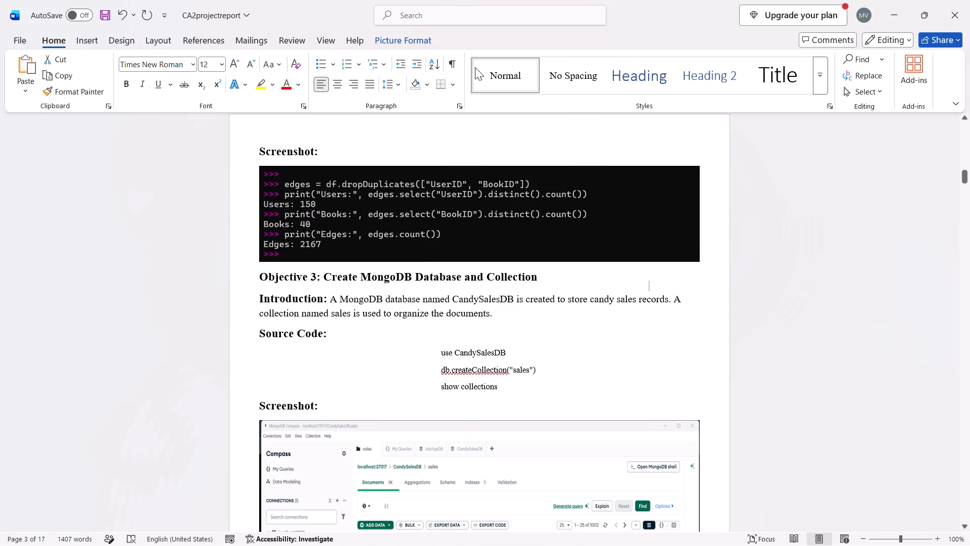
Insert a blank line between Objective 2's PySpark output picture and the Objective 3 heading.
{"action": "scroll", "coordinate": [457, 286], "scroll_direction": "up", "scroll_amount": 1}
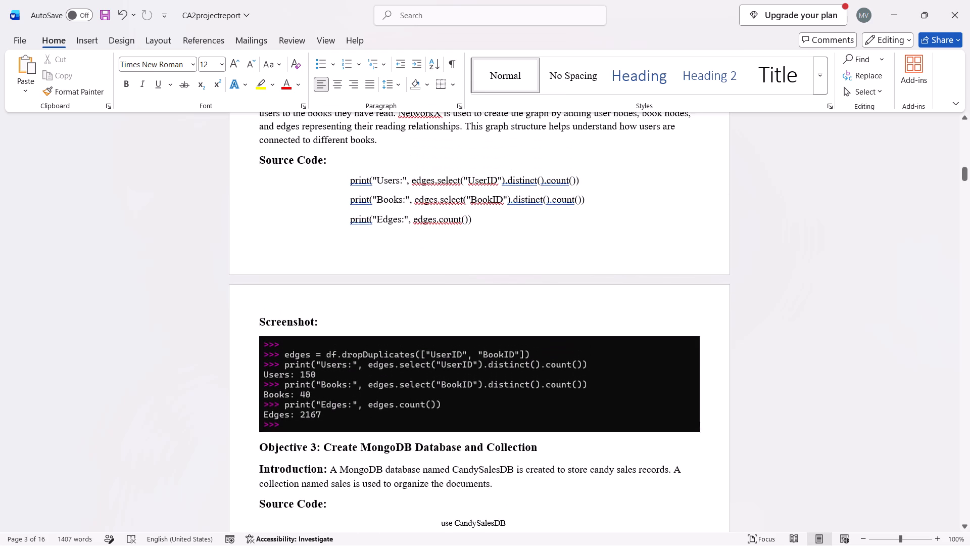
{"action": "left_click", "coordinate": [708, 431]}
{"action": "key", "text": "Return"}
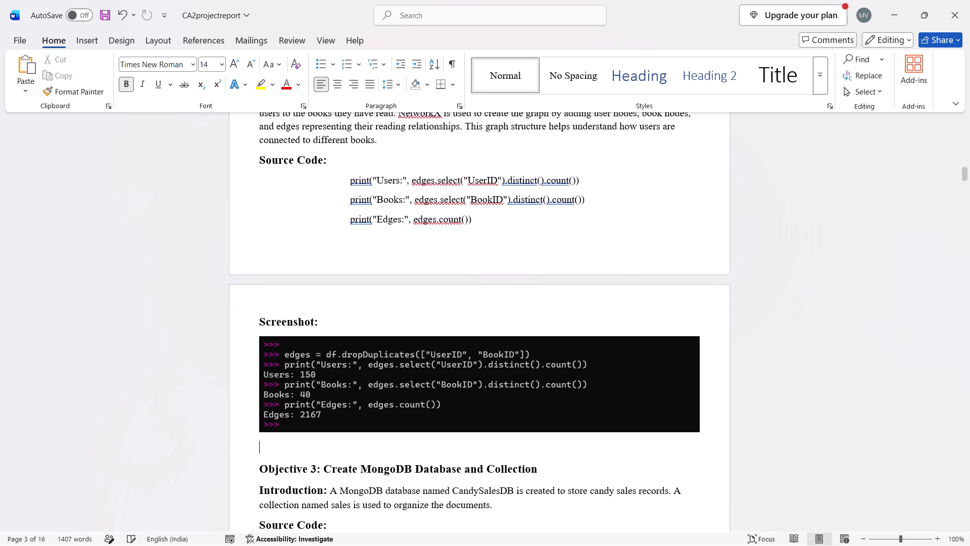
Copy the edges = df.dropDuplicates(["UserID", "BookID"]) line from the Notepad script into Word as the first line of Objective 2's source code.
{"action": "scroll", "coordinate": [455, 394], "scroll_direction": "up", "scroll_amount": 1}
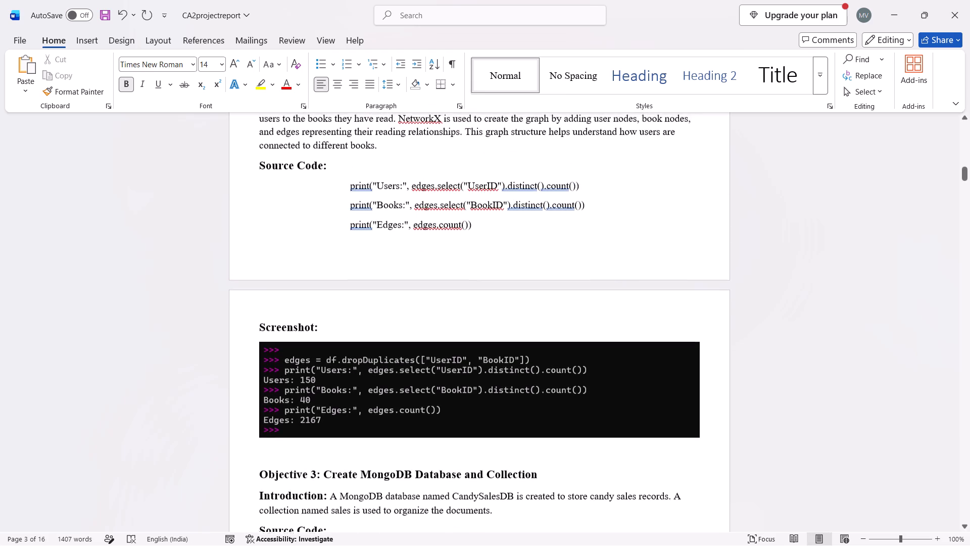
{"action": "scroll", "coordinate": [455, 394], "scroll_direction": "up", "scroll_amount": 1}
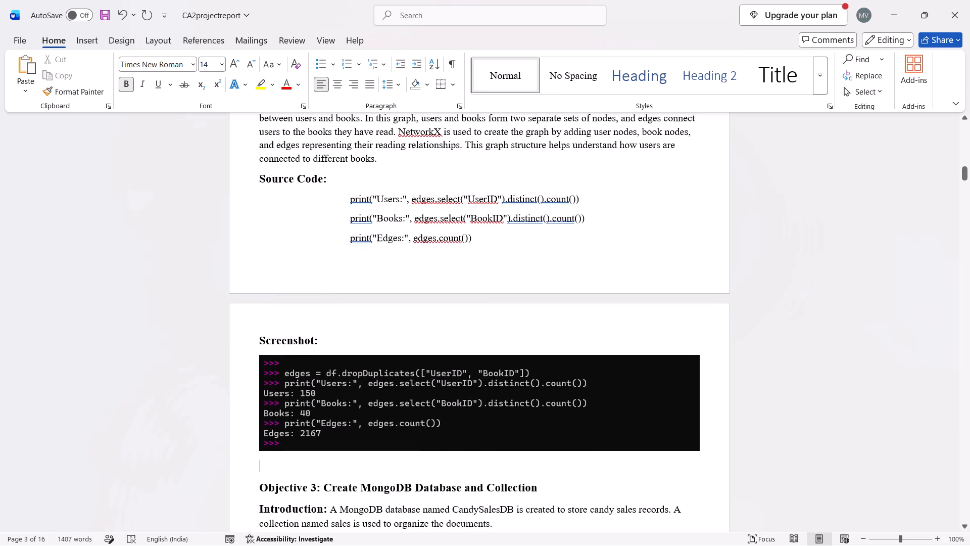
{"action": "scroll", "coordinate": [427, 353], "scroll_direction": "up", "scroll_amount": 1}
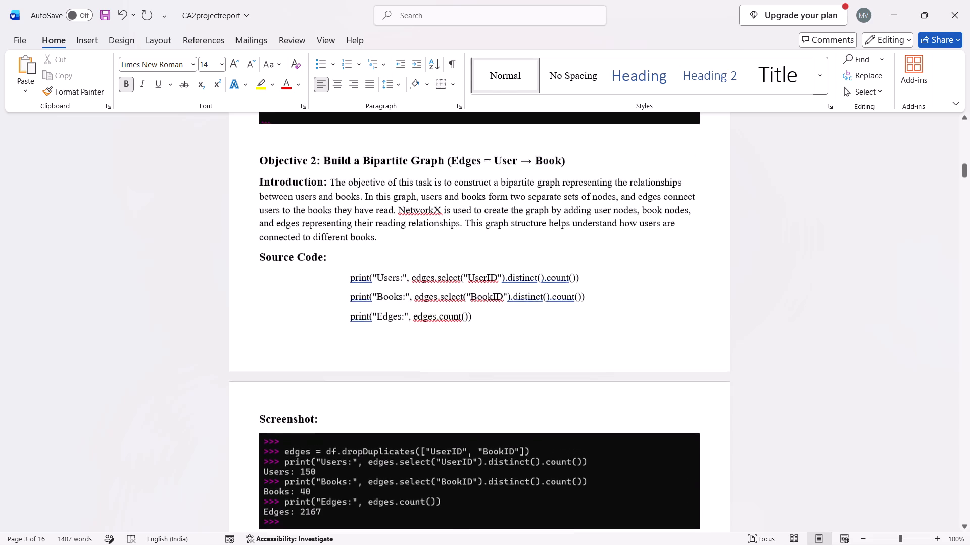
{"action": "scroll", "coordinate": [427, 353], "scroll_direction": "up", "scroll_amount": 1}
{"action": "scroll", "coordinate": [427, 353], "scroll_direction": "right", "scroll_amount": 1}
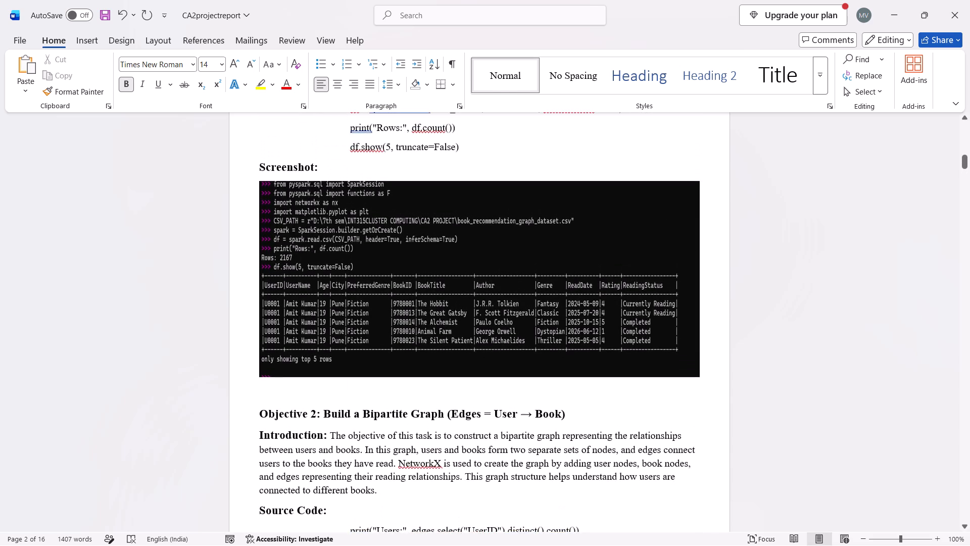
{"action": "scroll", "coordinate": [427, 353], "scroll_direction": "right", "scroll_amount": 1}
{"action": "key", "text": "alt+Tab"}
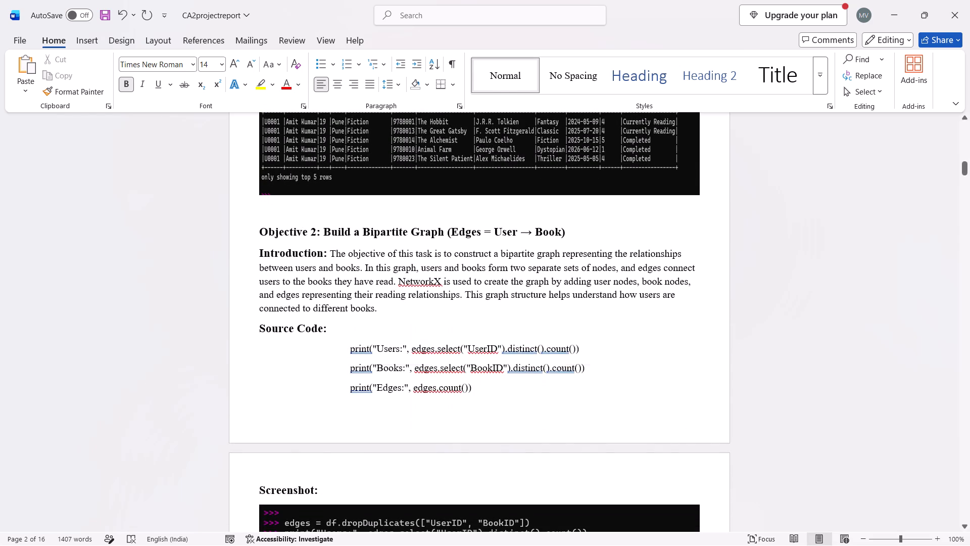
{"action": "key", "text": "alt+Tab"}
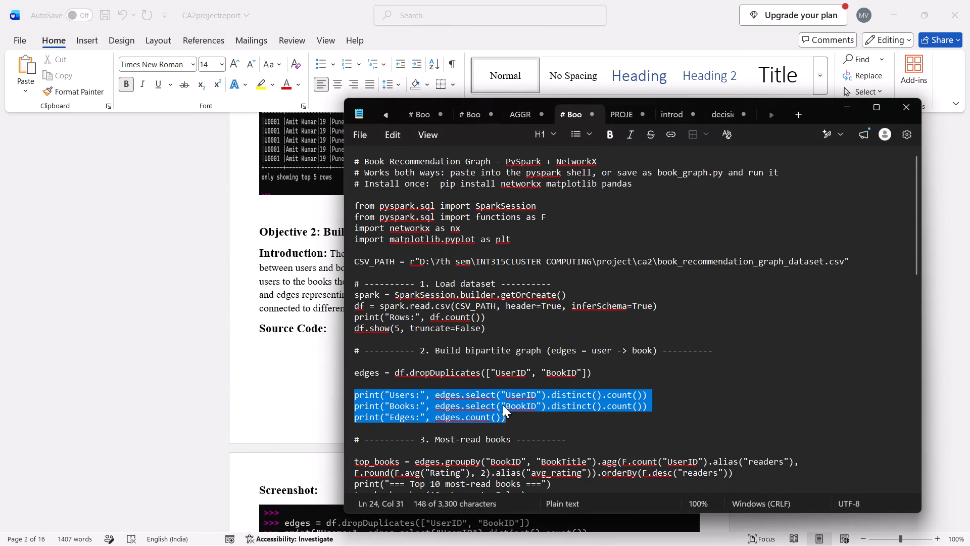
{"action": "left_click", "coordinate": [517, 417]}
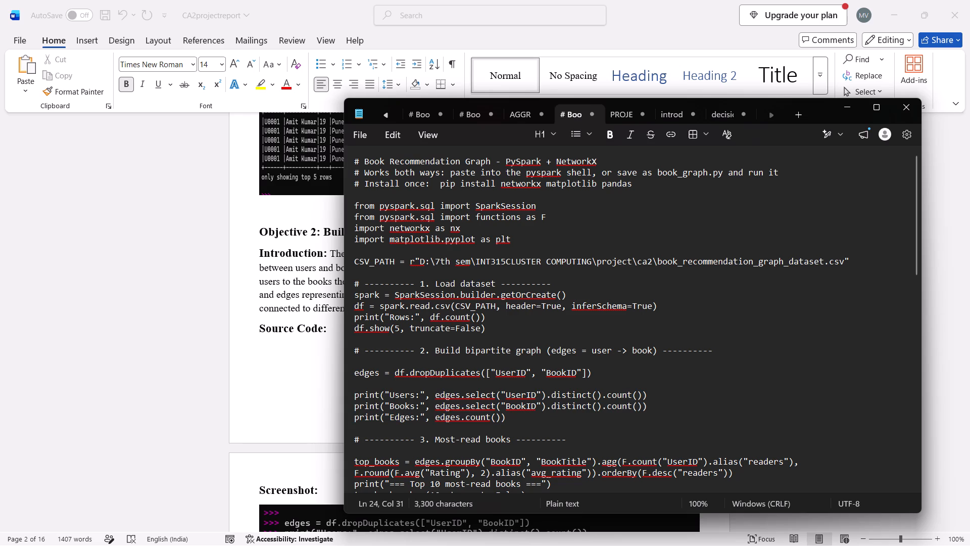
{"action": "left_click_drag", "start_coordinate": [600, 373], "coordinate": [355, 373]}
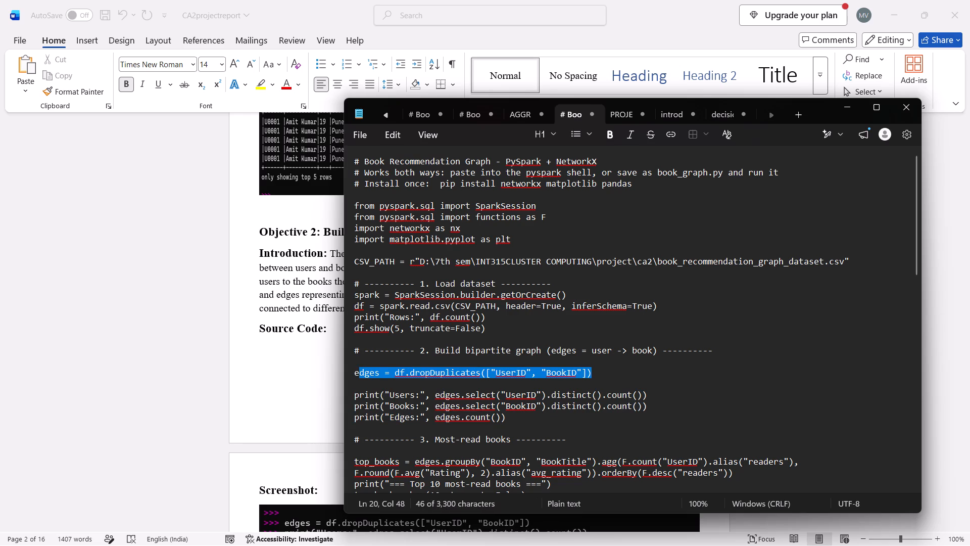
{"action": "left_click_drag", "start_coordinate": [355, 373], "coordinate": [354, 373]}
{"action": "key", "text": "ctrl+c"}
{"action": "key", "text": "alt+Tab"}
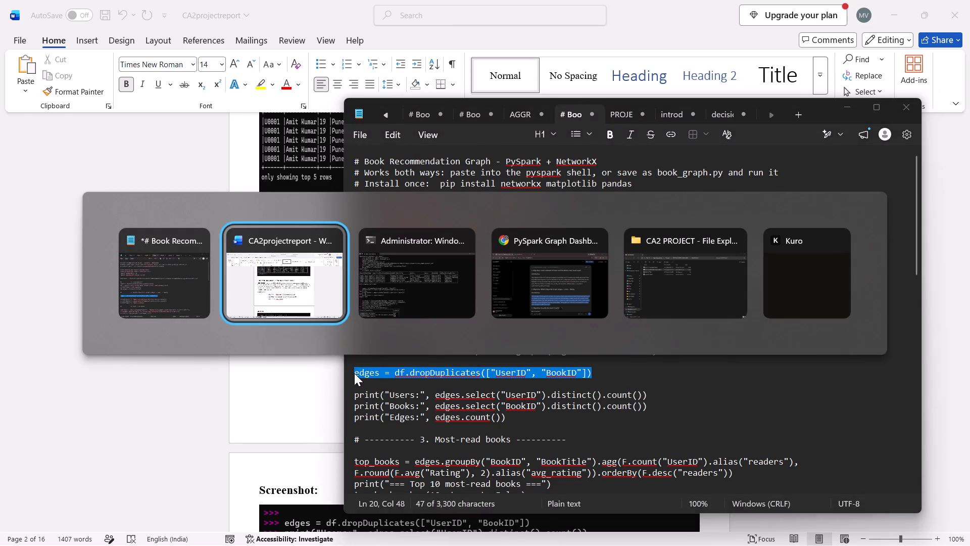
{"action": "left_click", "coordinate": [360, 335]}
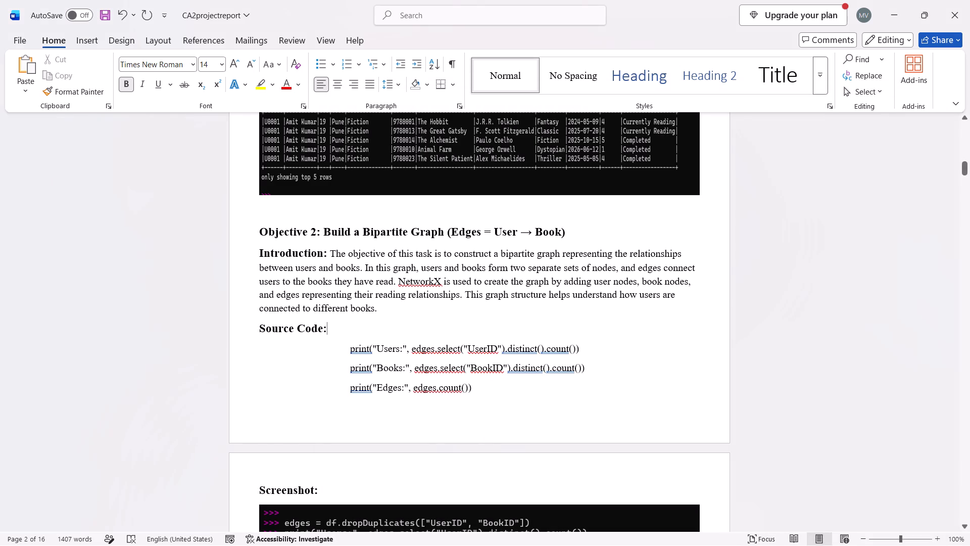
{"action": "left_click", "coordinate": [350, 346]}
{"action": "key", "text": "Return"}
{"action": "key", "text": "Up"}
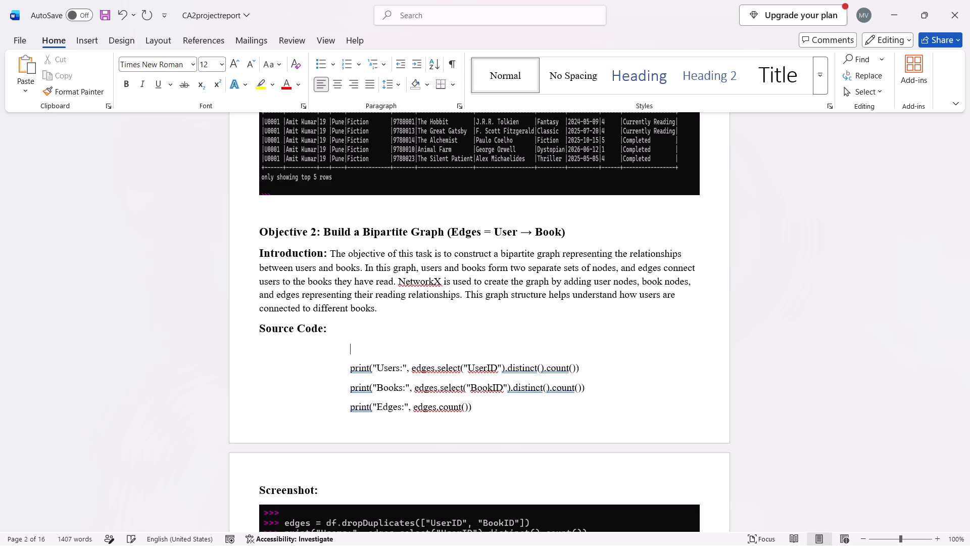
{"action": "key", "text": "ctrl+v"}
{"action": "scroll", "coordinate": [465, 448], "scroll_direction": "down", "scroll_amount": 1}
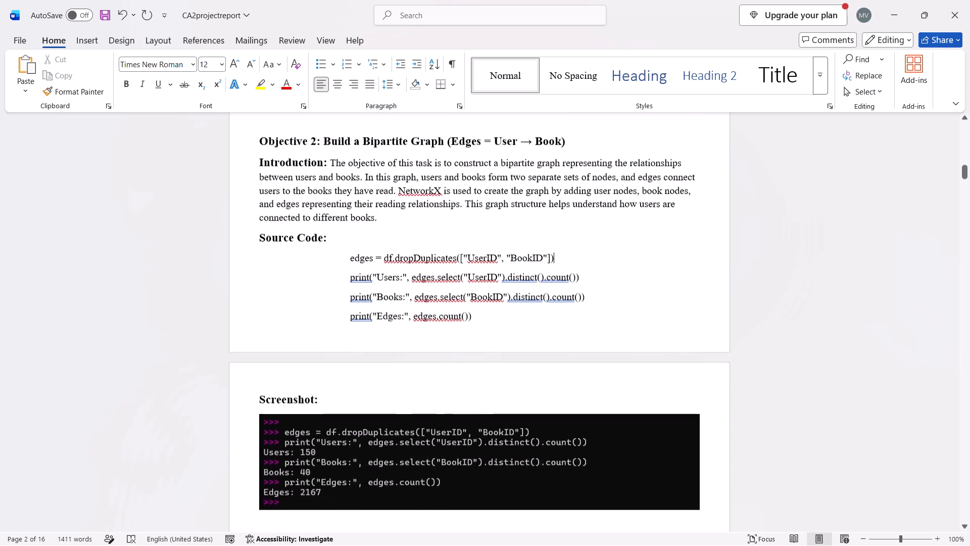
{"action": "scroll", "coordinate": [465, 448], "scroll_direction": "down", "scroll_amount": 2}
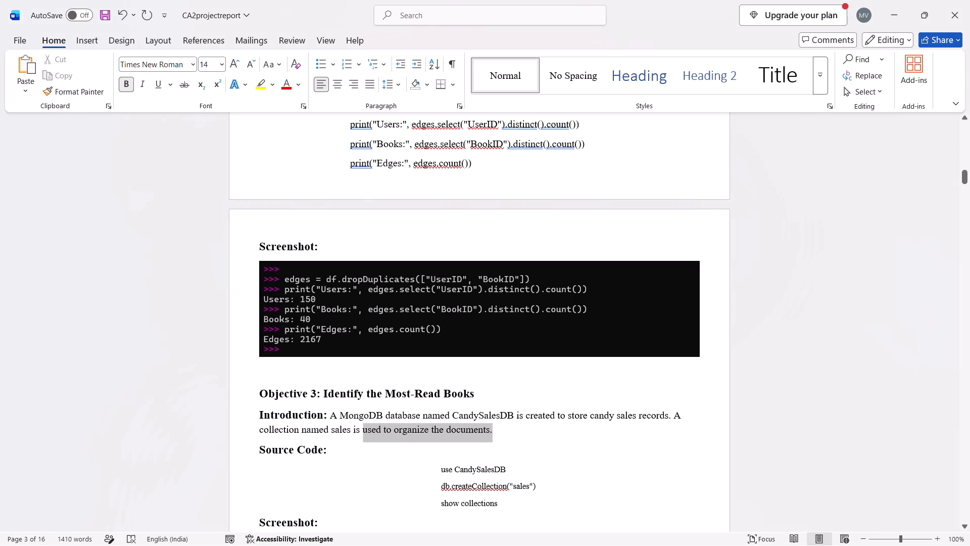
{"action": "left_click_drag", "start_coordinate": [348, 416], "coordinate": [336, 414]}
{"action": "key", "text": "ctrl+v"}
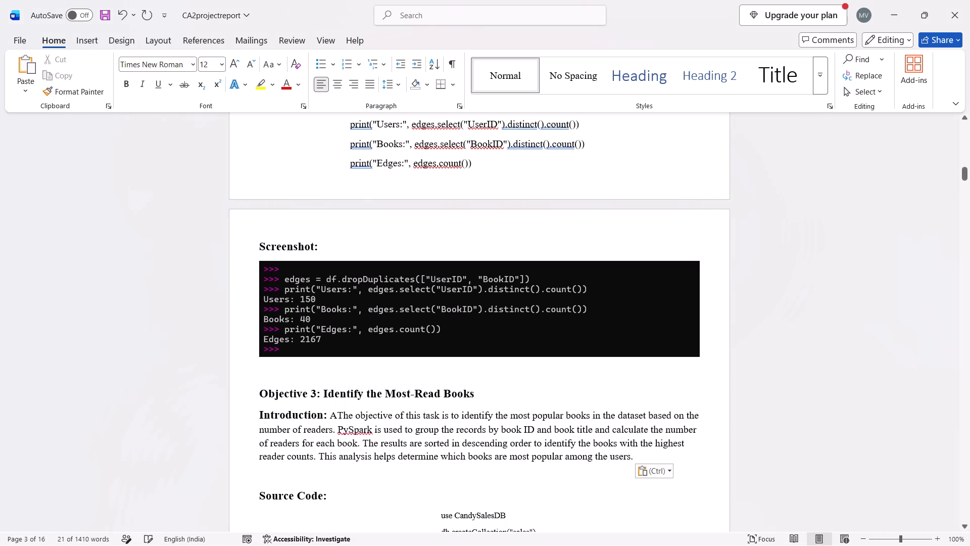
{"action": "left_click", "coordinate": [336, 414]}
{"action": "key", "text": "BackSpace"}
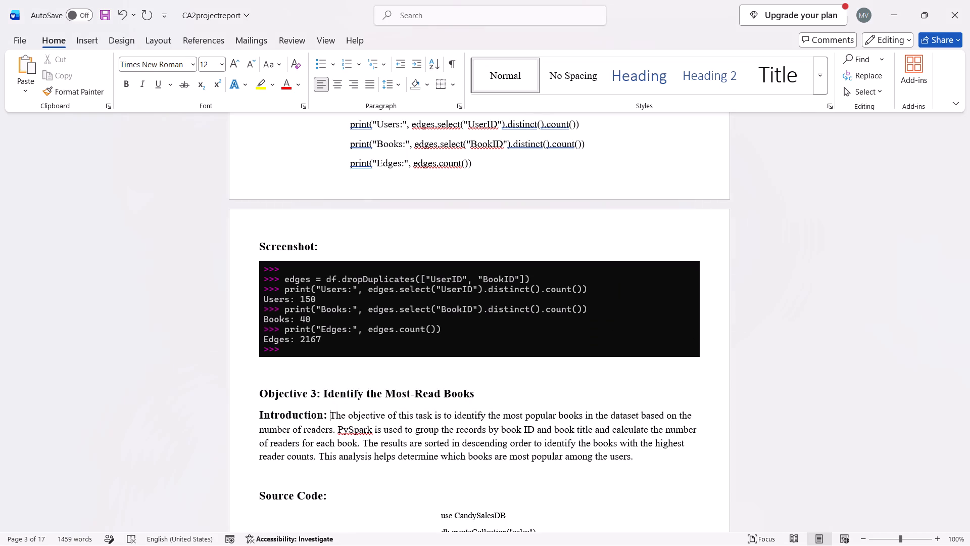
{"action": "scroll", "coordinate": [560, 457], "scroll_direction": "down", "scroll_amount": 1}
{"action": "left_click", "coordinate": [353, 394]}
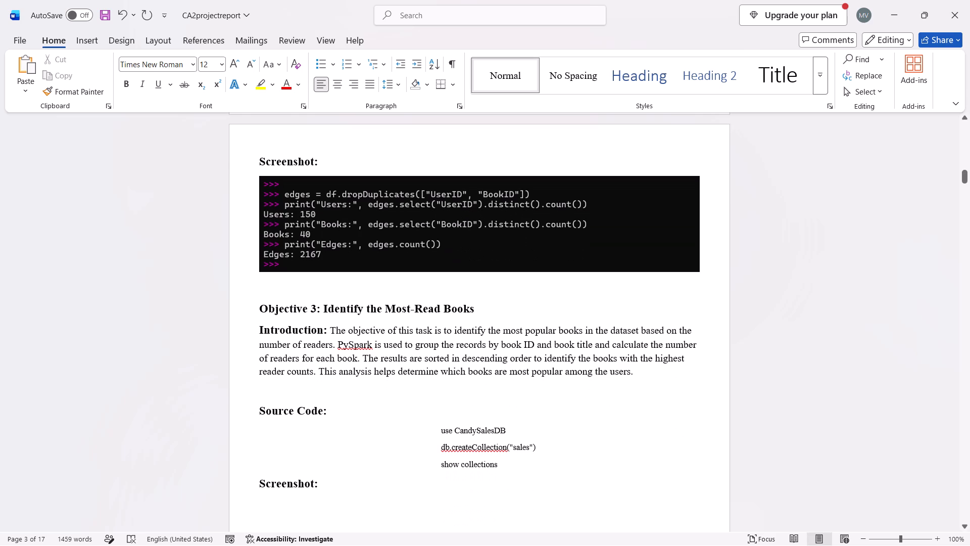
{"action": "key", "text": "BackSpace"}
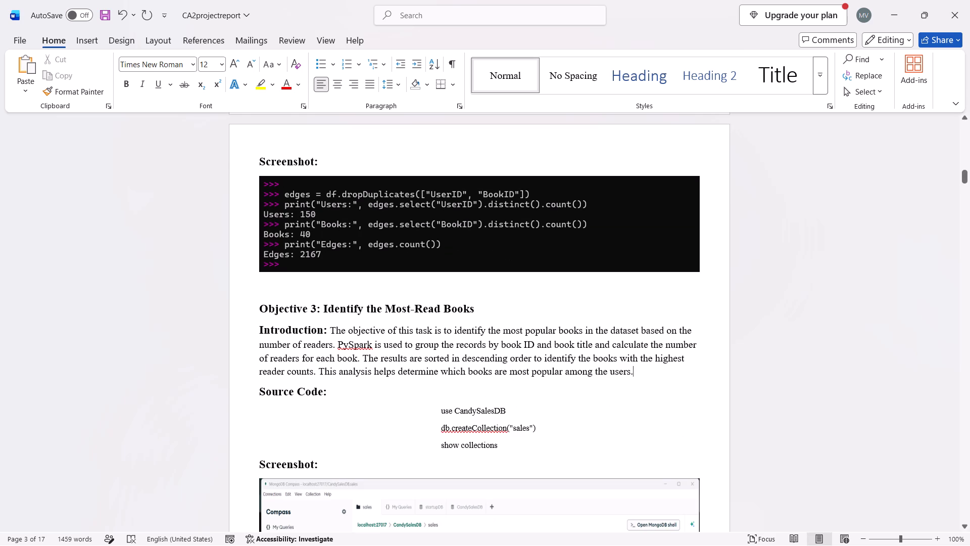
Replace Objective 3's CandySalesDB source code in Word with the most-read books code, top_books = edges.groupBy through top_books.show(10, truncate=False), from the Notepad script.
{"action": "key", "text": "alt+Tab"}
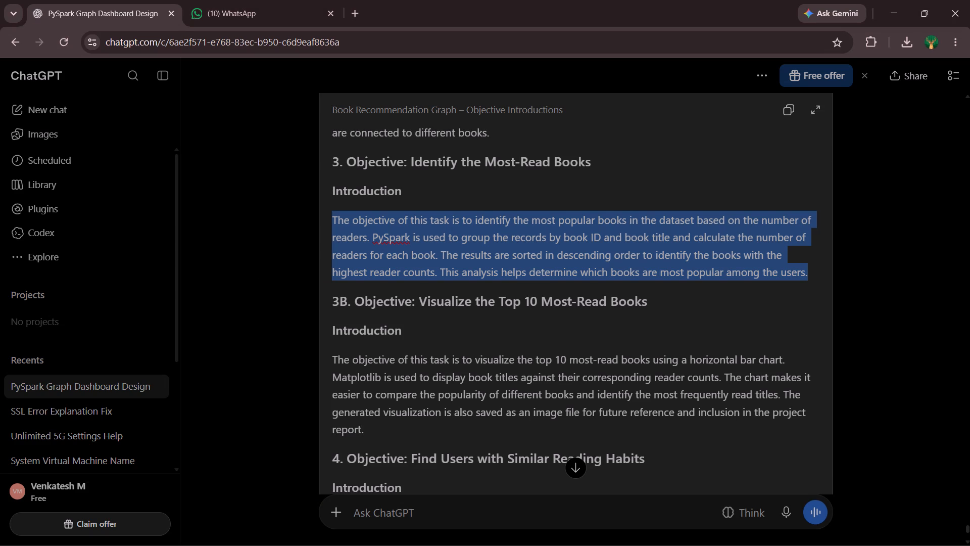
{"action": "key", "text": "alt+Tab"}
{"action": "key", "text": "alt+Tab"}
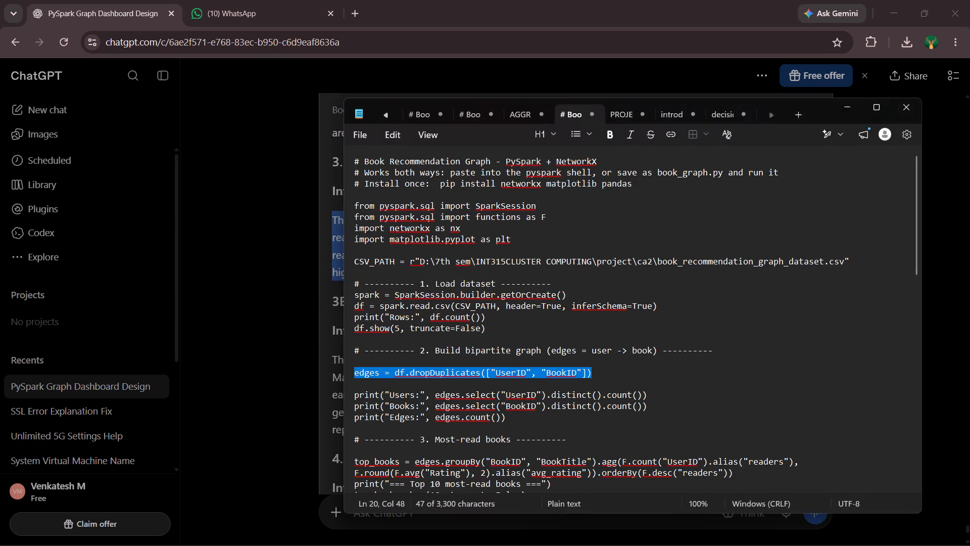
{"action": "scroll", "coordinate": [468, 390], "scroll_direction": "down", "scroll_amount": 2}
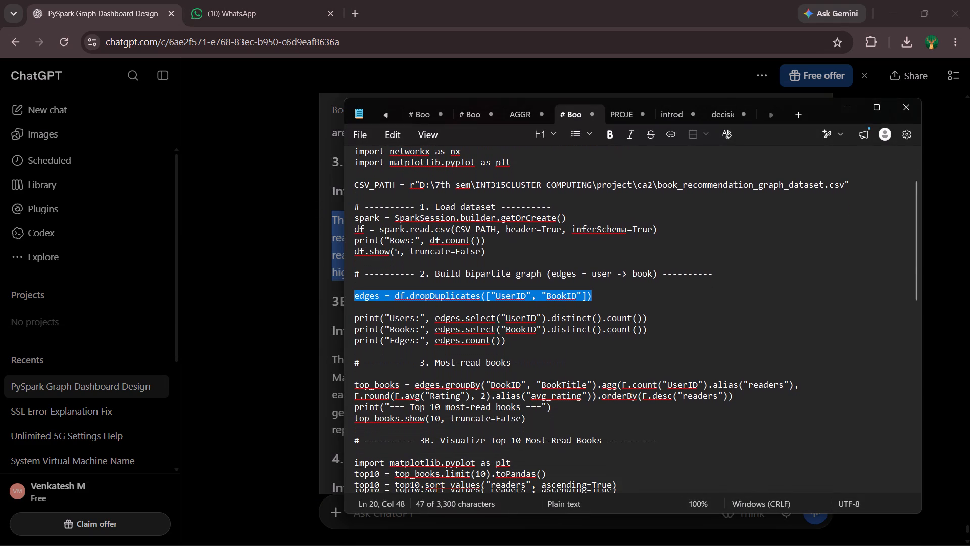
{"action": "left_click_drag", "start_coordinate": [531, 419], "coordinate": [402, 394]}
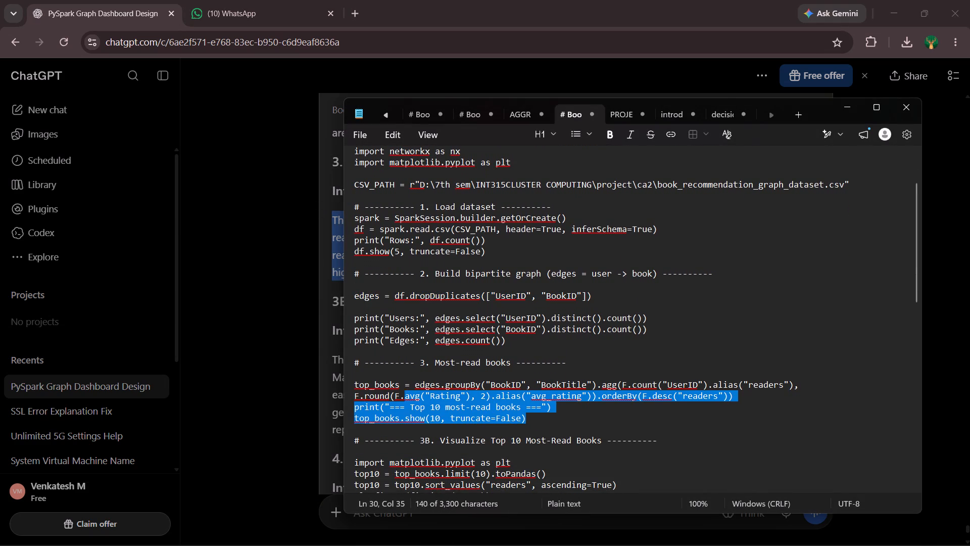
{"action": "left_click_drag", "start_coordinate": [402, 394], "coordinate": [355, 384]}
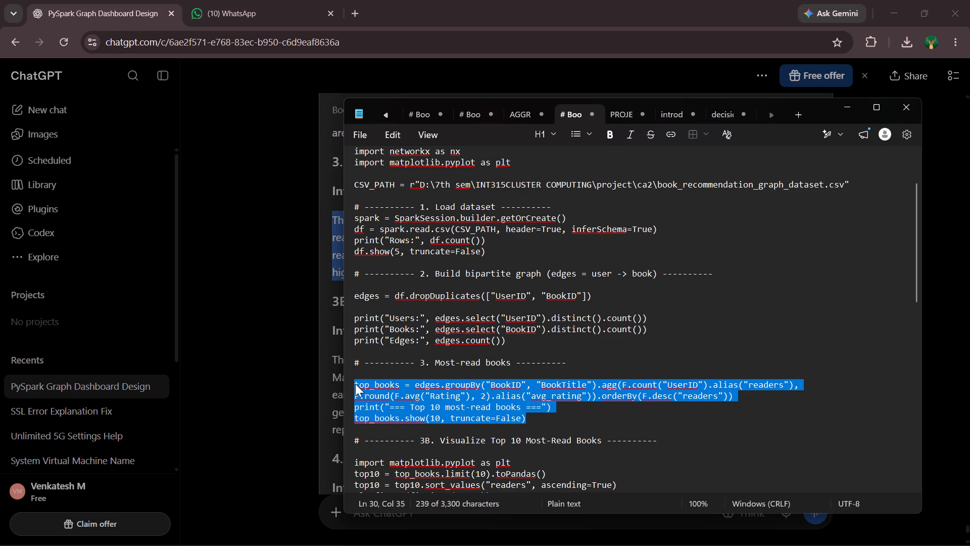
{"action": "key", "text": "ctrl+c"}
{"action": "key", "text": "alt+Tab"}
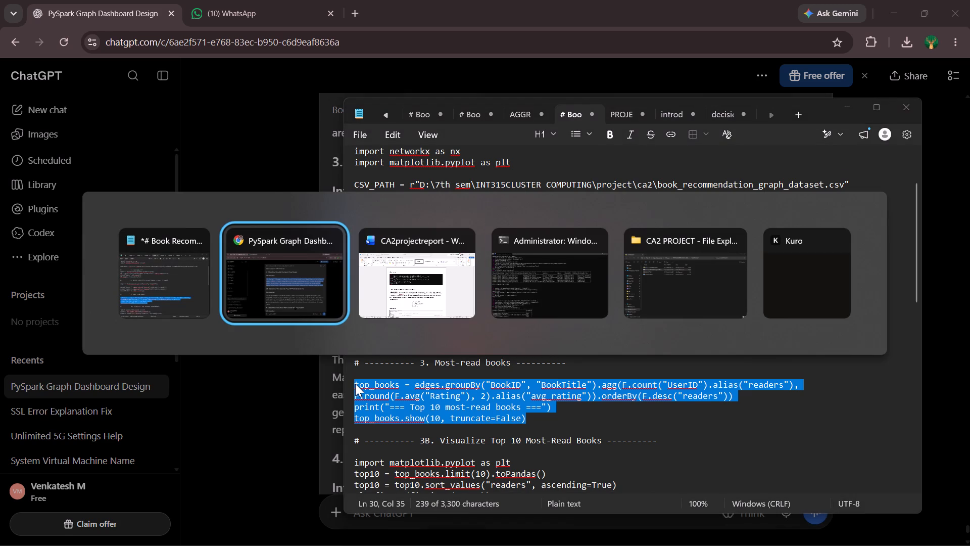
{"action": "key", "text": "alt+Tab"}
{"action": "left_click_drag", "start_coordinate": [505, 445], "coordinate": [469, 430]}
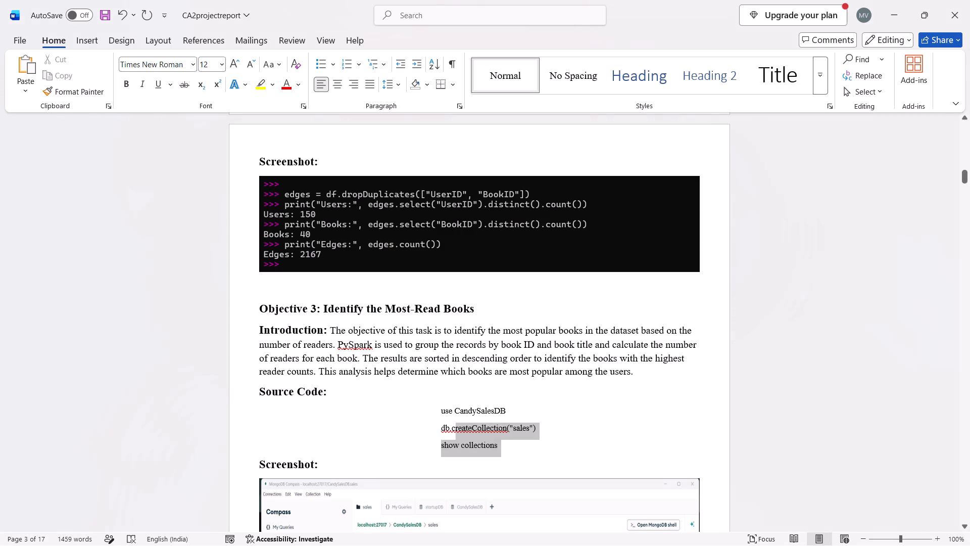
{"action": "left_click_drag", "start_coordinate": [469, 430], "coordinate": [442, 413]}
{"action": "key", "text": "ctrl+v"}
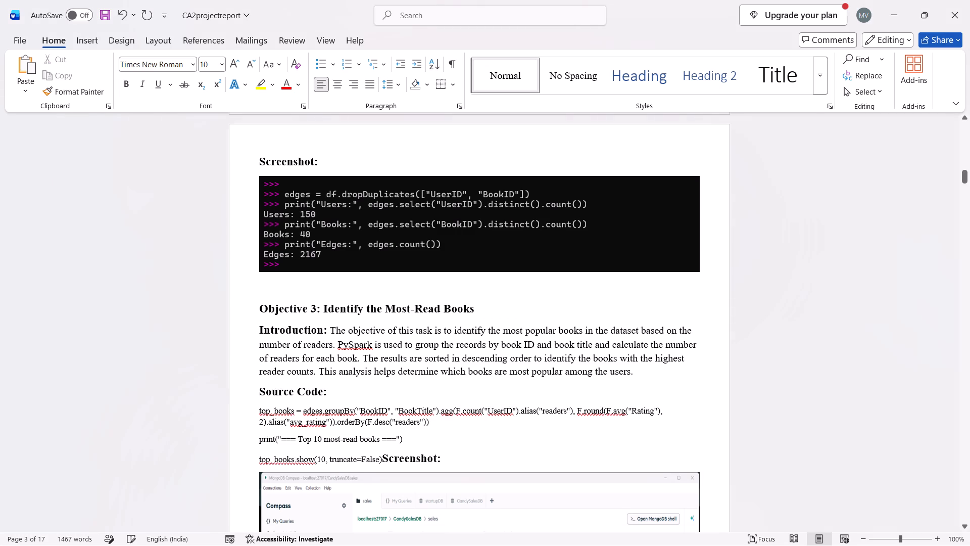
Move Objective 3's "Screenshot:" heading onto its own line below the pasted top_books.show line.
{"action": "left_click_drag", "start_coordinate": [257, 409], "coordinate": [396, 438]}
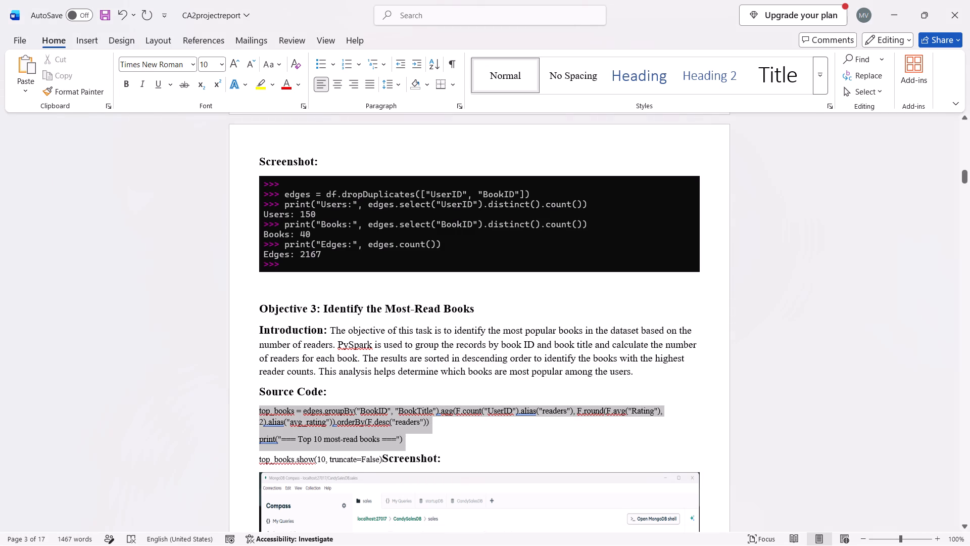
{"action": "left_click_drag", "start_coordinate": [396, 438], "coordinate": [383, 450]}
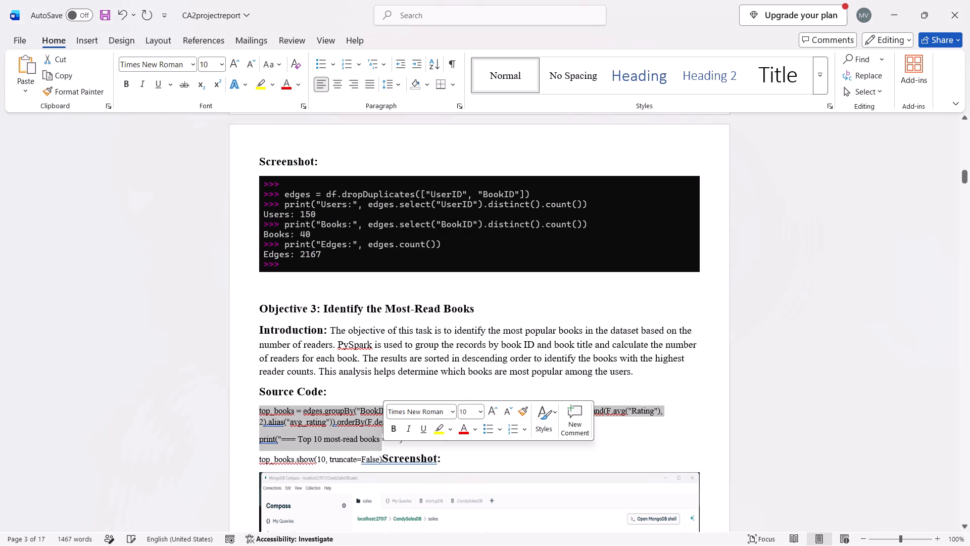
{"action": "left_click", "coordinate": [383, 450]}
{"action": "left_click", "coordinate": [382, 460]}
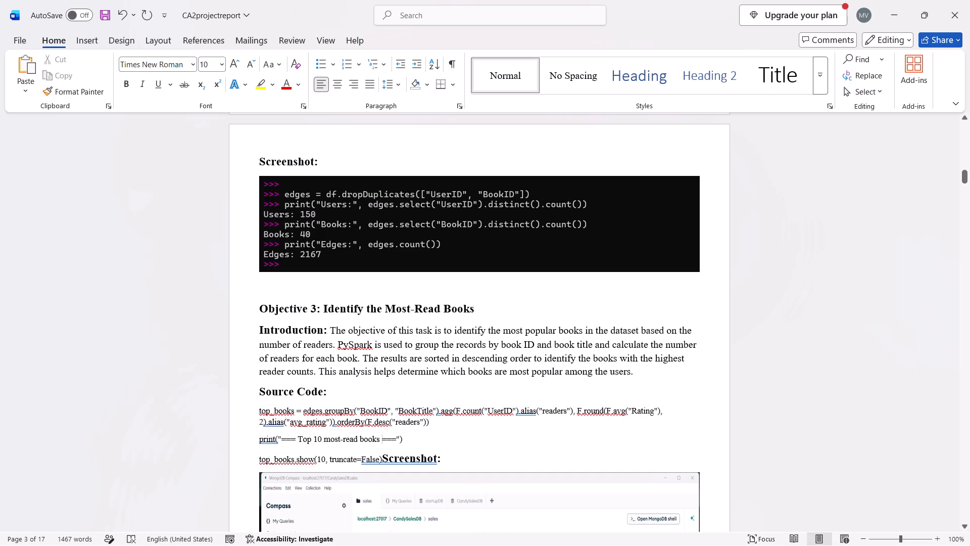
{"action": "key", "text": "Return"}
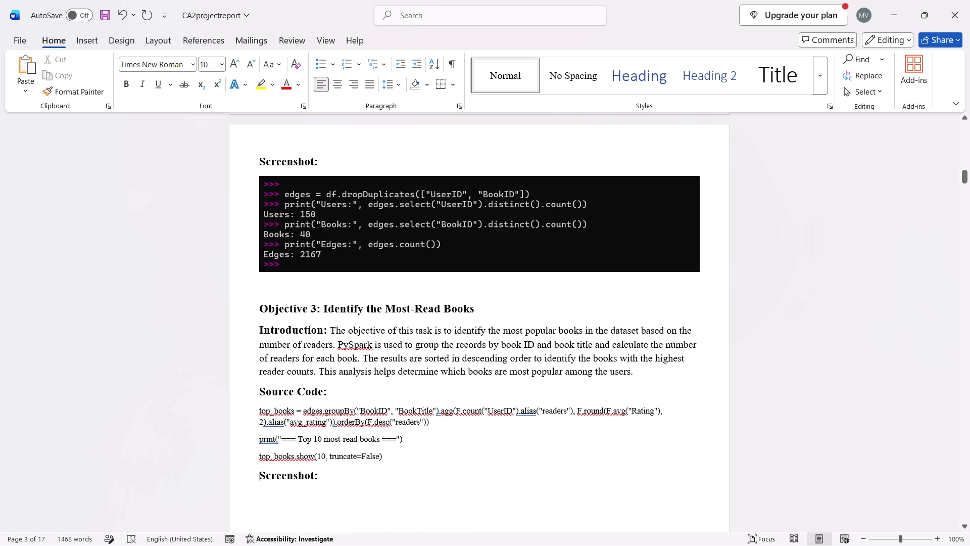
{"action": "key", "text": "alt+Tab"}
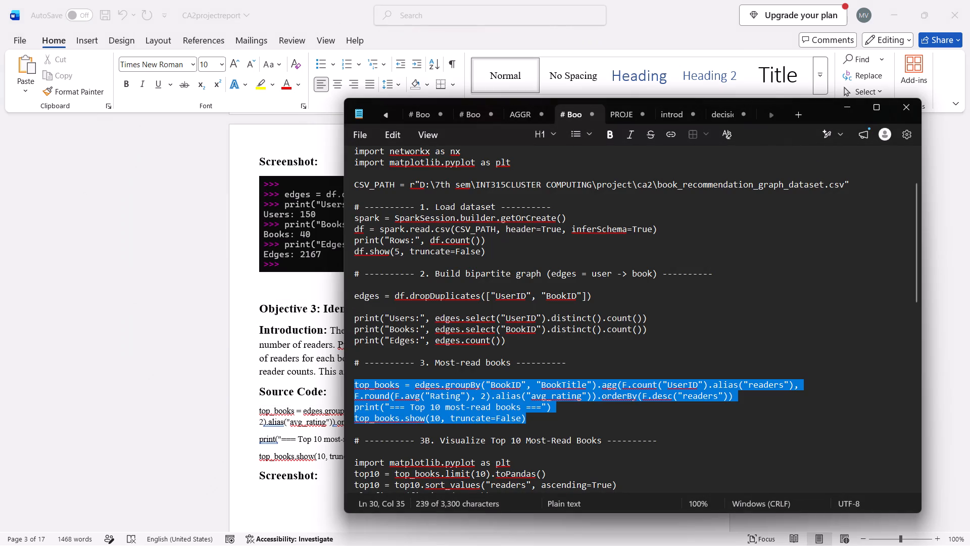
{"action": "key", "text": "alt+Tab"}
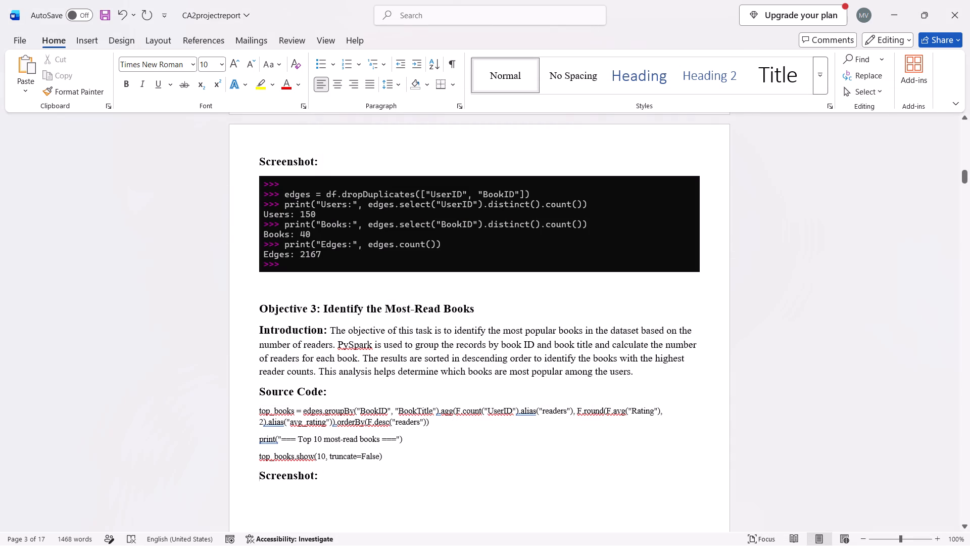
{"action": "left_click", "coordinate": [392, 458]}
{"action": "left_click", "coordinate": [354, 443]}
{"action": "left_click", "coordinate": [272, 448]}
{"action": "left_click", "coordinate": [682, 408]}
Set all of Objective 3's source code to font size 12 and indent it one level.
{"action": "left_click_drag", "start_coordinate": [387, 458], "coordinate": [281, 423]}
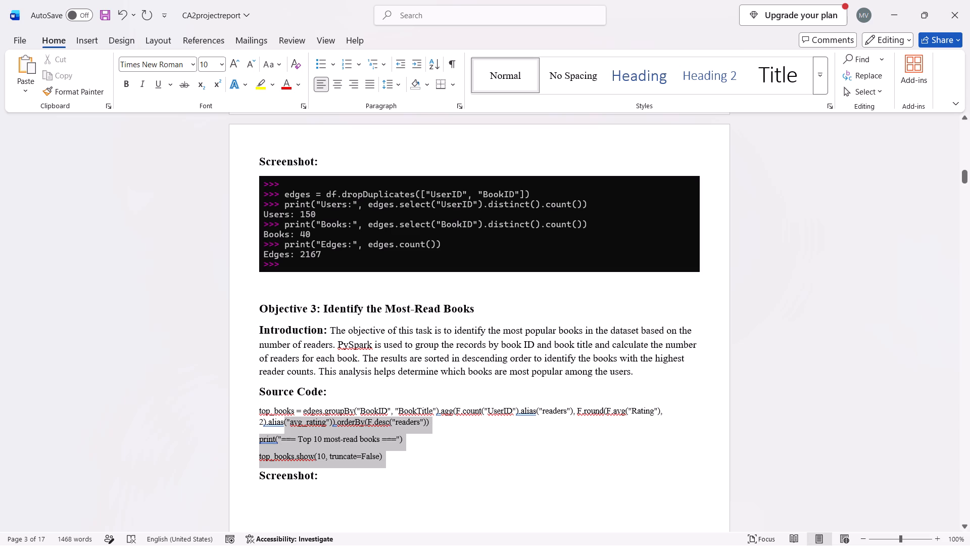
{"action": "left_click_drag", "start_coordinate": [281, 423], "coordinate": [259, 413]}
{"action": "key", "text": "alt+Tab"}
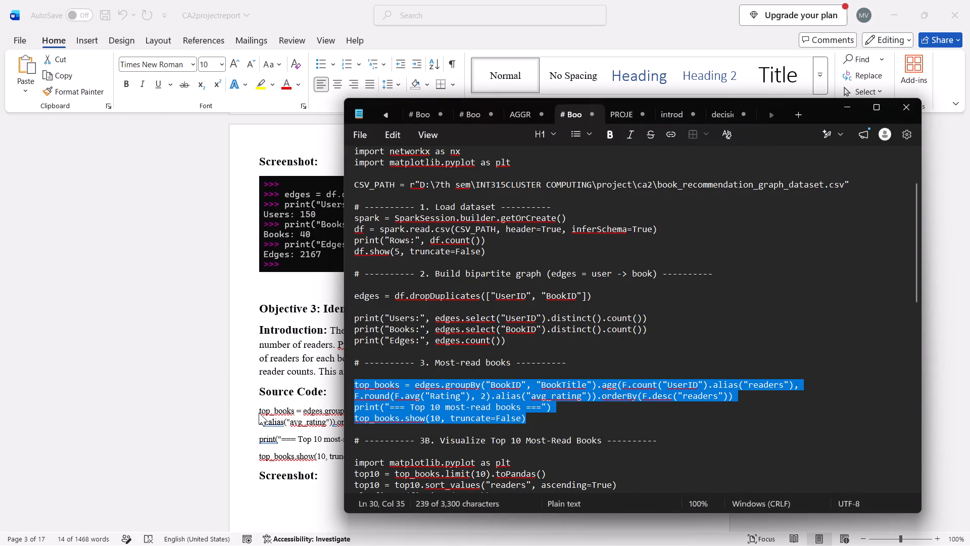
{"action": "key", "text": "alt+Tab"}
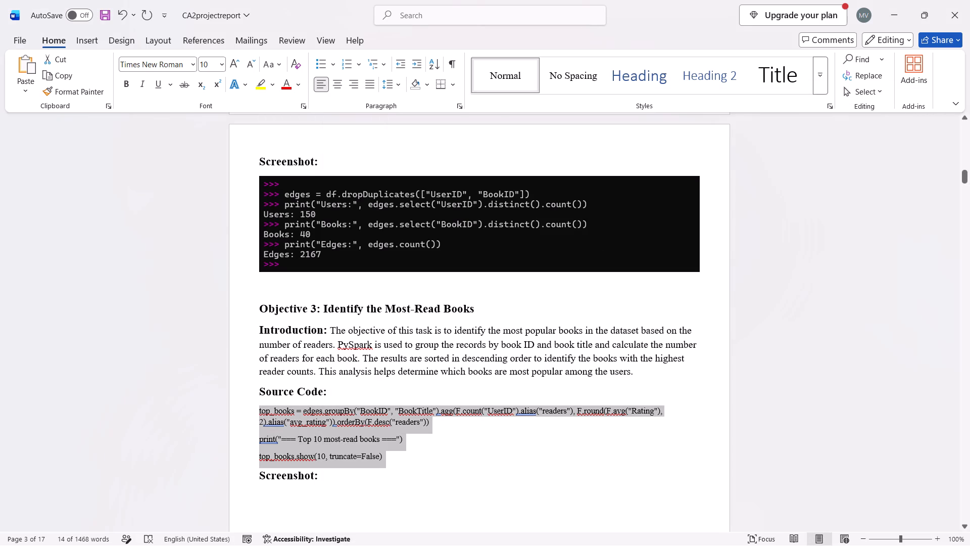
{"action": "right_click", "coordinate": [352, 442]}
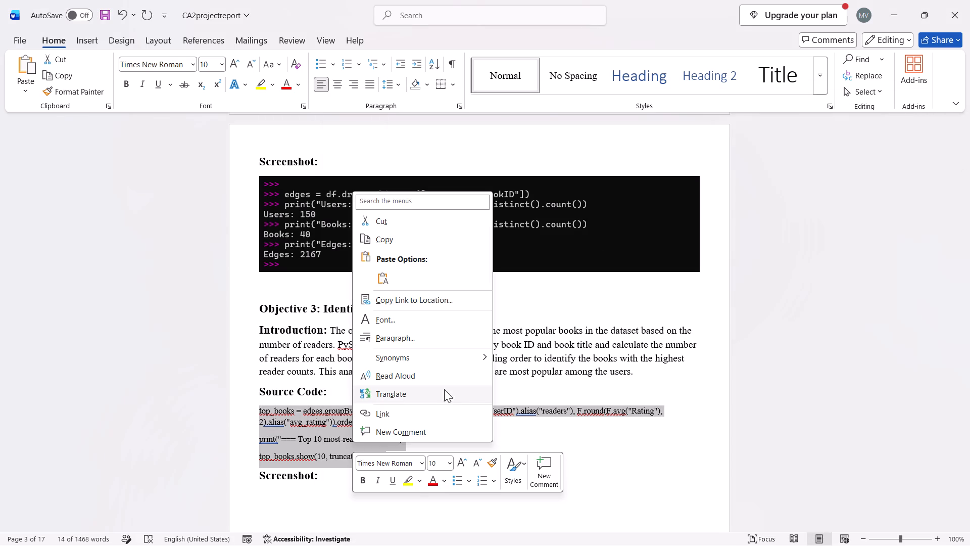
{"action": "left_click", "coordinate": [437, 464]}
{"action": "type", "text": "12"}
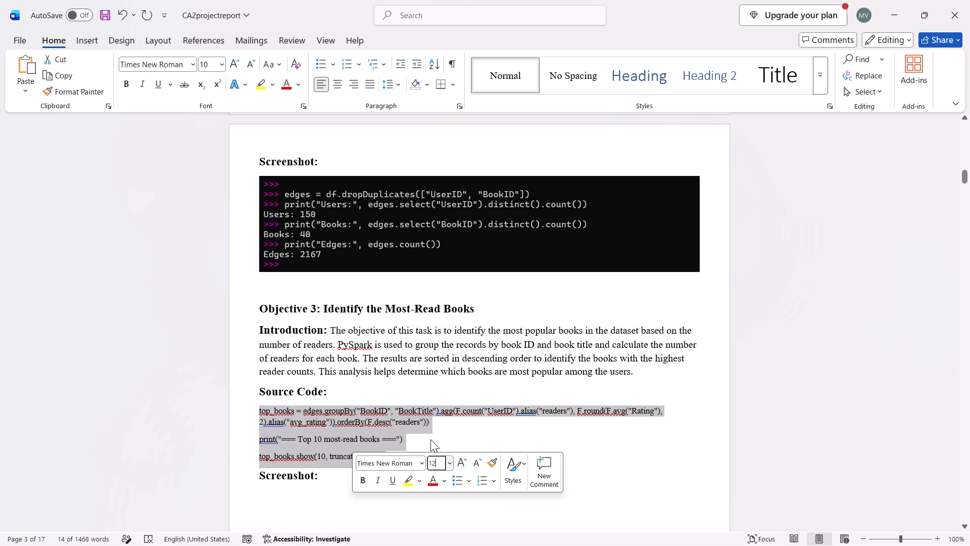
{"action": "double_click", "coordinate": [417, 65]}
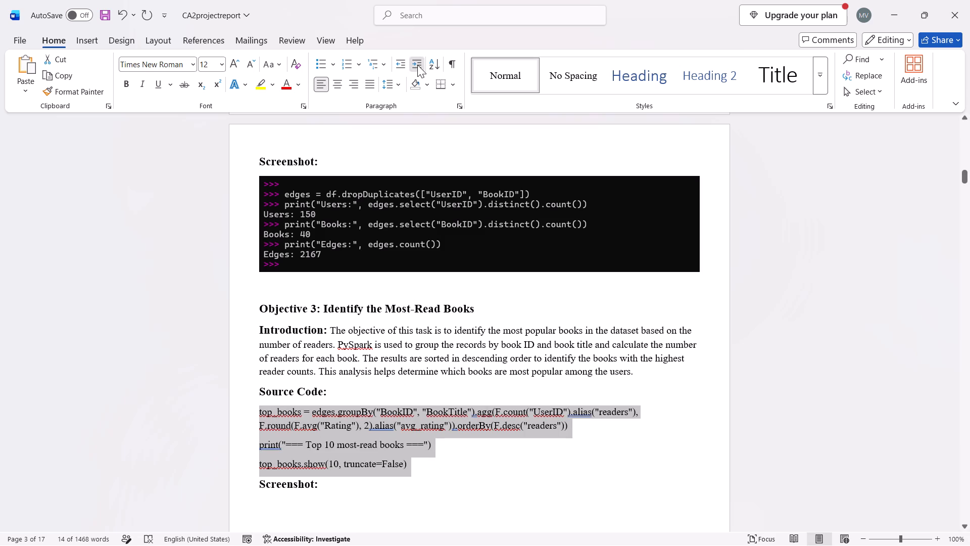
{"action": "left_click", "coordinate": [399, 63]}
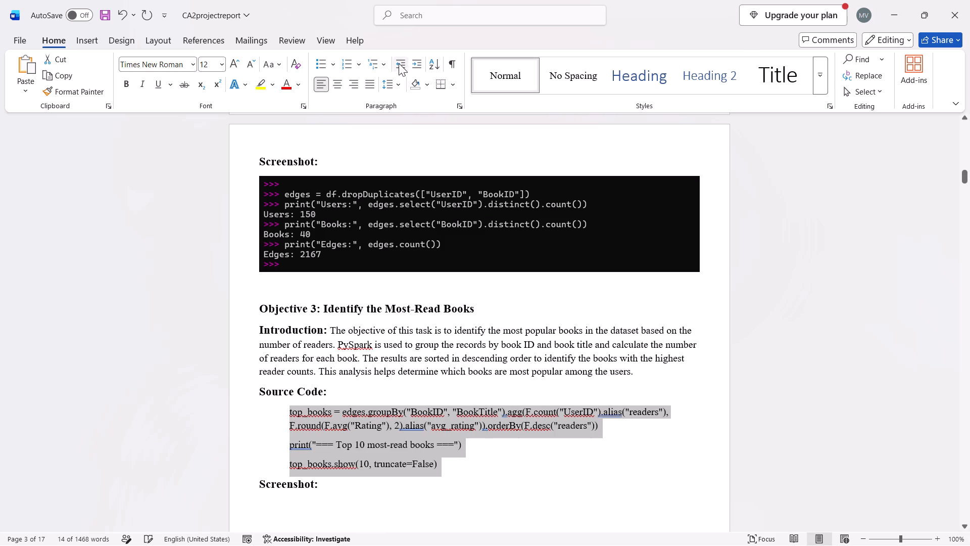
{"action": "left_click", "coordinate": [431, 451]}
{"action": "left_click", "coordinate": [480, 460]}
Resize Objective 3's MongoDB Compass picture, making it narrower and shorter so it fits directly beneath the "Screenshot:" heading.
{"action": "scroll", "coordinate": [480, 460], "scroll_direction": "down", "scroll_amount": 2}
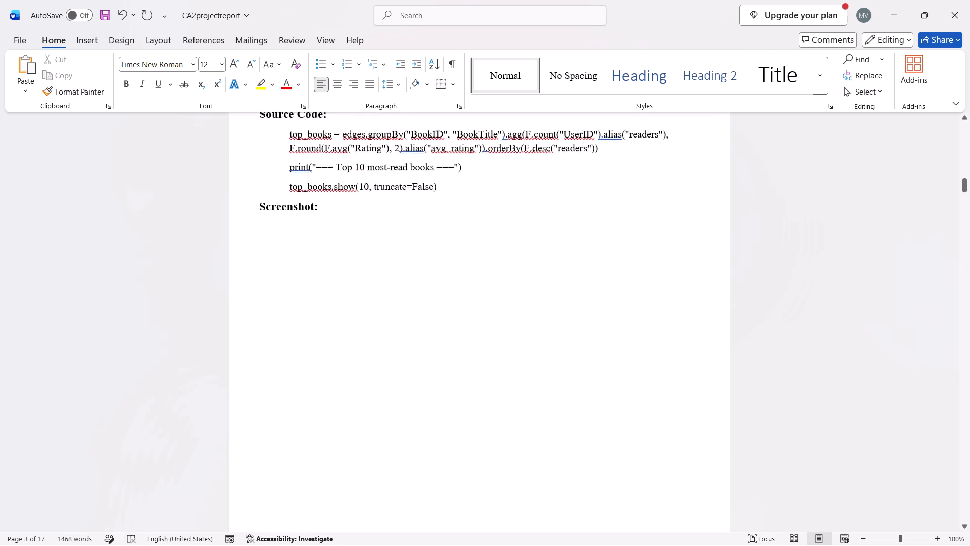
{"action": "scroll", "coordinate": [480, 460], "scroll_direction": "up", "scroll_amount": 1}
{"action": "scroll", "coordinate": [480, 460], "scroll_direction": "down", "scroll_amount": 4}
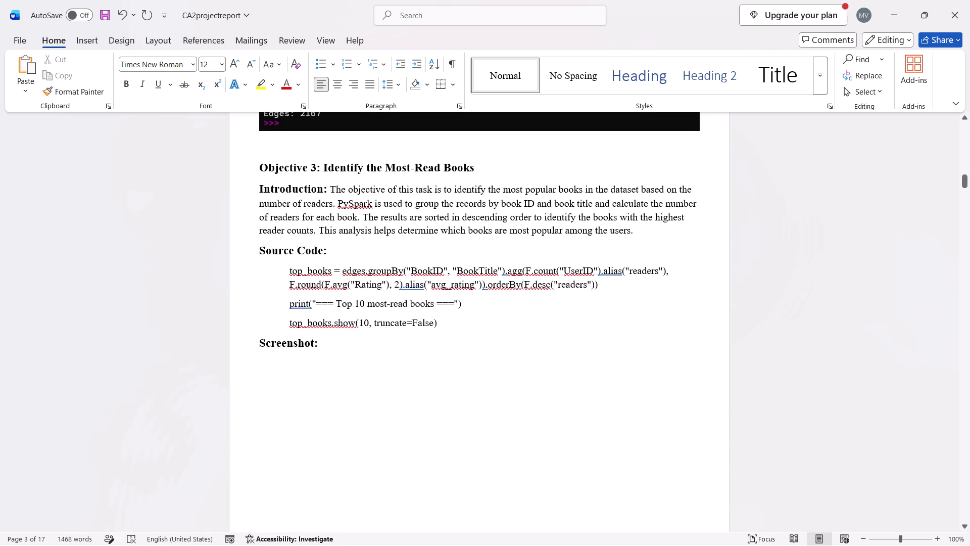
{"action": "scroll", "coordinate": [342, 449], "scroll_direction": "down", "scroll_amount": 2}
{"action": "left_click", "coordinate": [389, 521]}
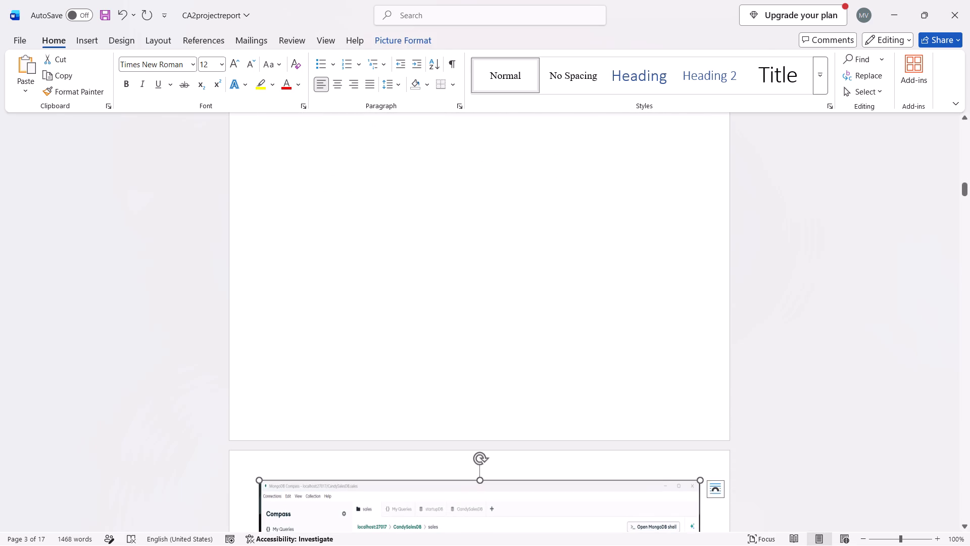
{"action": "scroll", "coordinate": [389, 521], "scroll_direction": "down", "scroll_amount": 1}
{"action": "left_click_drag", "start_coordinate": [701, 428], "coordinate": [679, 424]}
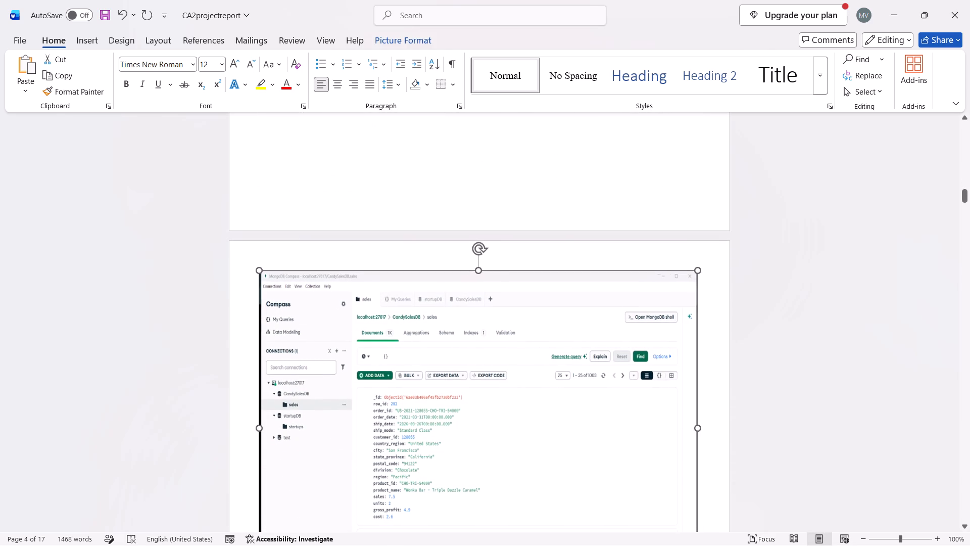
{"action": "left_click_drag", "start_coordinate": [679, 424], "coordinate": [667, 421]}
{"action": "left_click_drag", "start_coordinate": [464, 270], "coordinate": [478, 342]}
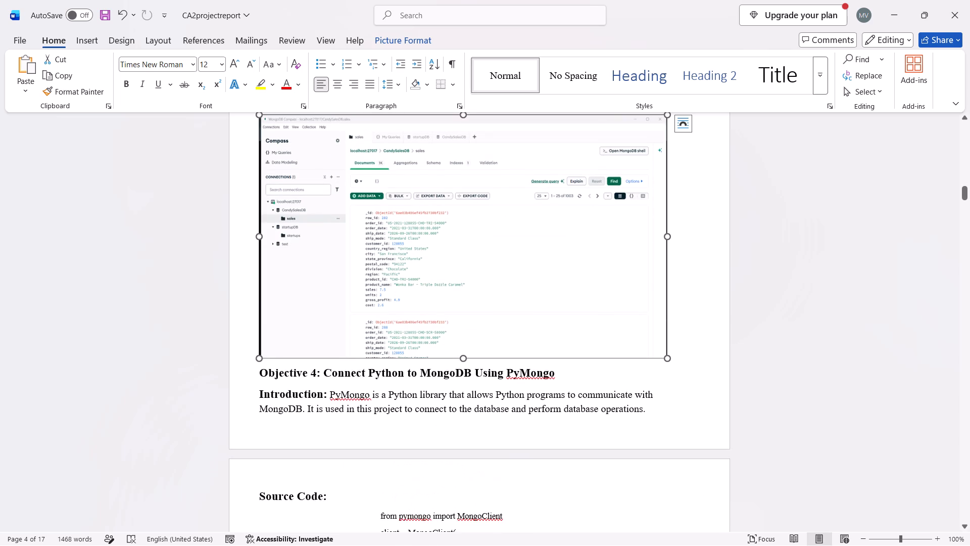
{"action": "scroll", "coordinate": [472, 331], "scroll_direction": "right", "scroll_amount": 1}
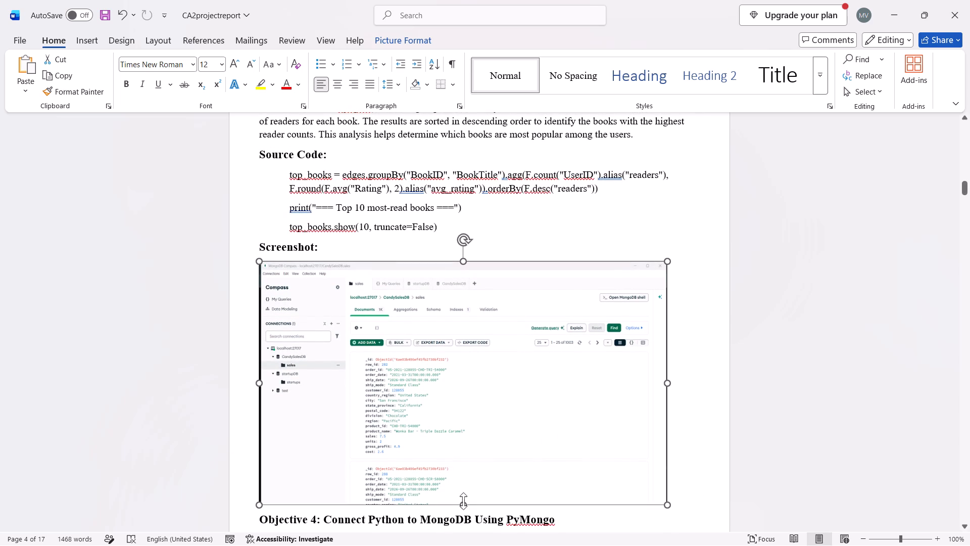
{"action": "left_click_drag", "start_coordinate": [462, 504], "coordinate": [462, 517]}
{"action": "scroll", "coordinate": [428, 385], "scroll_direction": "up", "scroll_amount": 1}
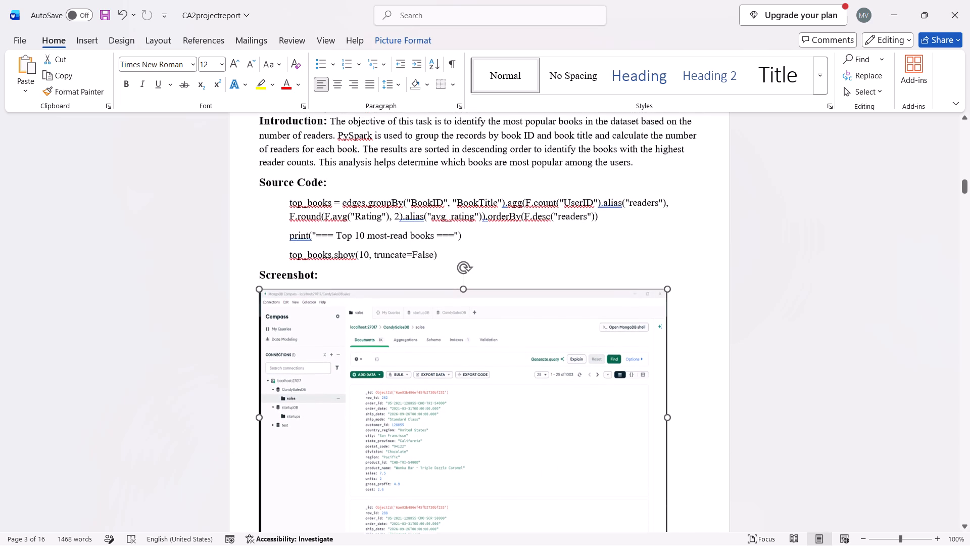
{"action": "scroll", "coordinate": [428, 385], "scroll_direction": "up", "scroll_amount": 2}
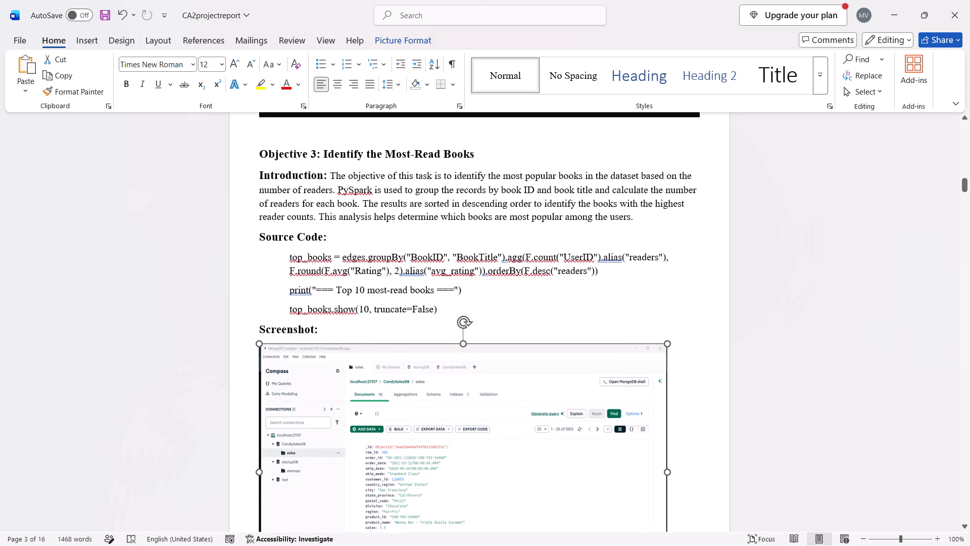
Capture a screenshot of the PySpark terminal's top_books commands and complete Top 10 Most-Read Books table.
{"action": "key", "text": "alt+Tab"}
{"action": "key", "text": "alt+Tab"}
{"action": "key", "text": "alt+Tab"}
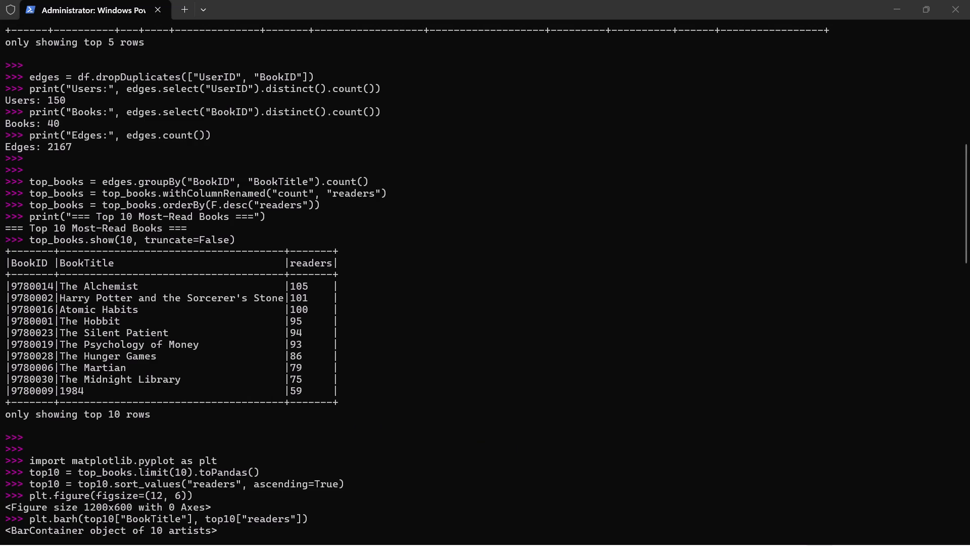
{"action": "left_click_drag", "start_coordinate": [0, 162], "coordinate": [641, 453]}
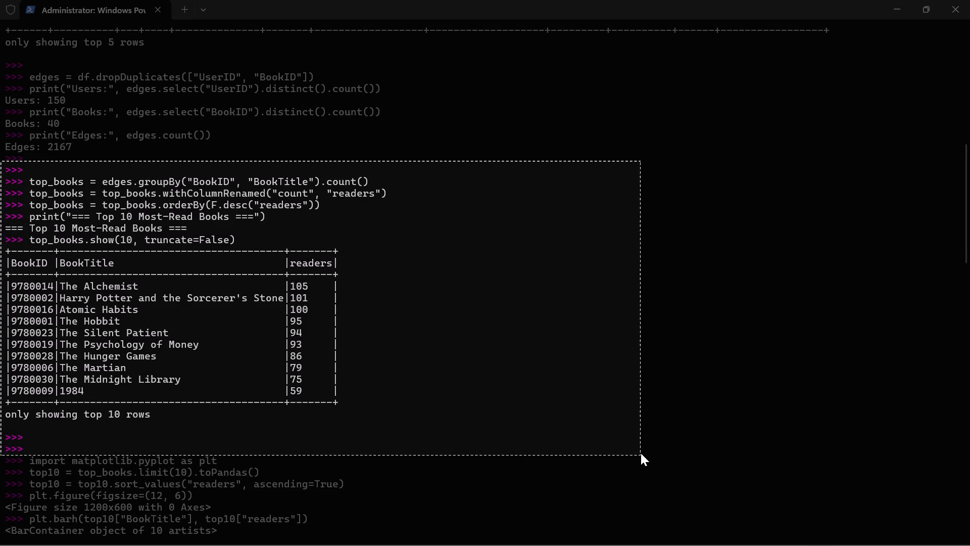
{"action": "left_click_drag", "start_coordinate": [641, 453], "coordinate": [644, 441]}
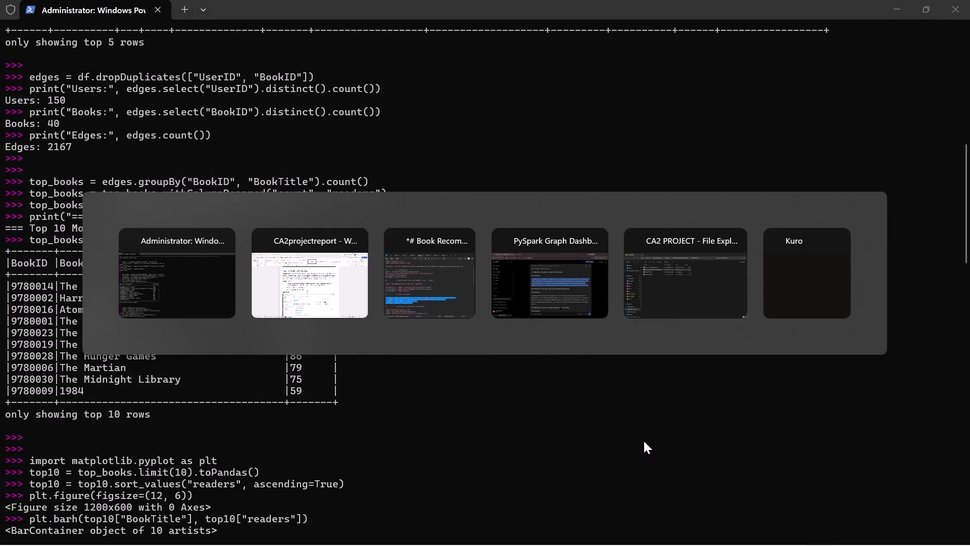
Paste the captured Top 10 Most-Read Books terminal screenshot beneath Objective 3's "Screenshot:" heading in Word, above the MongoDB Compass picture.
{"action": "left_click", "coordinate": [544, 456]}
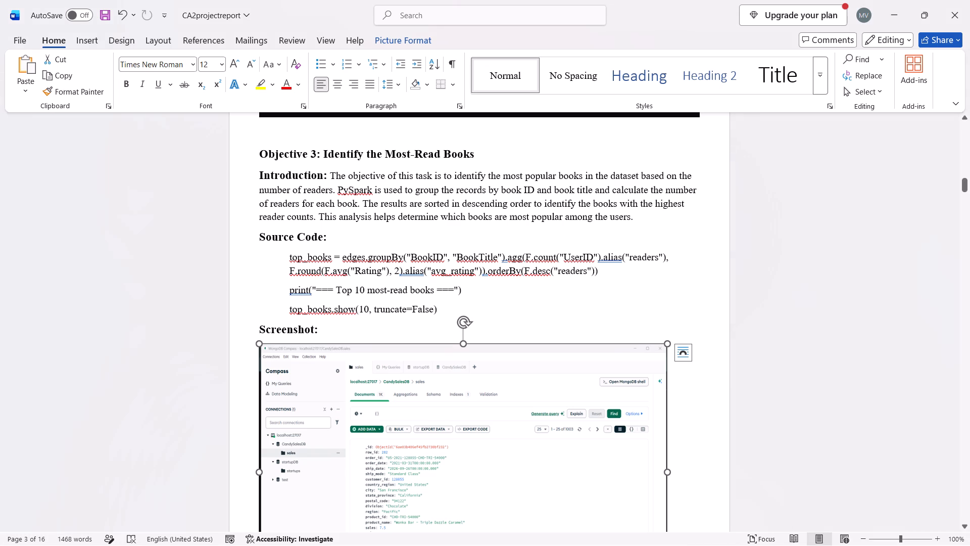
{"action": "right_click", "coordinate": [544, 456]}
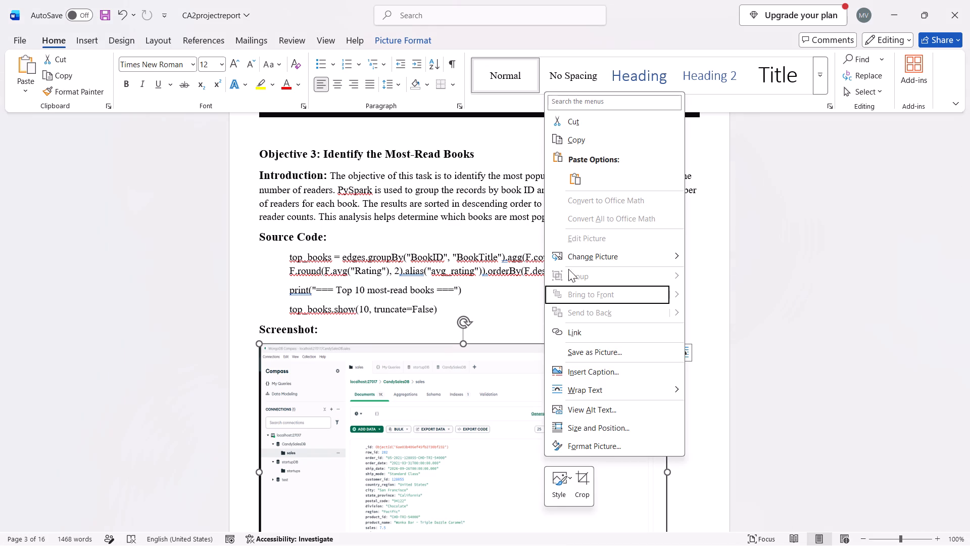
{"action": "left_click", "coordinate": [469, 409]}
{"action": "key", "text": "ctrl+v"}
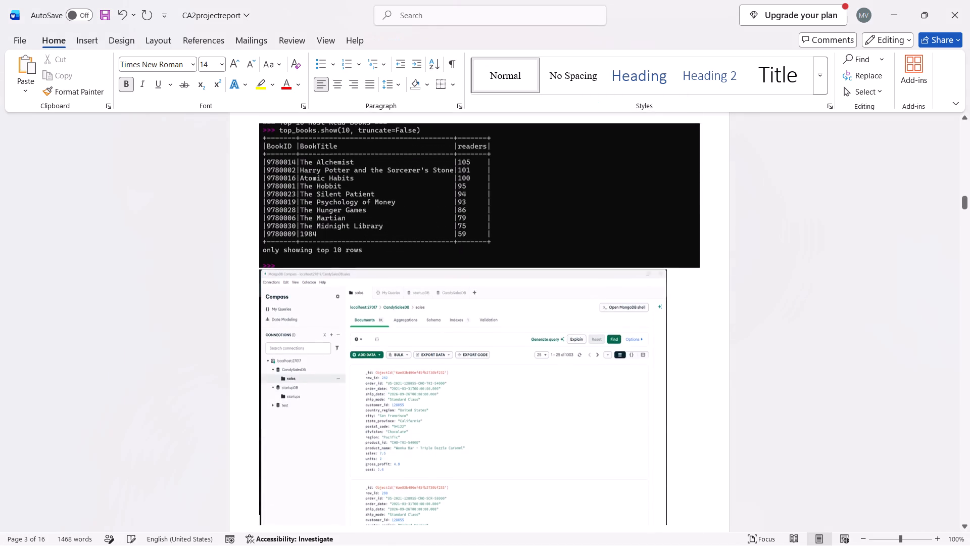
{"action": "scroll", "coordinate": [407, 331], "scroll_direction": "up", "scroll_amount": 4}
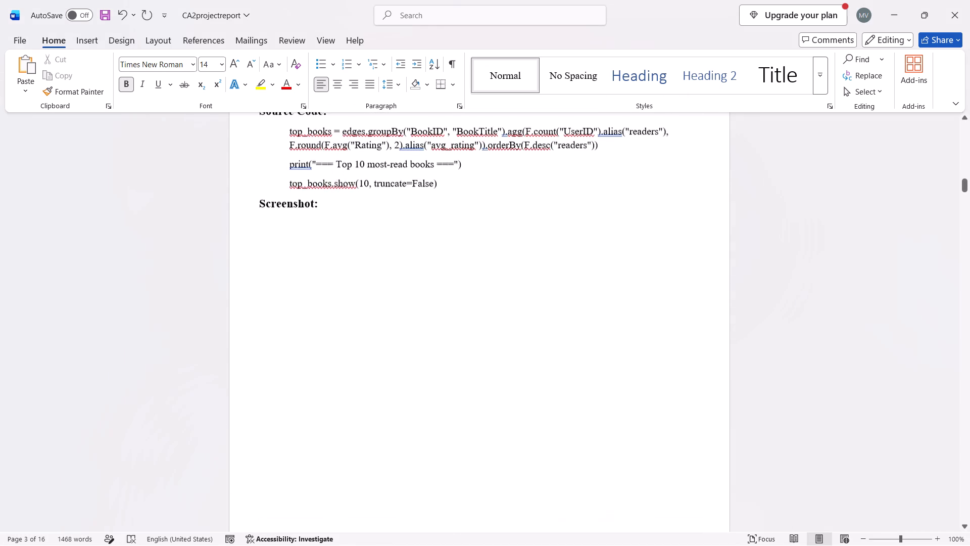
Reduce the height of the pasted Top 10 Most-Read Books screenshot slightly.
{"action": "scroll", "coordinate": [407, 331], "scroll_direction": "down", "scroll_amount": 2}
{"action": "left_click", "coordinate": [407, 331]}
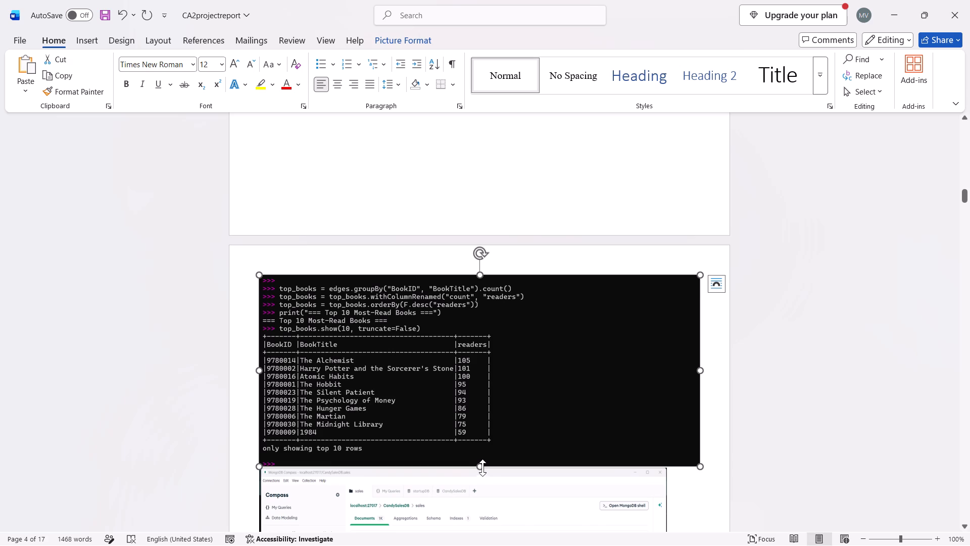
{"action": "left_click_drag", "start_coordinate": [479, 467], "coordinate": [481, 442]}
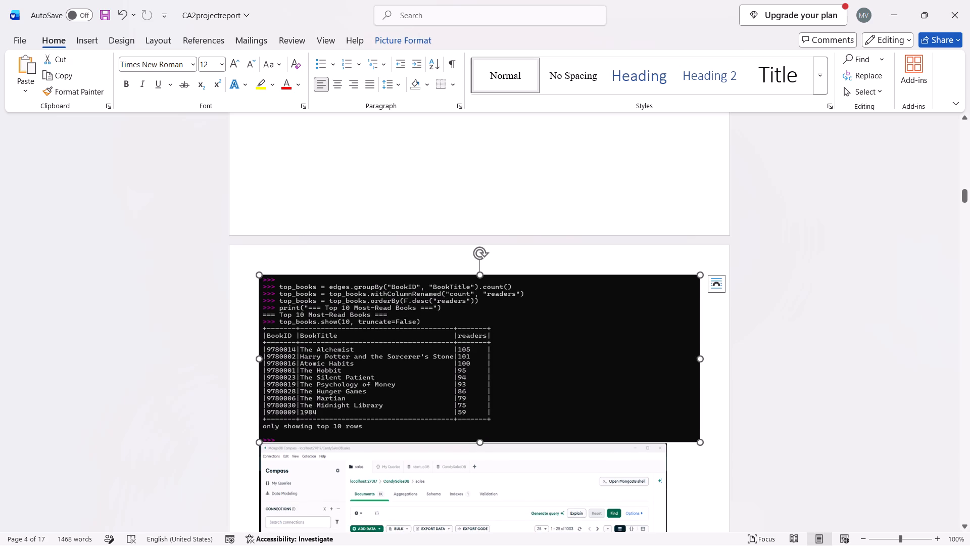
Cut the old MongoDB Compass picture from below Objective 3's Top 10 Most-Read Books screenshot.
{"action": "left_click", "coordinate": [502, 467]}
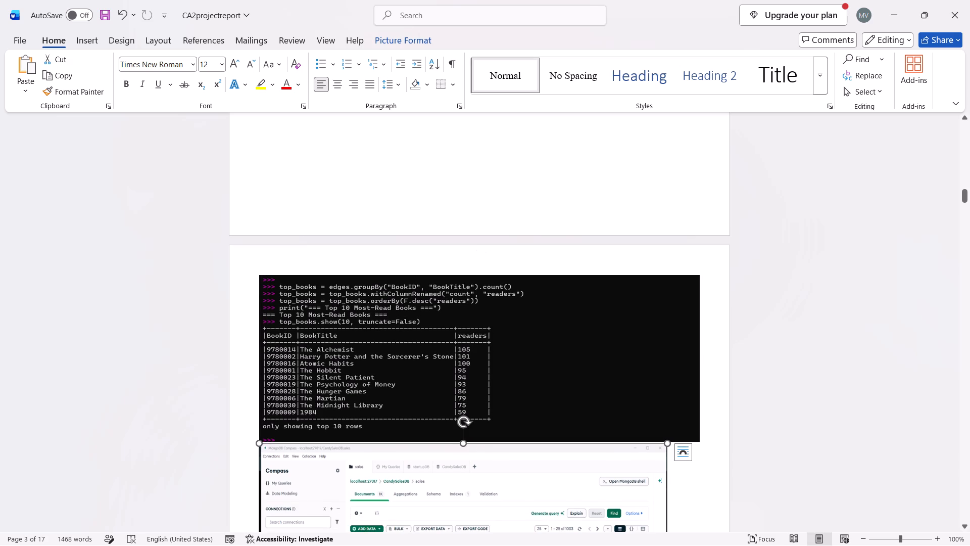
{"action": "right_click", "coordinate": [502, 467]}
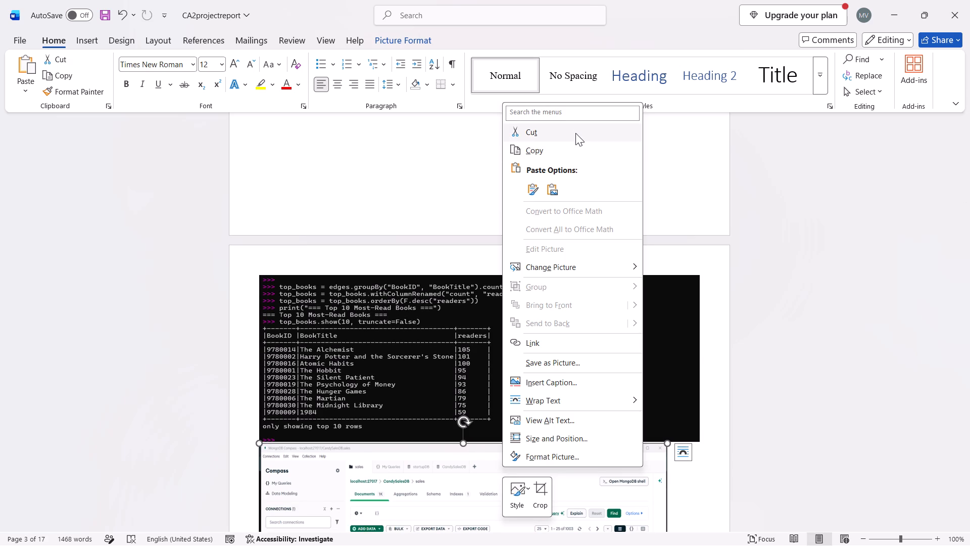
{"action": "left_click", "coordinate": [575, 133]}
Stretch Objective 3's Top 10 Most-Read Books screenshot taller so it takes up the rest of the page above Objective 4.
{"action": "scroll", "coordinate": [539, 364], "scroll_direction": "up", "scroll_amount": 2}
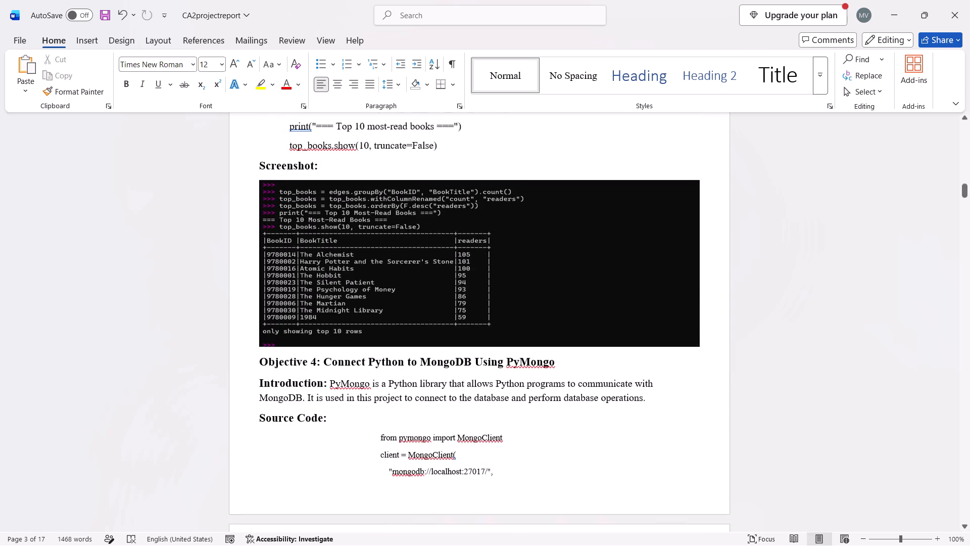
{"action": "scroll", "coordinate": [539, 364], "scroll_direction": "right", "scroll_amount": 2}
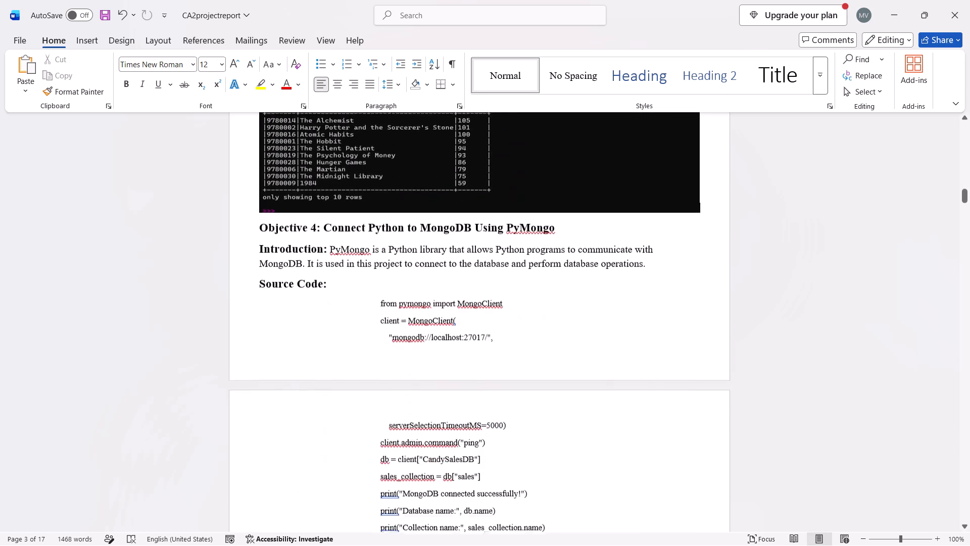
{"action": "scroll", "coordinate": [539, 364], "scroll_direction": "up", "scroll_amount": 1}
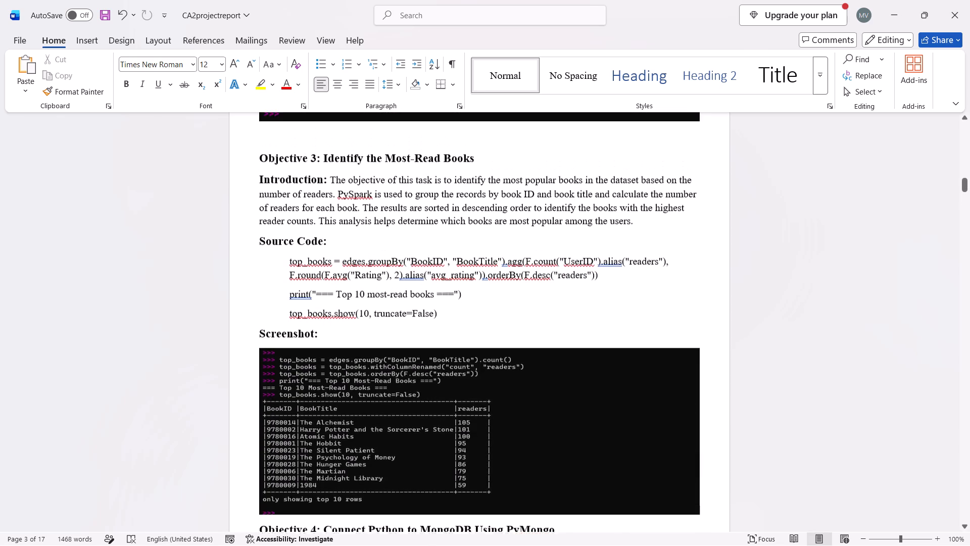
{"action": "left_click", "coordinate": [463, 428]}
{"action": "scroll", "coordinate": [463, 428], "scroll_direction": "down", "scroll_amount": 2}
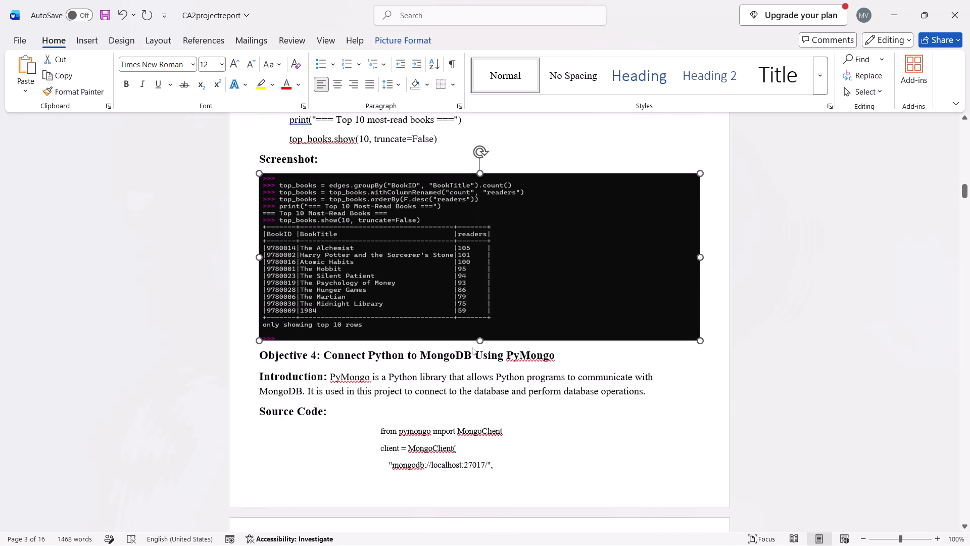
{"action": "left_click_drag", "start_coordinate": [481, 340], "coordinate": [489, 462]}
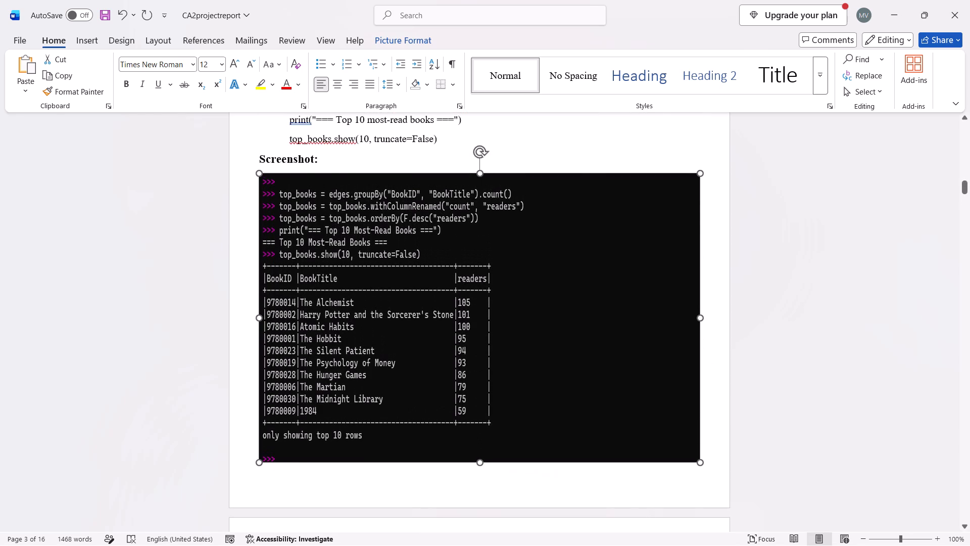
{"action": "left_click_drag", "start_coordinate": [489, 462], "coordinate": [490, 461]}
{"action": "scroll", "coordinate": [490, 461], "scroll_direction": "up", "scroll_amount": 3}
{"action": "left_click_drag", "start_coordinate": [481, 353], "coordinate": [482, 360]}
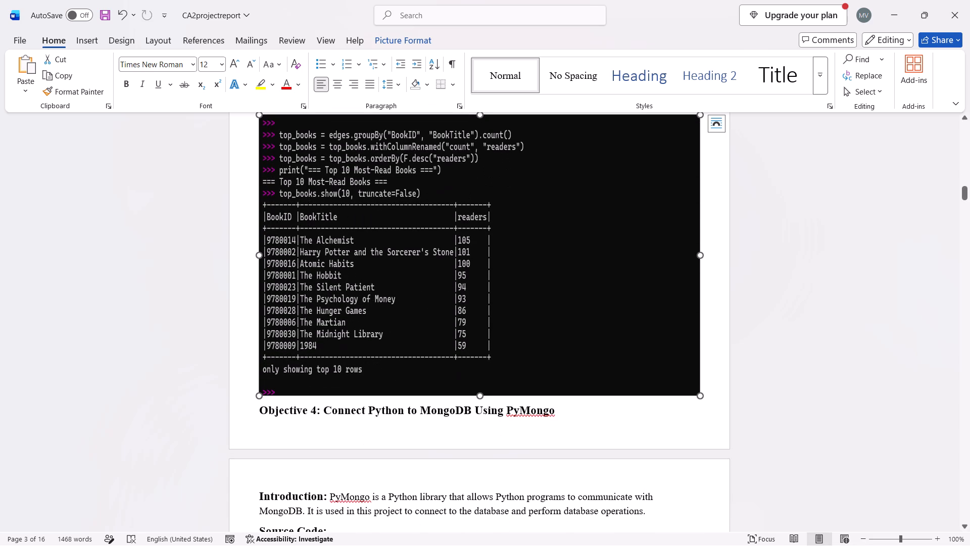
{"action": "left_click_drag", "start_coordinate": [479, 393], "coordinate": [480, 409]}
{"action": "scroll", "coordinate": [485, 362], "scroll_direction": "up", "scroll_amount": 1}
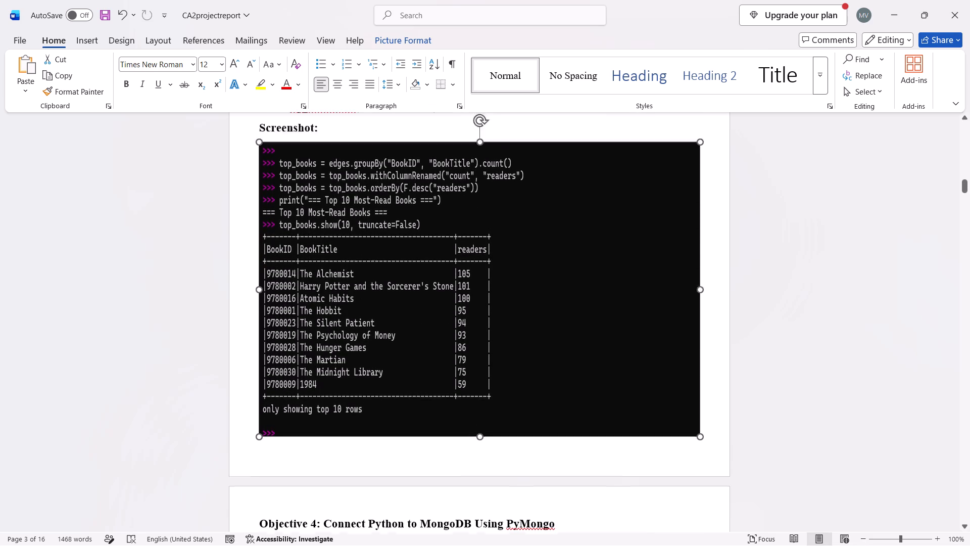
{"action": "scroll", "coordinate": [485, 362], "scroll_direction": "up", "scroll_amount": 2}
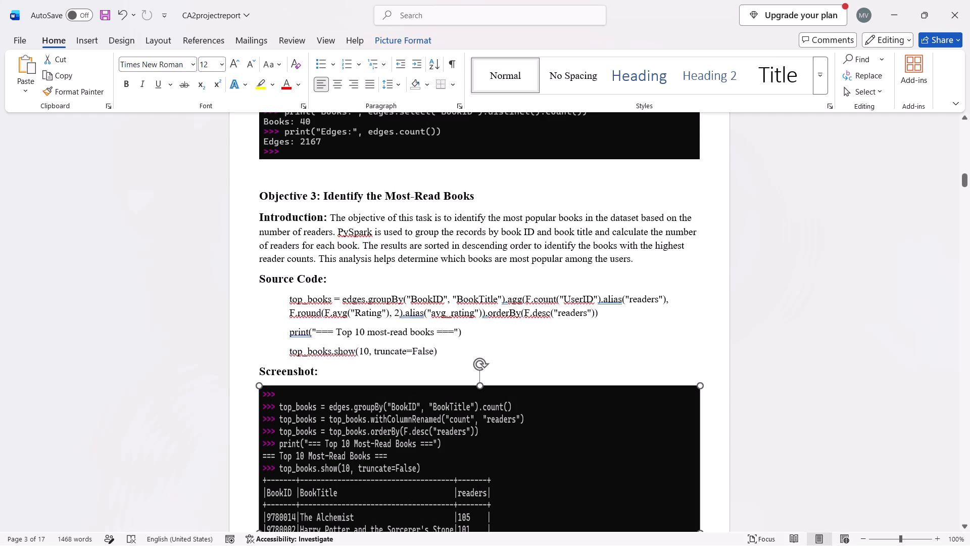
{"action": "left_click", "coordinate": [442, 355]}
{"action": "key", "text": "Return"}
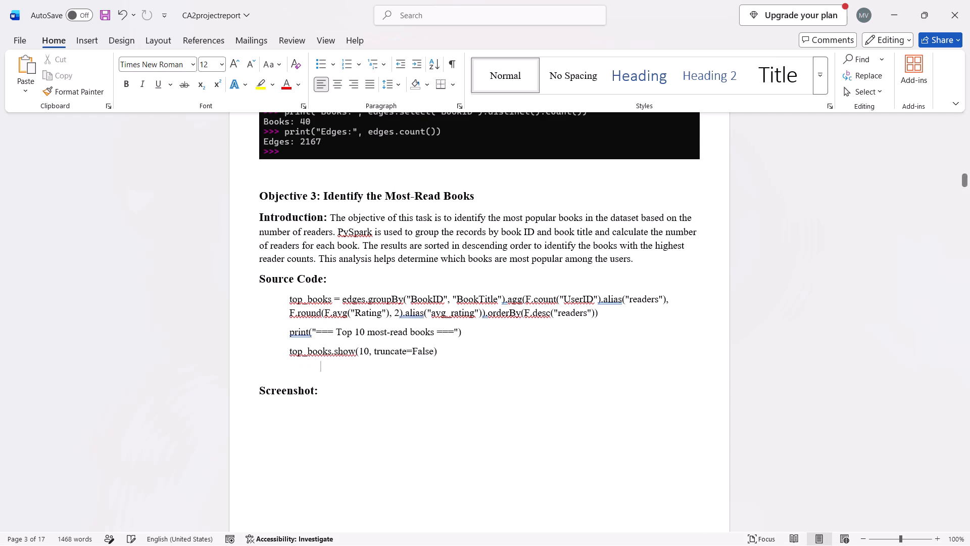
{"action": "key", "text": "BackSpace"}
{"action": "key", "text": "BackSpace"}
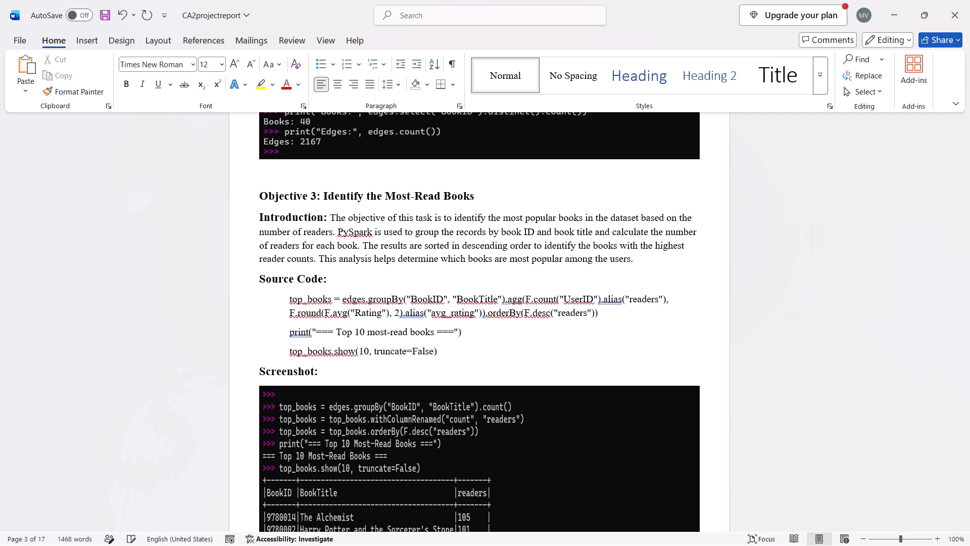
Review the layout from Objective 2's screenshot through the completed Objective 3 section to the start of Objective 4.
{"action": "scroll", "coordinate": [499, 318], "scroll_direction": "right", "scroll_amount": 1}
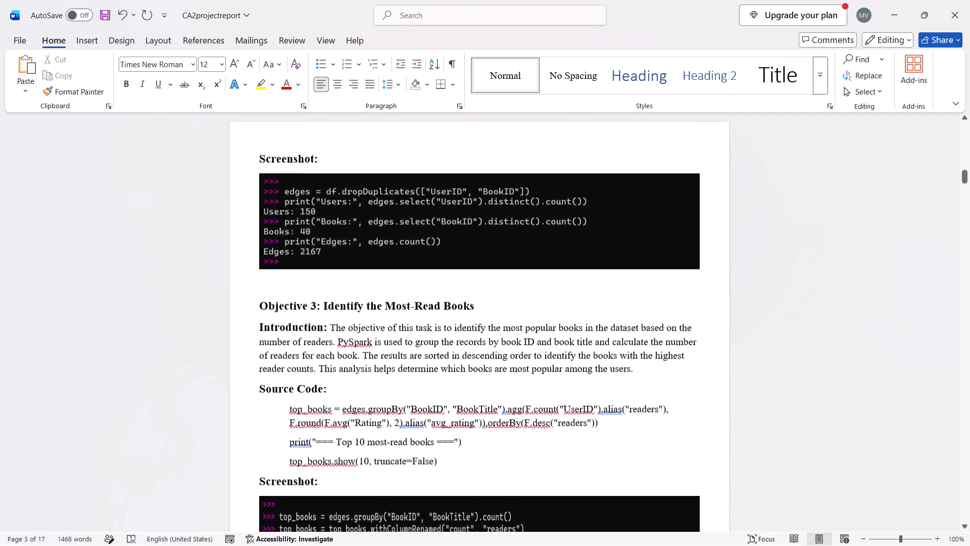
{"action": "scroll", "coordinate": [499, 318], "scroll_direction": "right", "scroll_amount": 1}
{"action": "scroll", "coordinate": [499, 318], "scroll_direction": "down", "scroll_amount": 1}
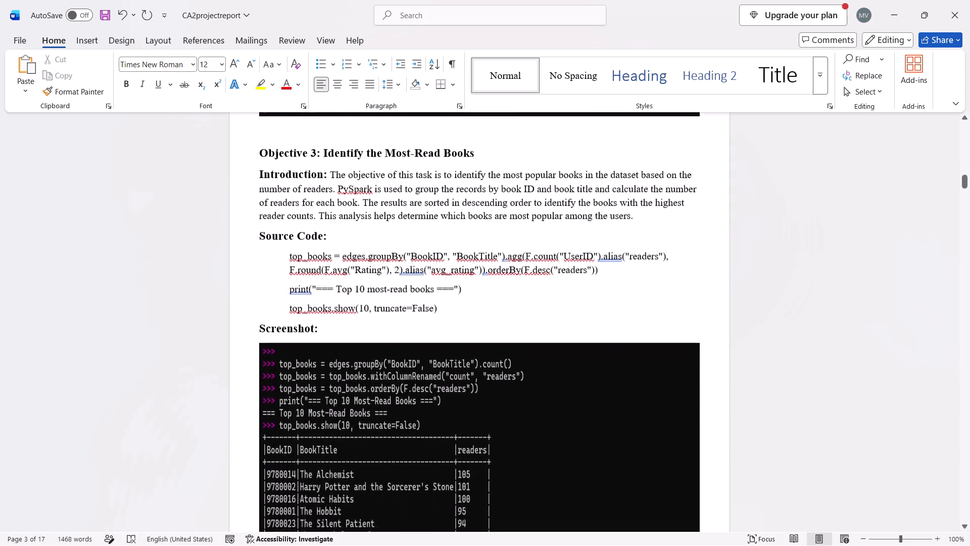
{"action": "scroll", "coordinate": [499, 318], "scroll_direction": "down", "scroll_amount": 1}
{"action": "scroll", "coordinate": [499, 318], "scroll_direction": "up", "scroll_amount": 4}
{"action": "scroll", "coordinate": [499, 318], "scroll_direction": "down", "scroll_amount": 1}
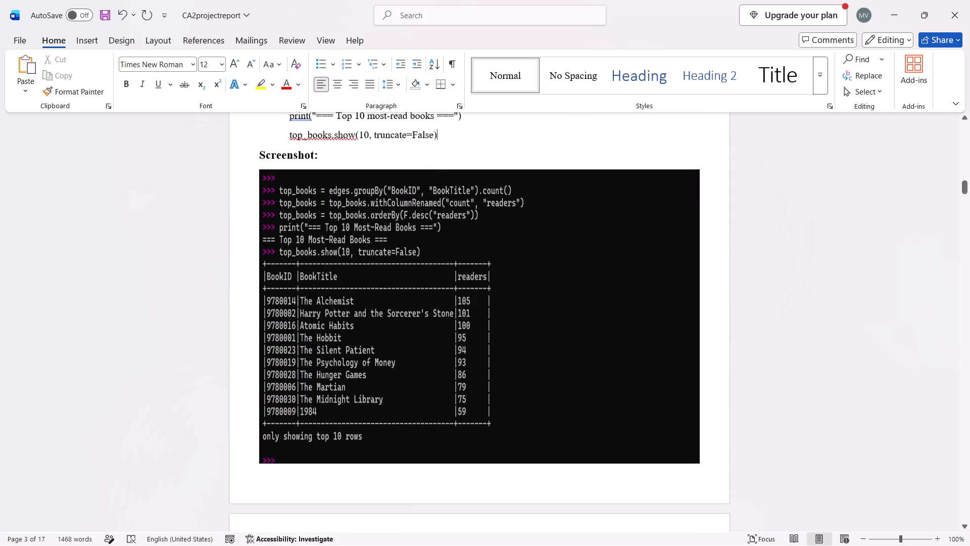
{"action": "scroll", "coordinate": [499, 318], "scroll_direction": "down", "scroll_amount": 3}
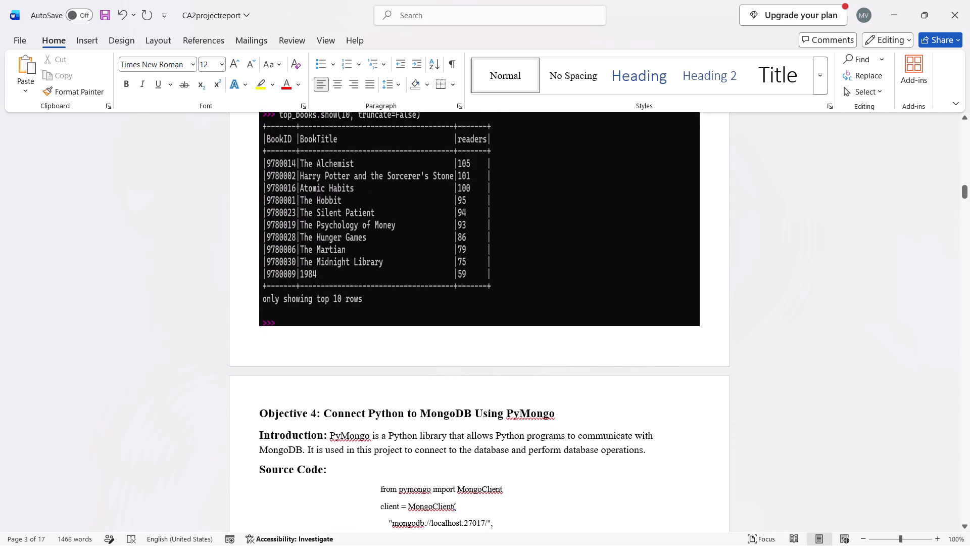
{"action": "scroll", "coordinate": [499, 318], "scroll_direction": "down", "scroll_amount": 1}
{"action": "key", "text": "alt+Tab"}
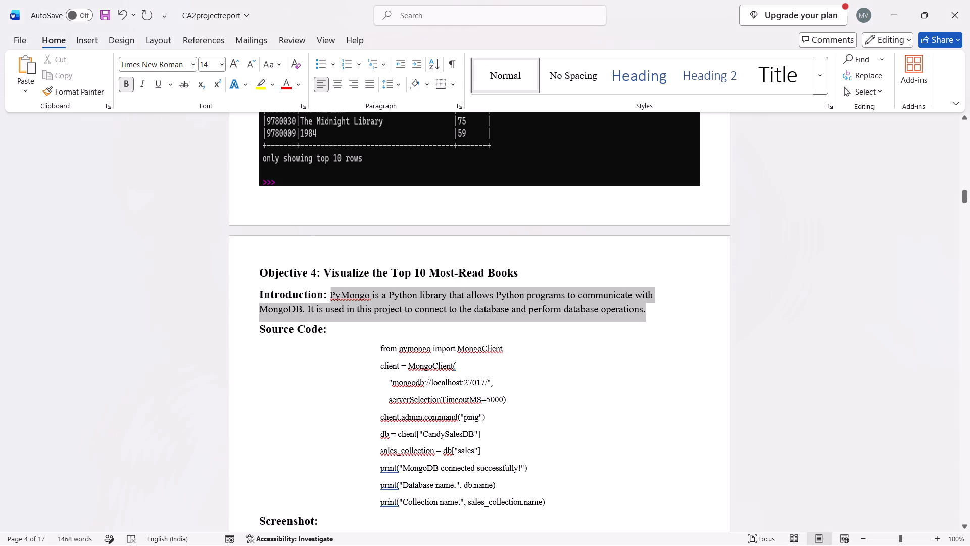
{"action": "left_click_drag", "start_coordinate": [344, 291], "coordinate": [336, 296]}
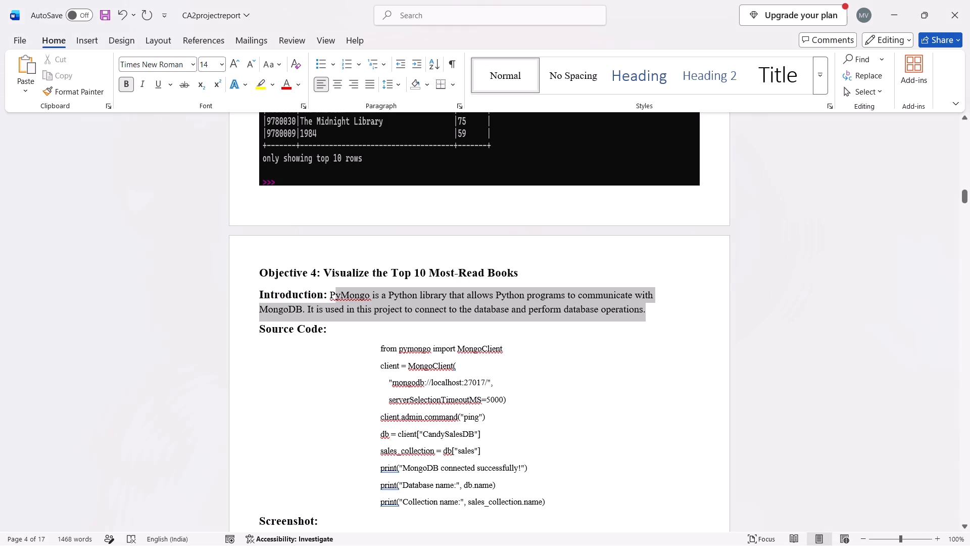
{"action": "left_click_drag", "start_coordinate": [336, 296], "coordinate": [337, 296]}
{"action": "key", "text": "ctrl+v"}
{"action": "left_click", "coordinate": [337, 296]}
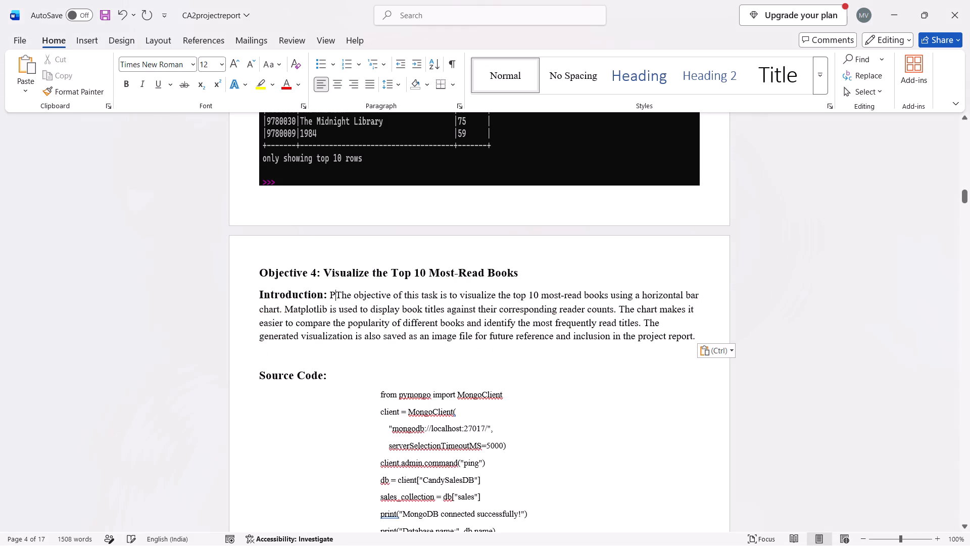
{"action": "key", "text": "BackSpace"}
{"action": "left_click", "coordinate": [366, 354]}
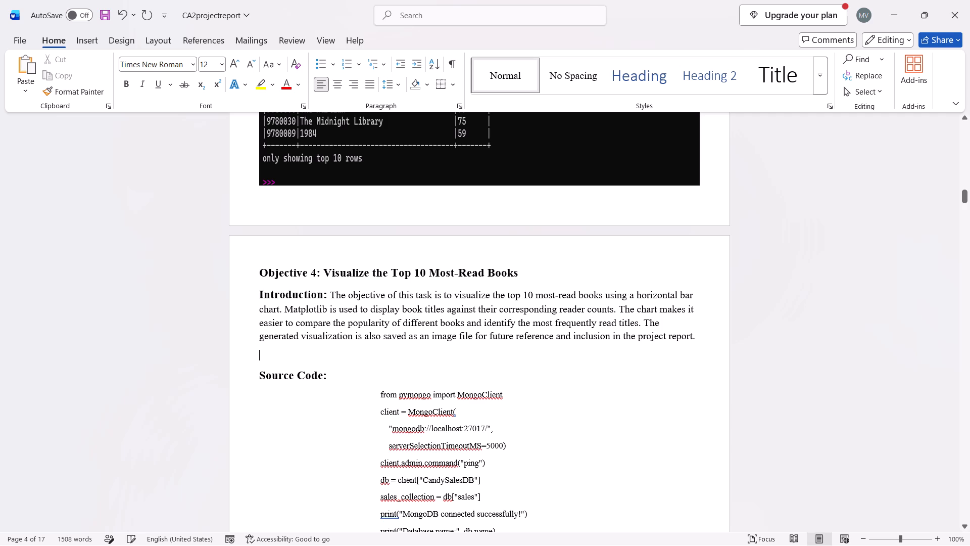
{"action": "key", "text": "BackSpace"}
Switch to the book recommendation script in Notepad and copy the whole 3B "Visualize Top 10 Most-Read Books" code block, without its comment heading.
{"action": "key", "text": "alt+Tab"}
{"action": "key", "text": "alt+Tab"}
{"action": "key", "text": "alt+Tab"}
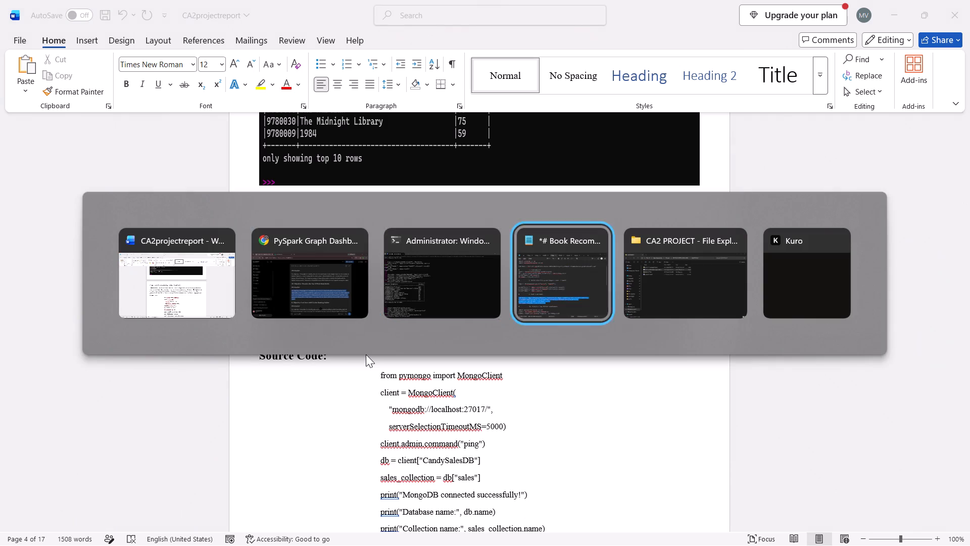
{"action": "left_click", "coordinate": [438, 417]}
{"action": "scroll", "coordinate": [438, 417], "scroll_direction": "down", "scroll_amount": 3}
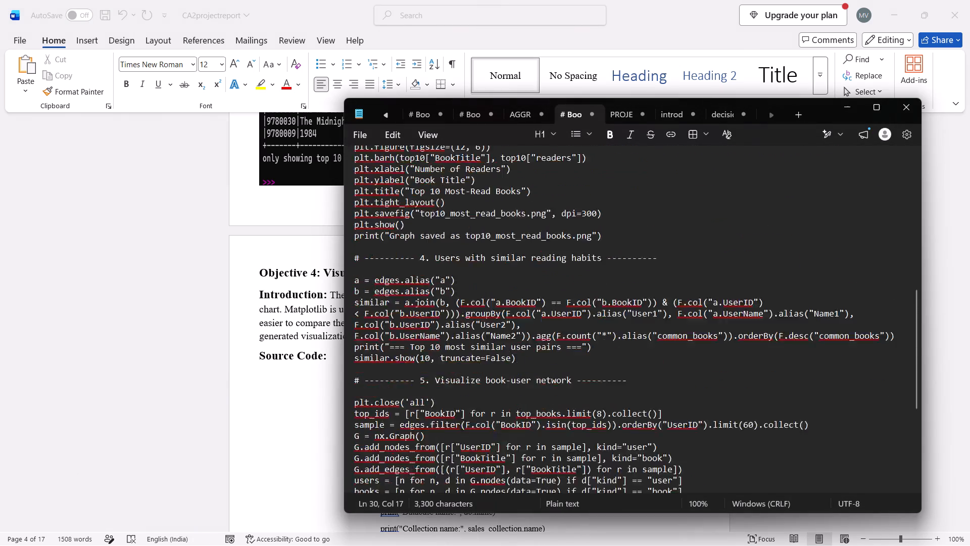
{"action": "scroll", "coordinate": [438, 417], "scroll_direction": "up", "scroll_amount": 4}
{"action": "scroll", "coordinate": [438, 417], "scroll_direction": "down", "scroll_amount": 1}
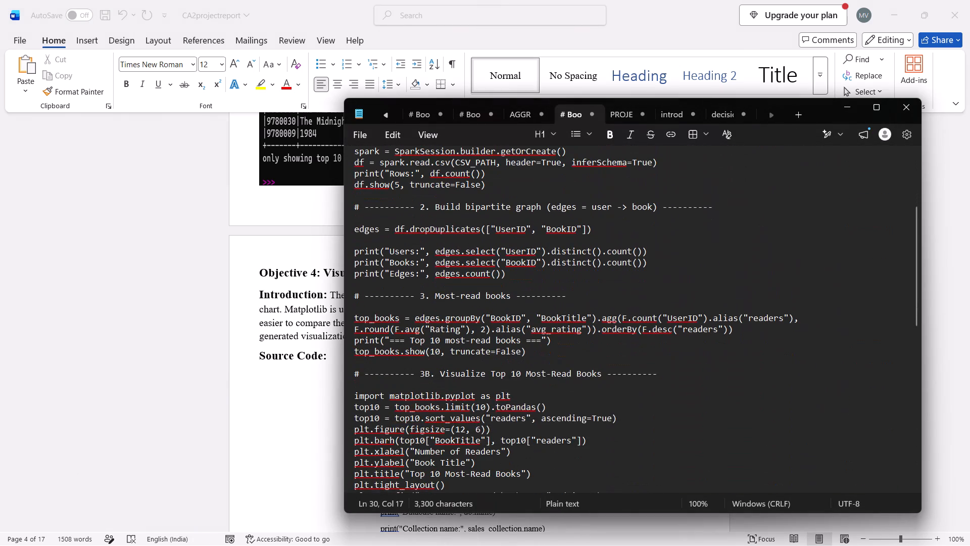
{"action": "scroll", "coordinate": [462, 399], "scroll_direction": "down", "scroll_amount": 1}
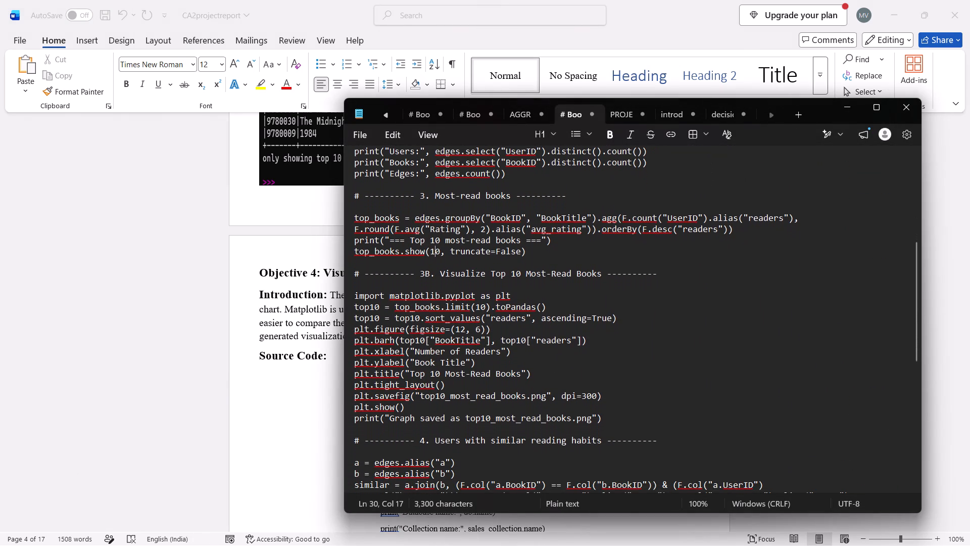
{"action": "left_click_drag", "start_coordinate": [355, 294], "coordinate": [602, 408]}
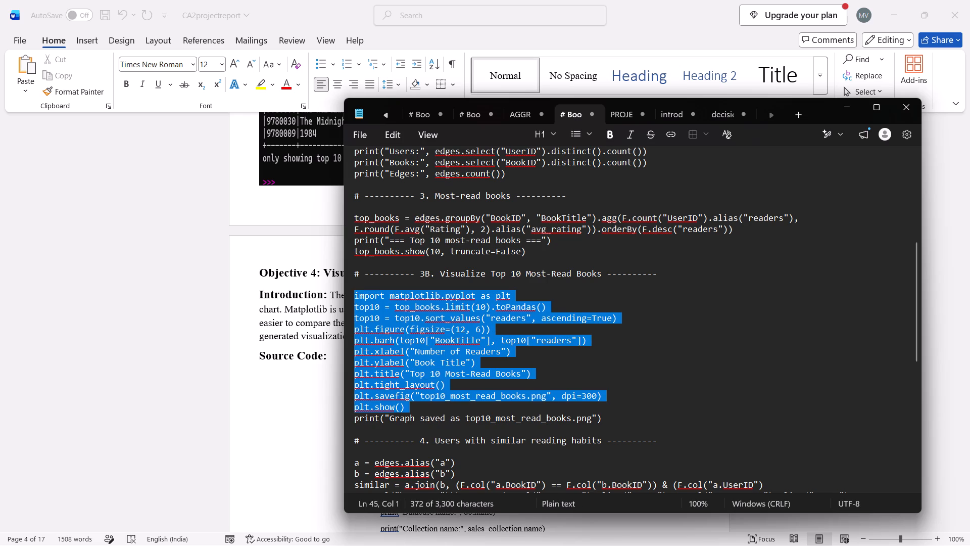
{"action": "left_click_drag", "start_coordinate": [602, 408], "coordinate": [609, 416]}
{"action": "key", "text": "ctrl+c"}
Replace Objective 4's MongoDB source code in the Word report with the copied matplotlib code, keeping the "Screenshot:" heading on its own line.
{"action": "key", "text": "alt+Tab"}
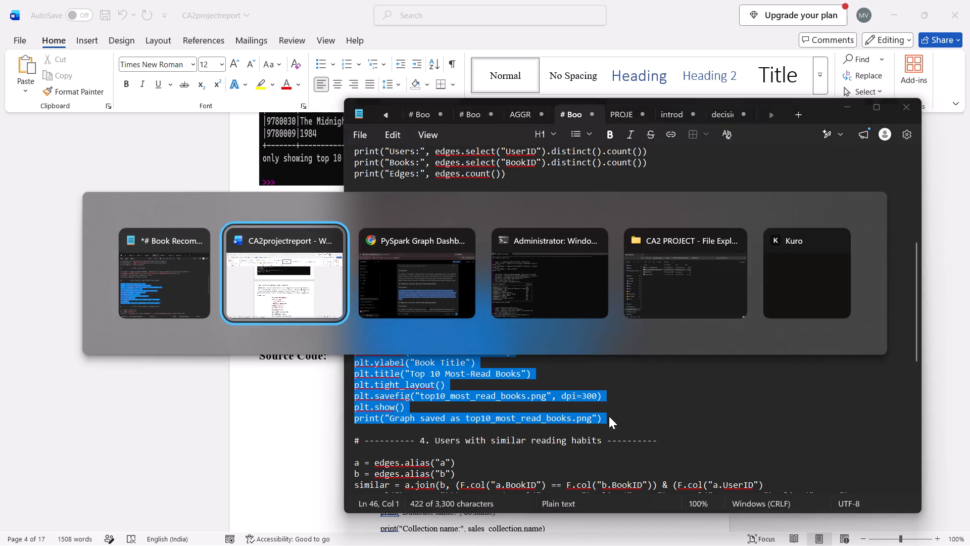
{"action": "scroll", "coordinate": [429, 375], "scroll_direction": "down", "scroll_amount": 1}
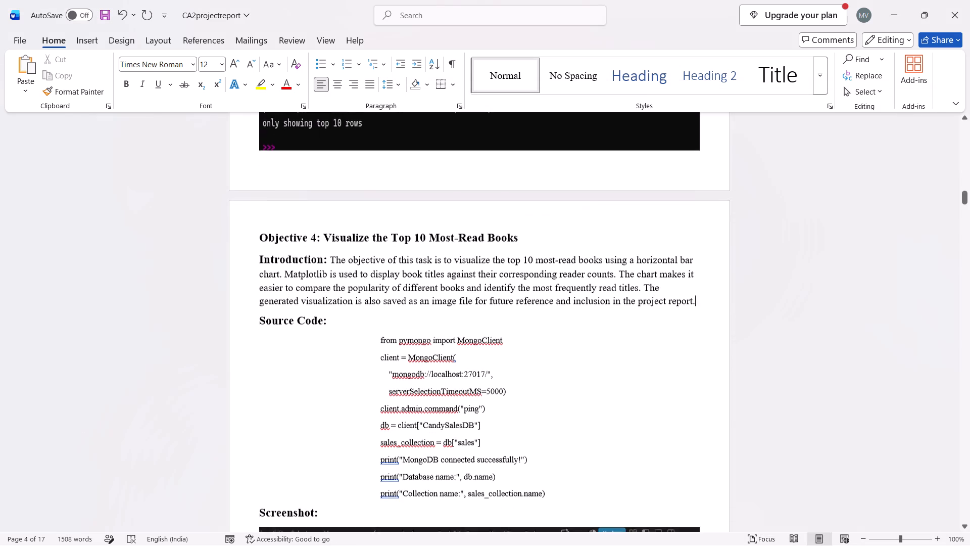
{"action": "scroll", "coordinate": [429, 375], "scroll_direction": "down", "scroll_amount": 1}
{"action": "left_click_drag", "start_coordinate": [377, 320], "coordinate": [511, 429]}
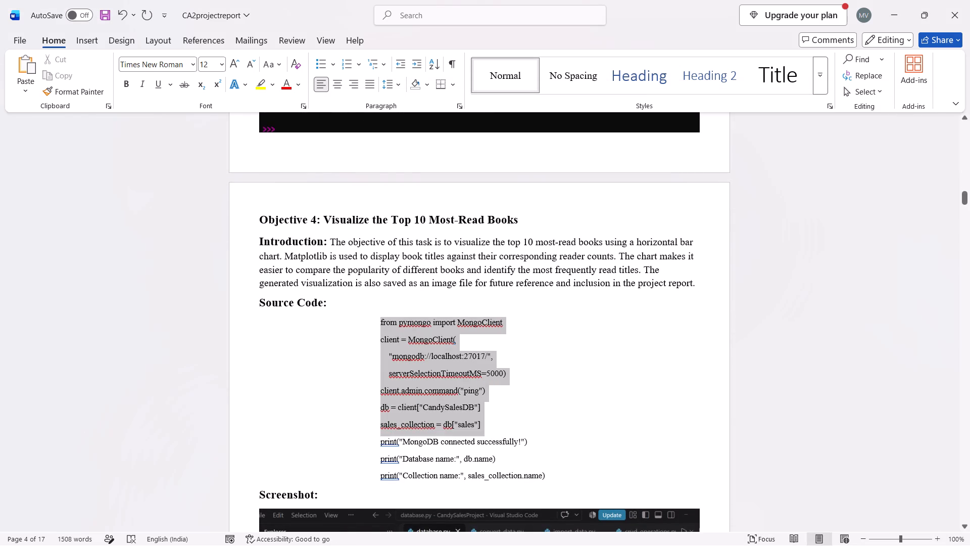
{"action": "left_click_drag", "start_coordinate": [511, 429], "coordinate": [558, 477]}
{"action": "key", "text": "ctrl+v"}
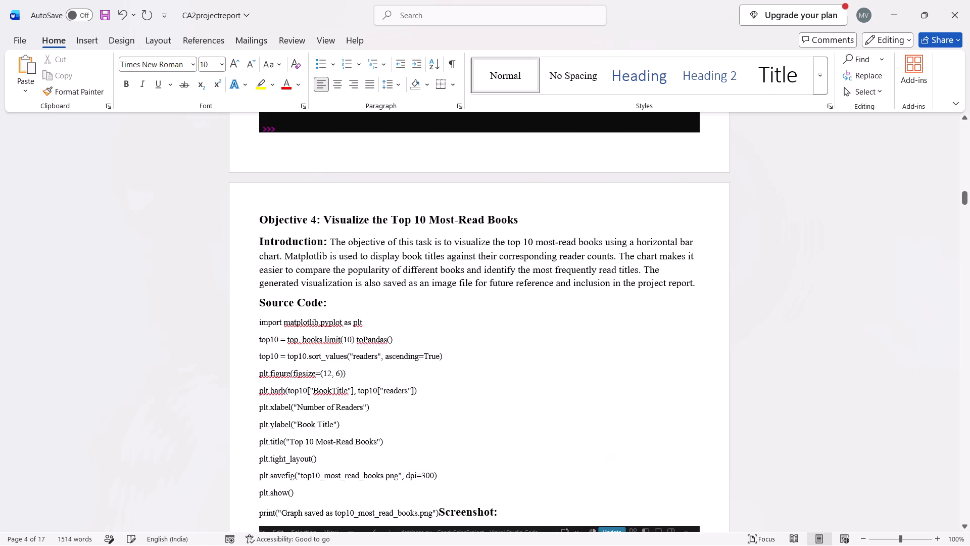
{"action": "scroll", "coordinate": [476, 464], "scroll_direction": "down", "scroll_amount": 1}
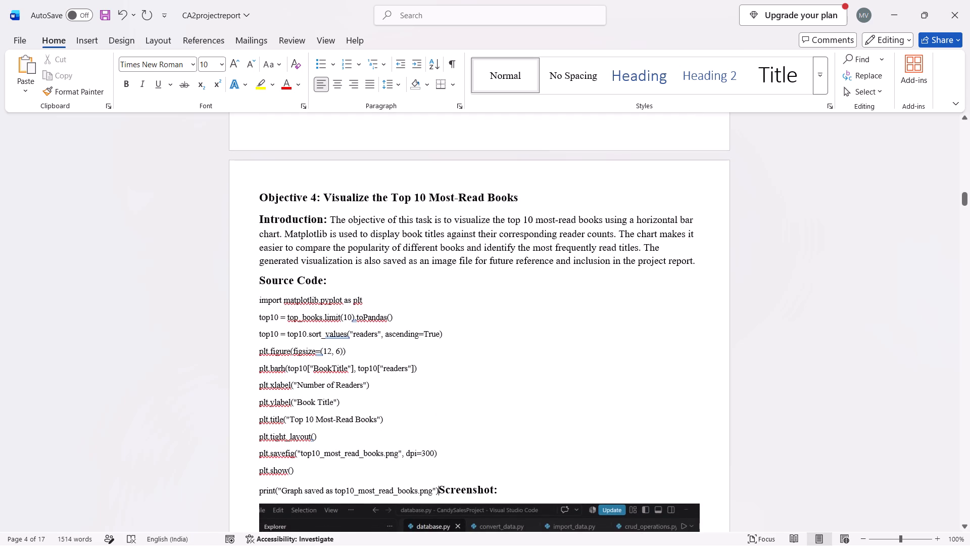
{"action": "left_click", "coordinate": [308, 481]}
{"action": "left_click", "coordinate": [439, 492]}
{"action": "key", "text": "Return"}
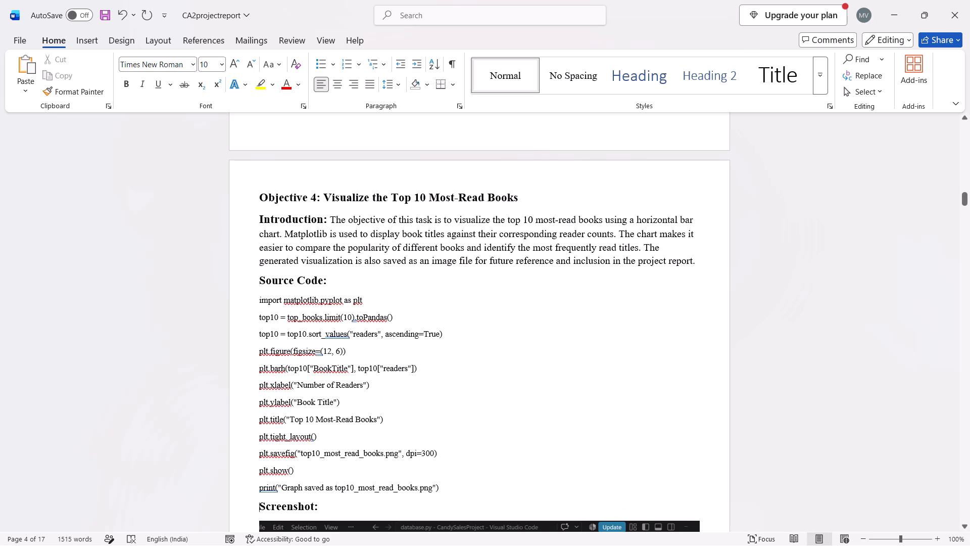
Indent all of Objective 4's new source code lines by four levels.
{"action": "left_click_drag", "start_coordinate": [258, 298], "coordinate": [457, 487]}
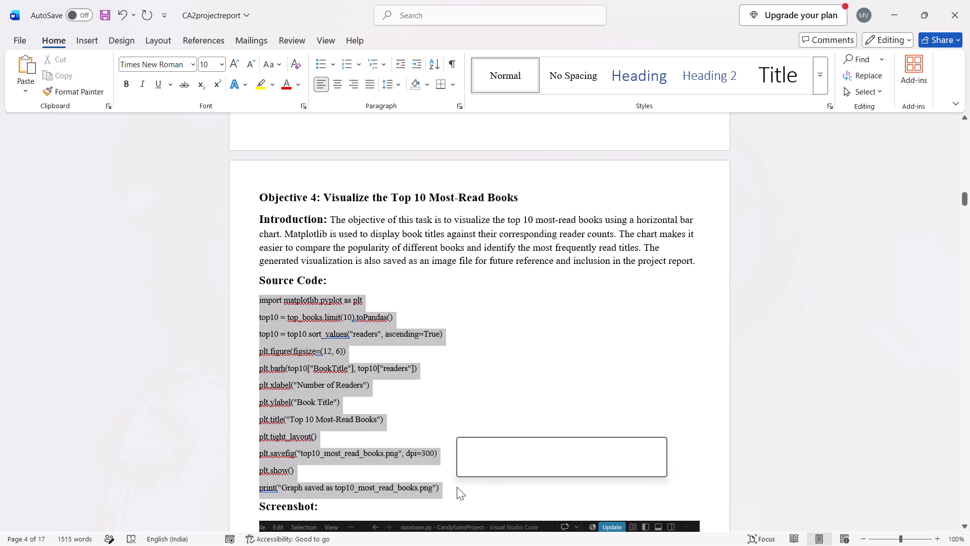
{"action": "triple_click", "coordinate": [416, 68]}
{"action": "left_click", "coordinate": [416, 68]}
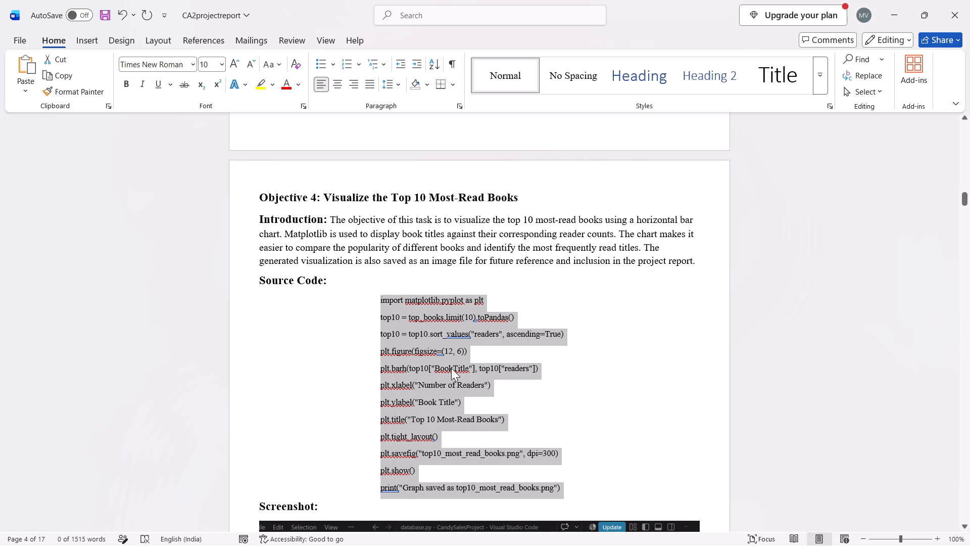
{"action": "left_click", "coordinate": [451, 368]}
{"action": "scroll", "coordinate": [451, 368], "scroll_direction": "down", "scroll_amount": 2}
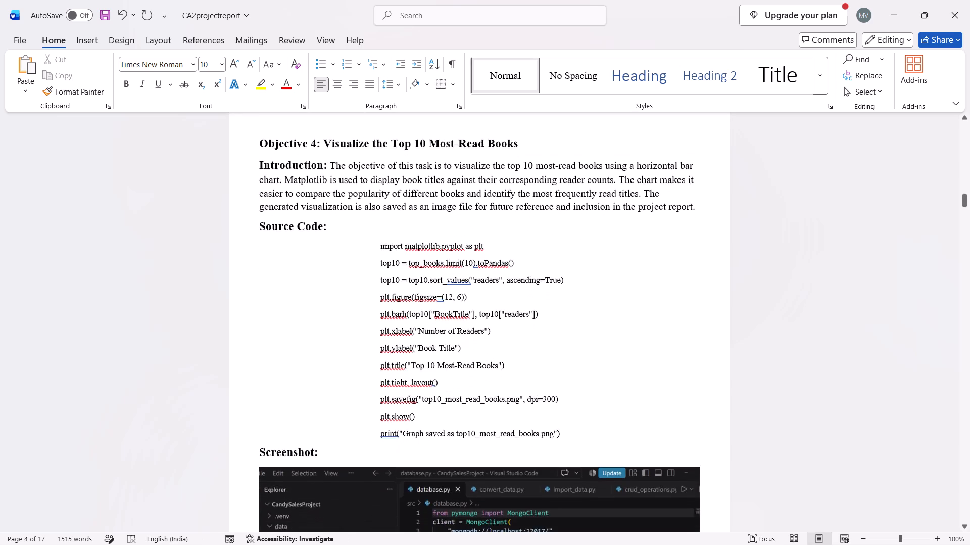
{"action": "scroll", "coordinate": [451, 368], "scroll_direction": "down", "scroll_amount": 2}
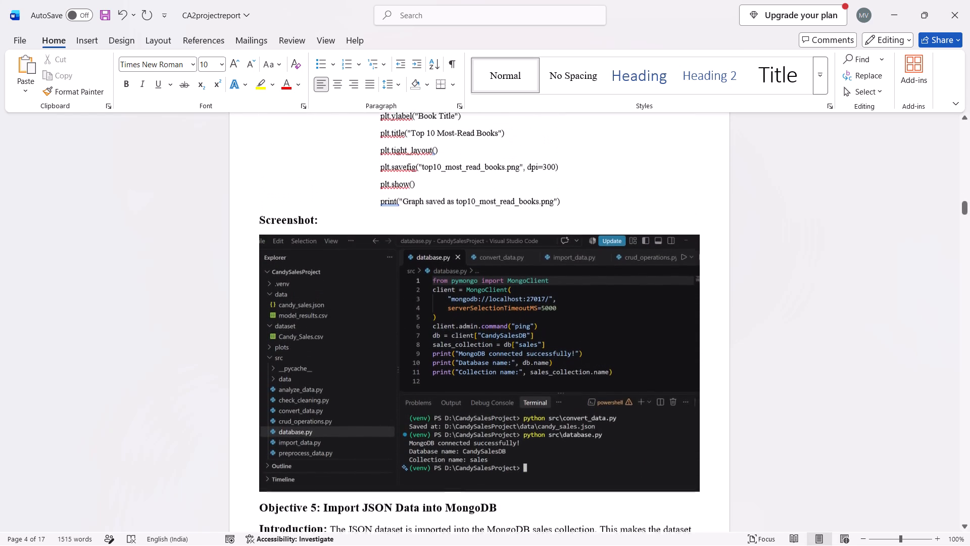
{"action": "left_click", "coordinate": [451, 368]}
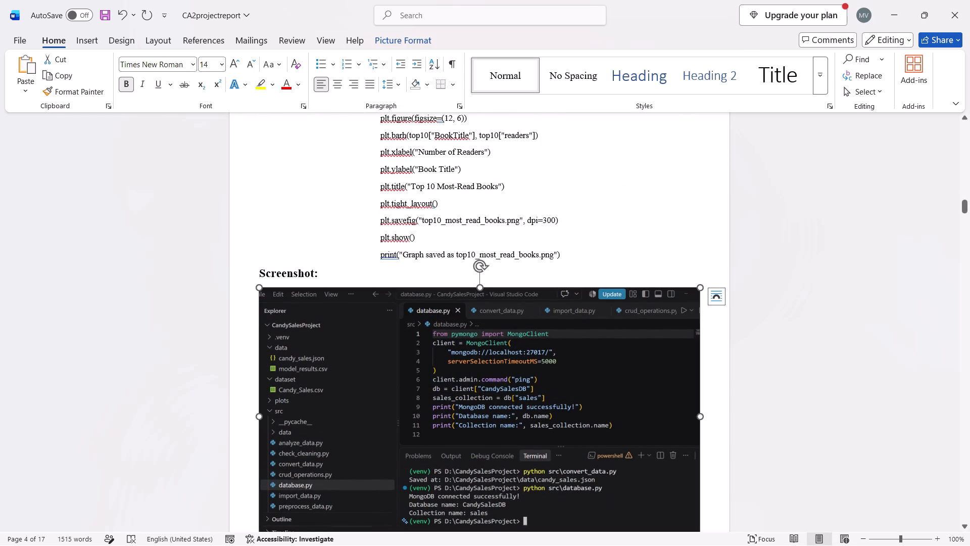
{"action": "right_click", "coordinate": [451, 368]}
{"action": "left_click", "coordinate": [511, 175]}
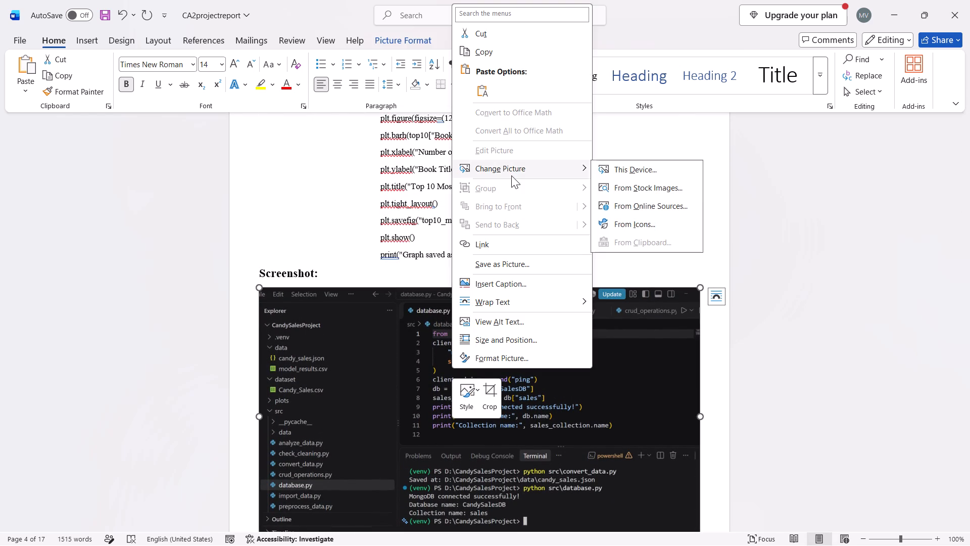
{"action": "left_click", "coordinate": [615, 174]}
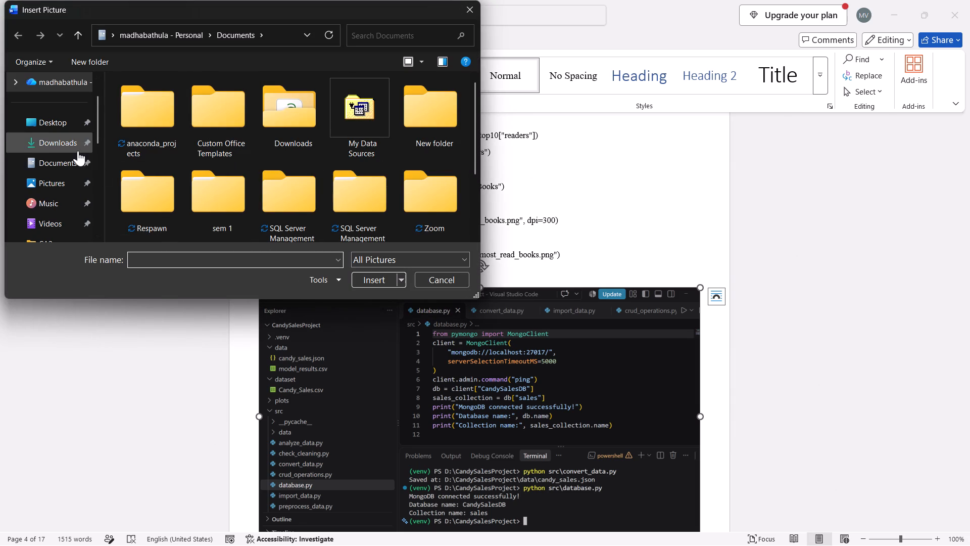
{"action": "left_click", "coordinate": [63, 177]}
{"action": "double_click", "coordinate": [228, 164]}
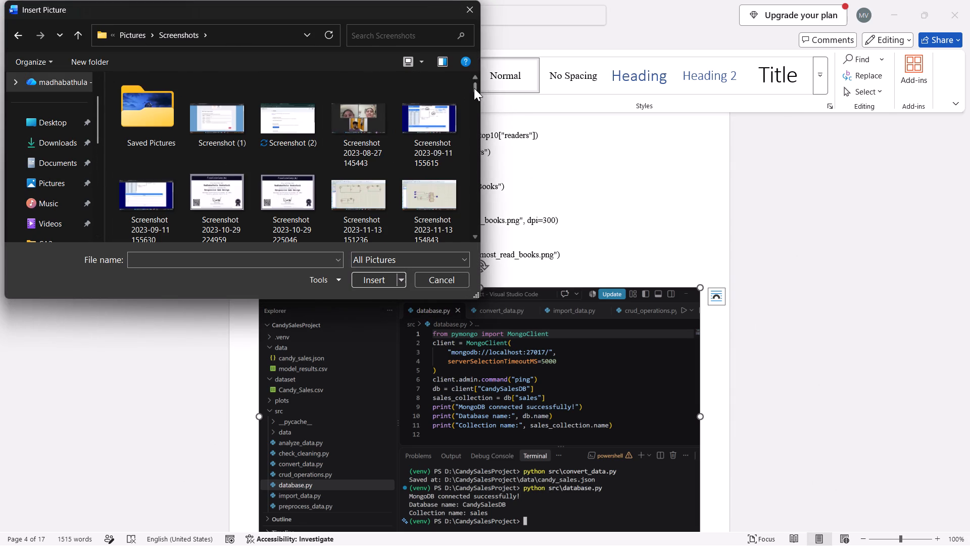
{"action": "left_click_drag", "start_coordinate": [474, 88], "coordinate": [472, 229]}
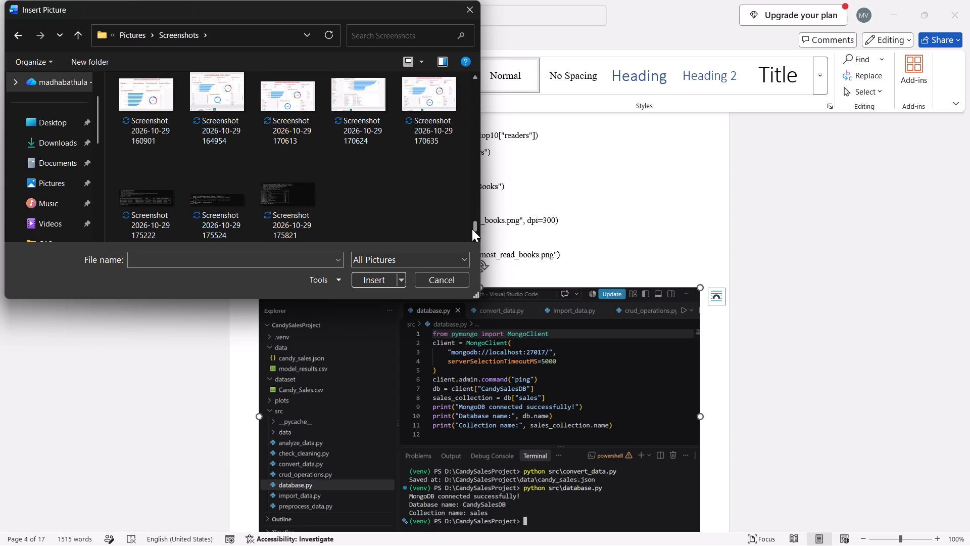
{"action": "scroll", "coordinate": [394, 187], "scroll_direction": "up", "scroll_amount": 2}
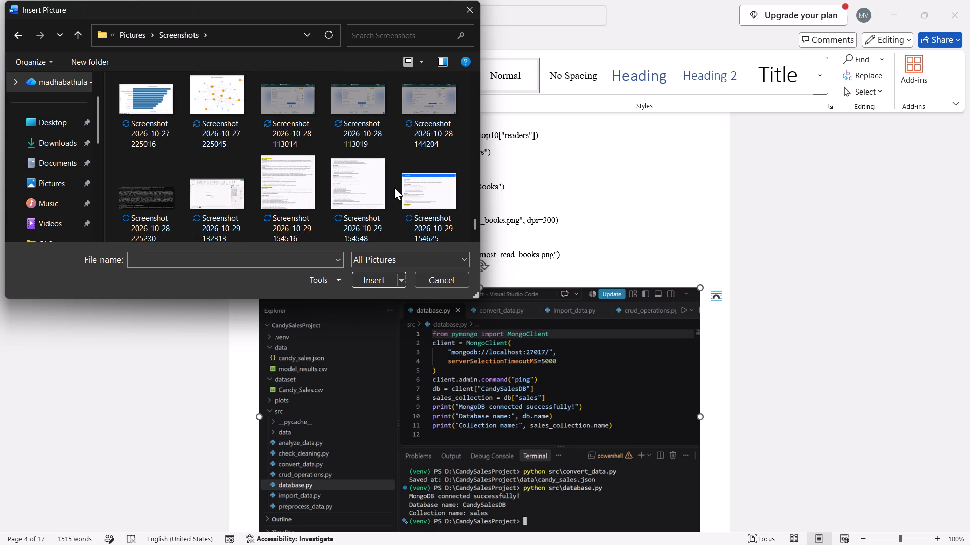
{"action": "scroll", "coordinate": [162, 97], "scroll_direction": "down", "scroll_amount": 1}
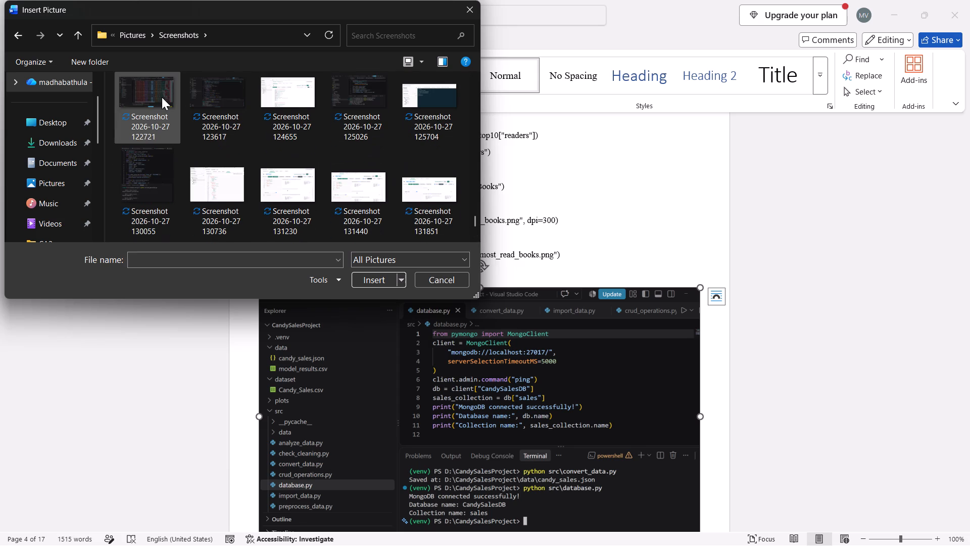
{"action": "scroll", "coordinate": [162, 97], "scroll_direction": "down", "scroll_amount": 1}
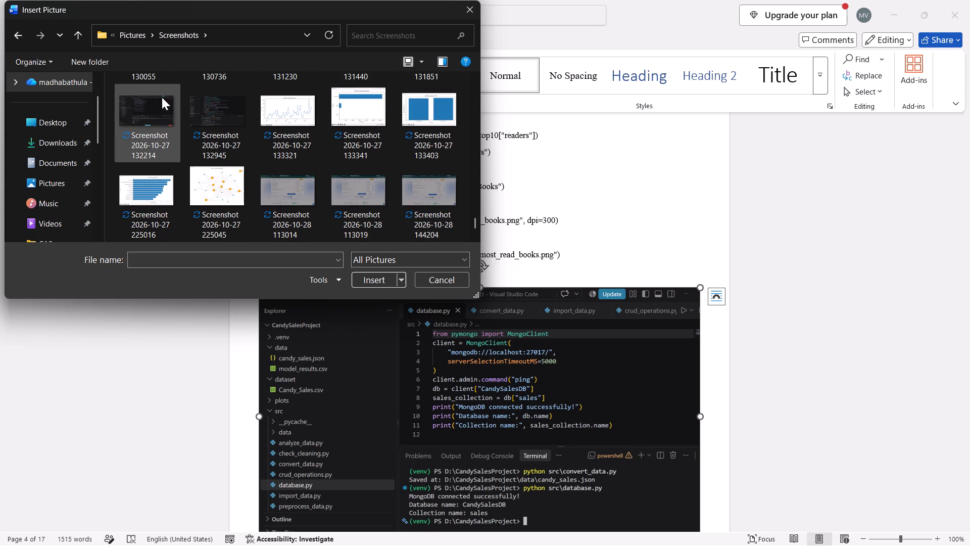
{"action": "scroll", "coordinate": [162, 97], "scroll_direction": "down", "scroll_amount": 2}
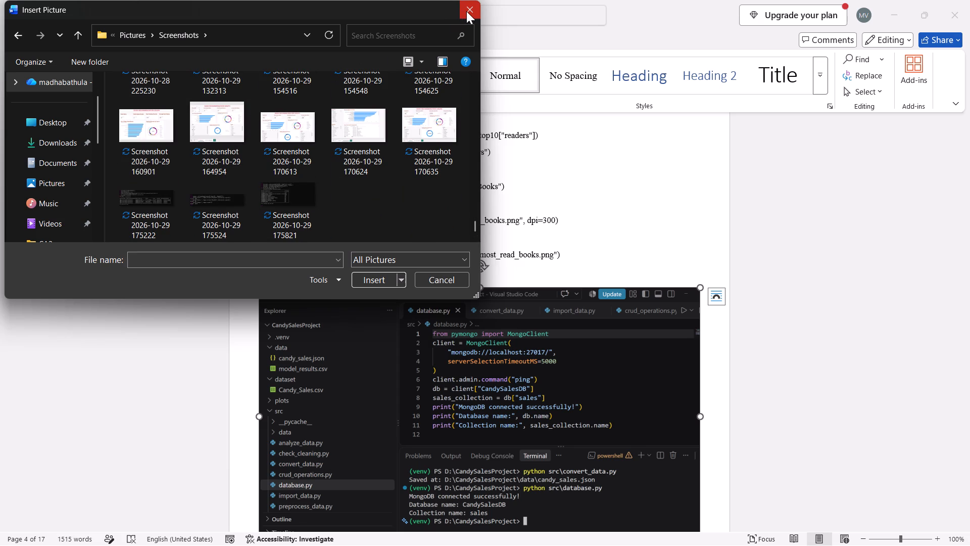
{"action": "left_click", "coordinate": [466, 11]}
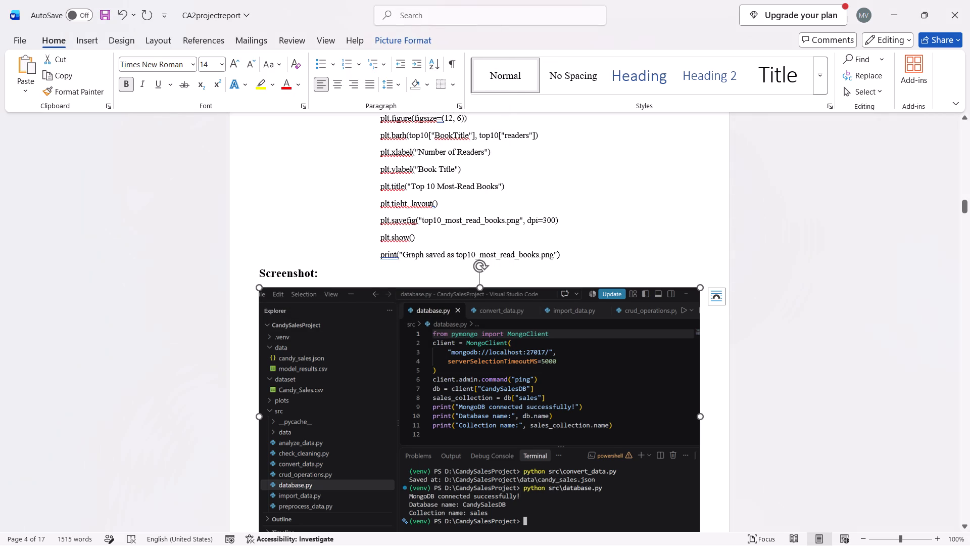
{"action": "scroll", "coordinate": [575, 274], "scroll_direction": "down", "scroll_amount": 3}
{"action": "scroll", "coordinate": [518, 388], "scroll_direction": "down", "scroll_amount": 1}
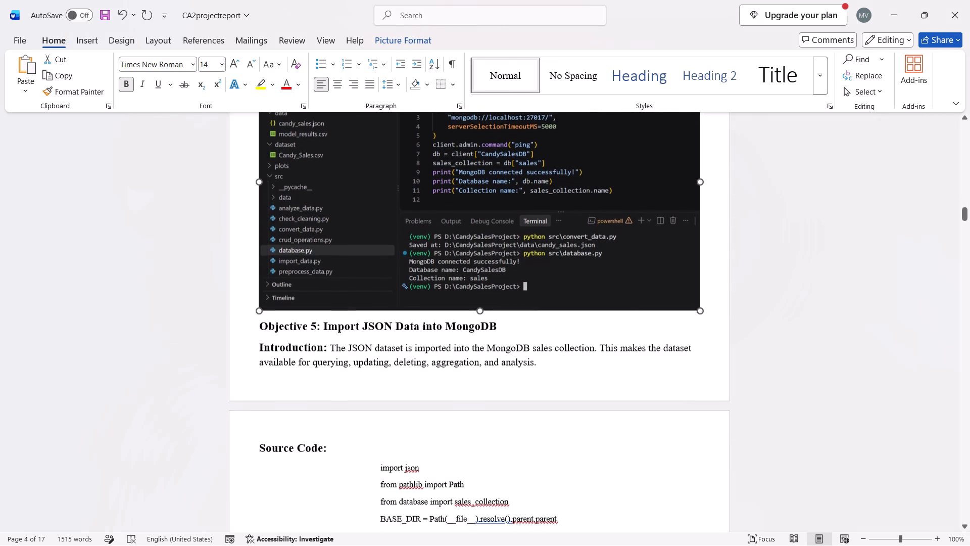
{"action": "scroll", "coordinate": [496, 381], "scroll_direction": "down", "scroll_amount": 1}
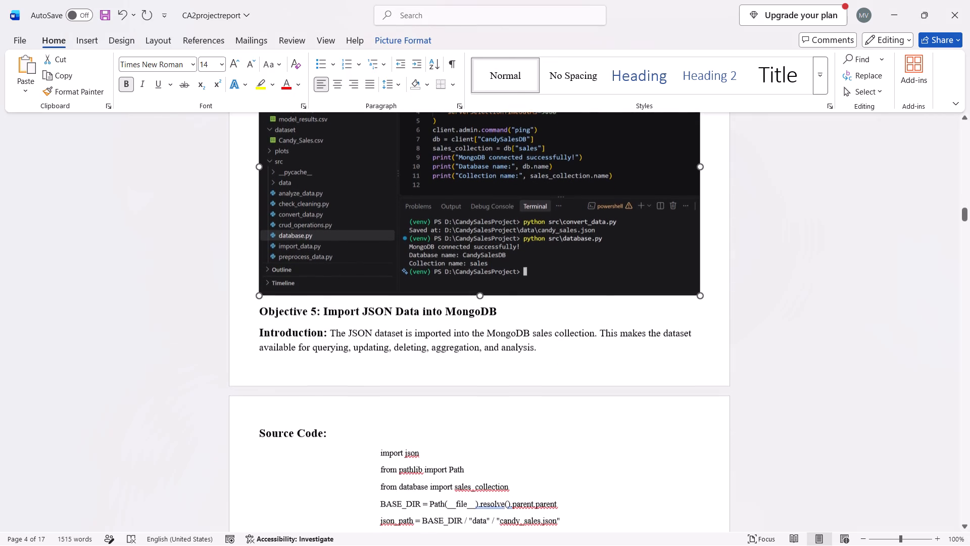
{"action": "scroll", "coordinate": [496, 381], "scroll_direction": "down", "scroll_amount": 1}
{"action": "key", "text": "alt+Tab"}
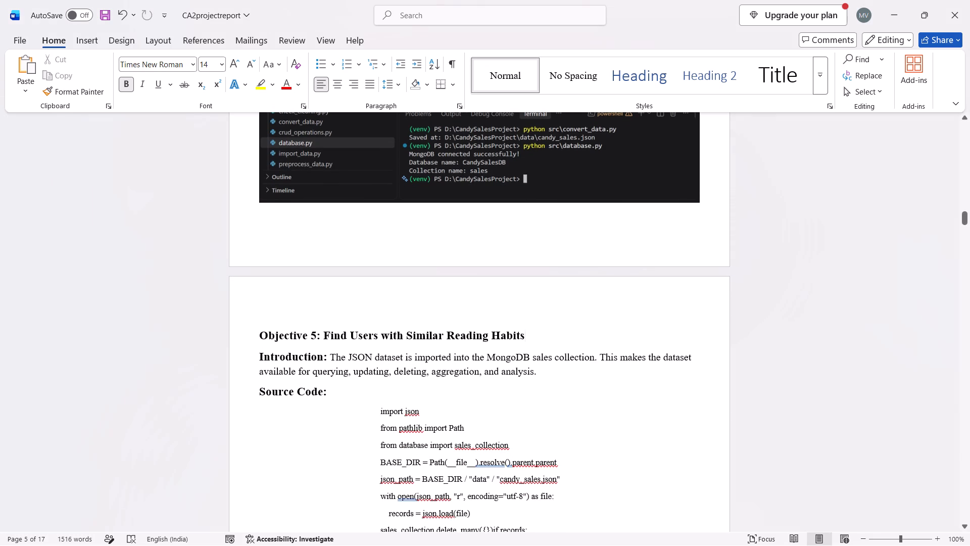
{"action": "left_click_drag", "start_coordinate": [536, 374], "coordinate": [340, 352]}
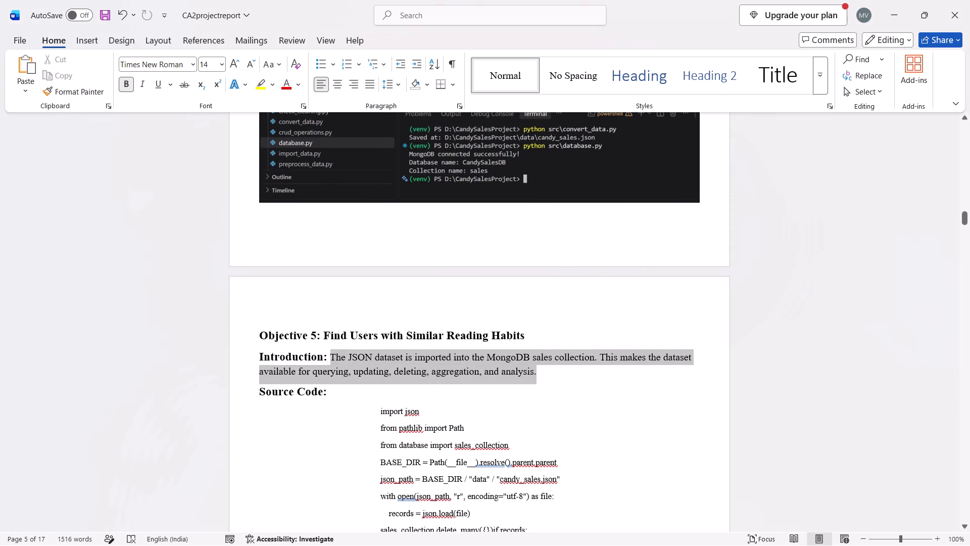
{"action": "left_click_drag", "start_coordinate": [340, 352], "coordinate": [336, 355]}
{"action": "left_click_drag", "start_coordinate": [336, 355], "coordinate": [337, 355]}
{"action": "key", "text": "ctrl+v"}
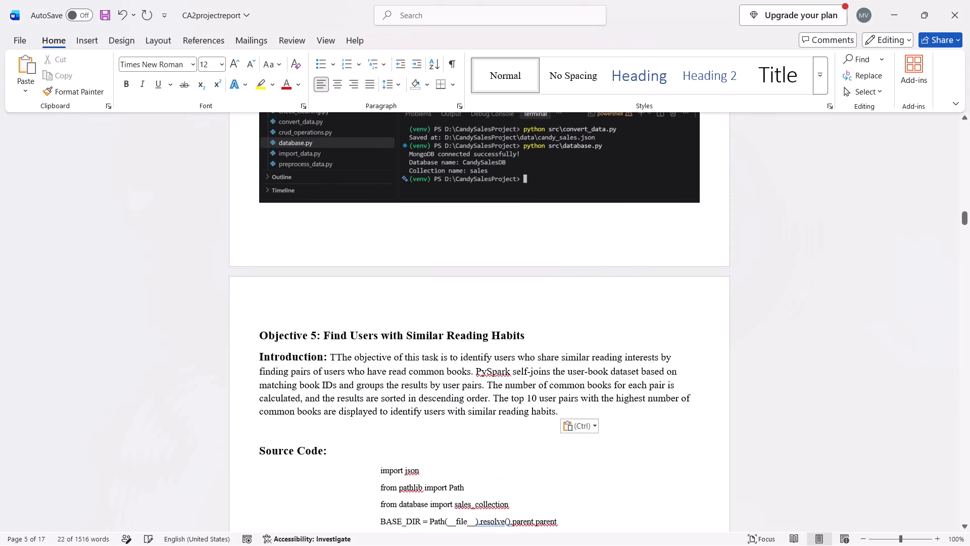
{"action": "left_click", "coordinate": [337, 355]}
{"action": "key", "text": "BackSpace"}
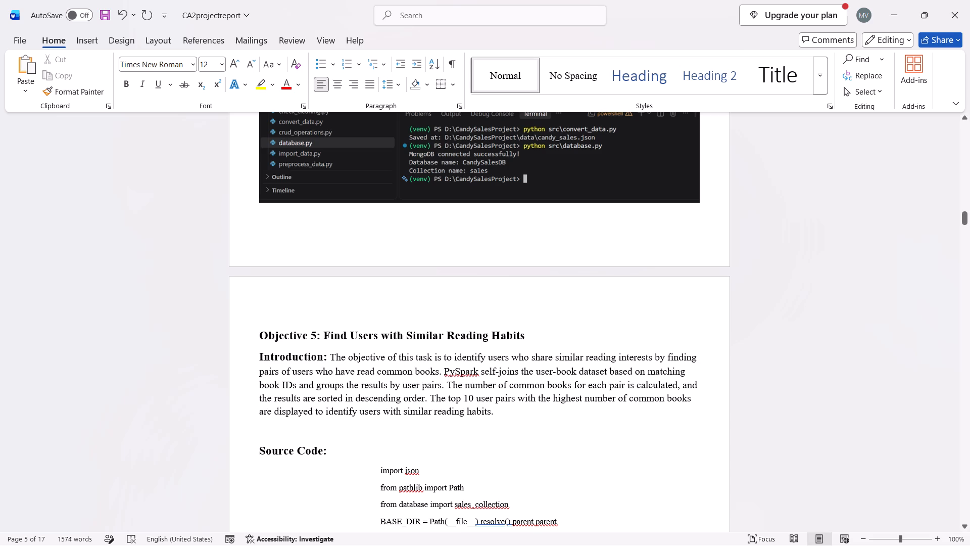
{"action": "left_click", "coordinate": [335, 426]}
{"action": "key", "text": "BackSpace"}
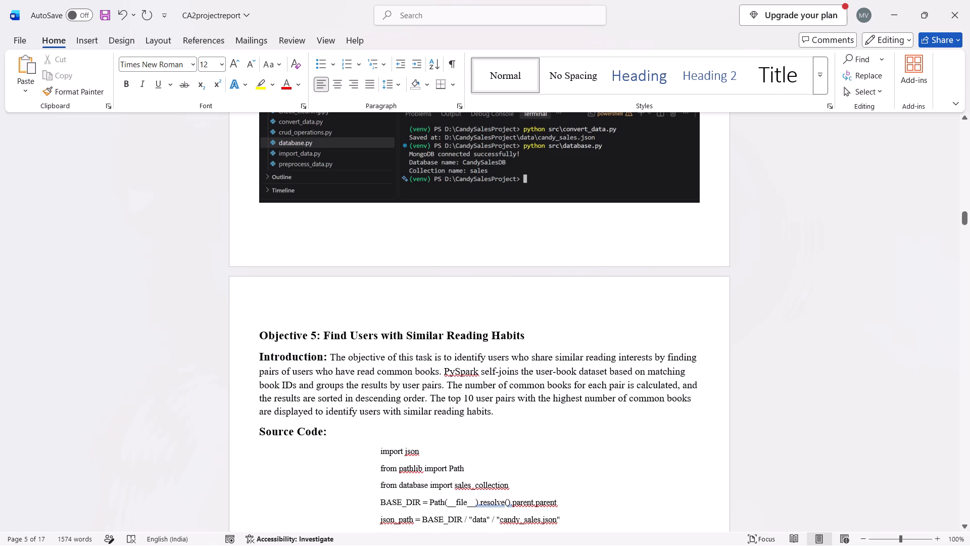
Switch to the book recommendation script in Notepad and copy the section 4 "Users with similar reading habits" code, without its comment heading.
{"action": "scroll", "coordinate": [348, 443], "scroll_direction": "down", "scroll_amount": 1}
{"action": "key", "text": "alt+Tab"}
{"action": "key", "text": "alt+Tab"}
{"action": "key", "text": "alt+Tab"}
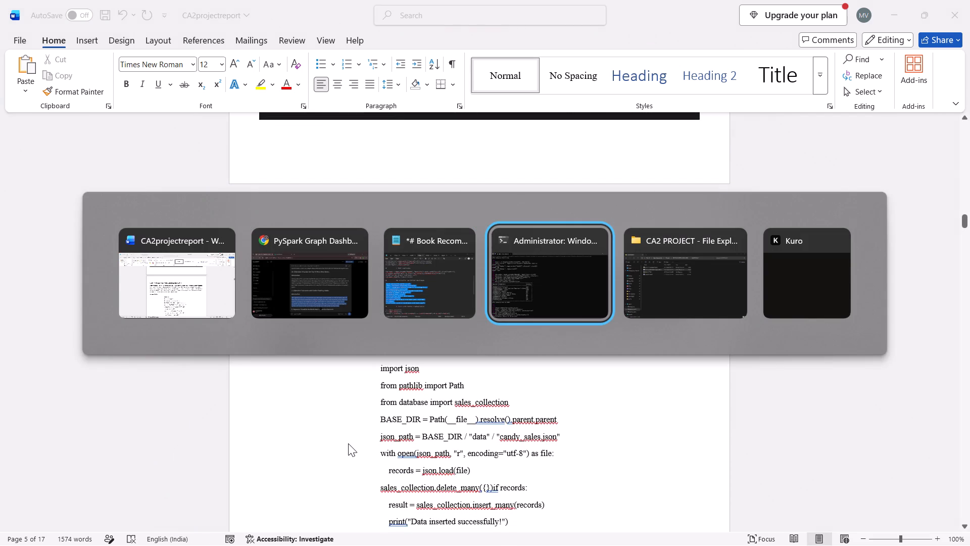
{"action": "key", "text": "alt+Left"}
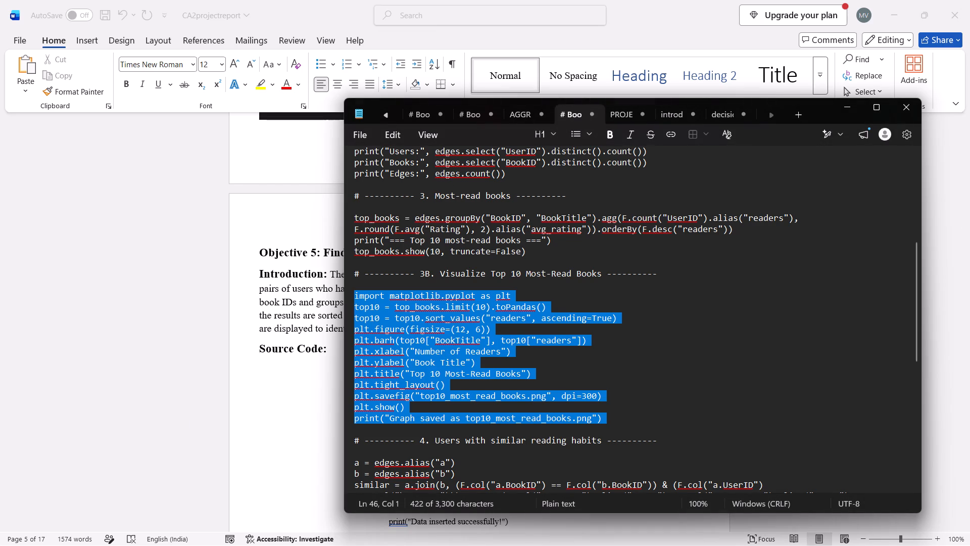
{"action": "left_click", "coordinate": [474, 436]}
{"action": "scroll", "coordinate": [474, 436], "scroll_direction": "down", "scroll_amount": 2}
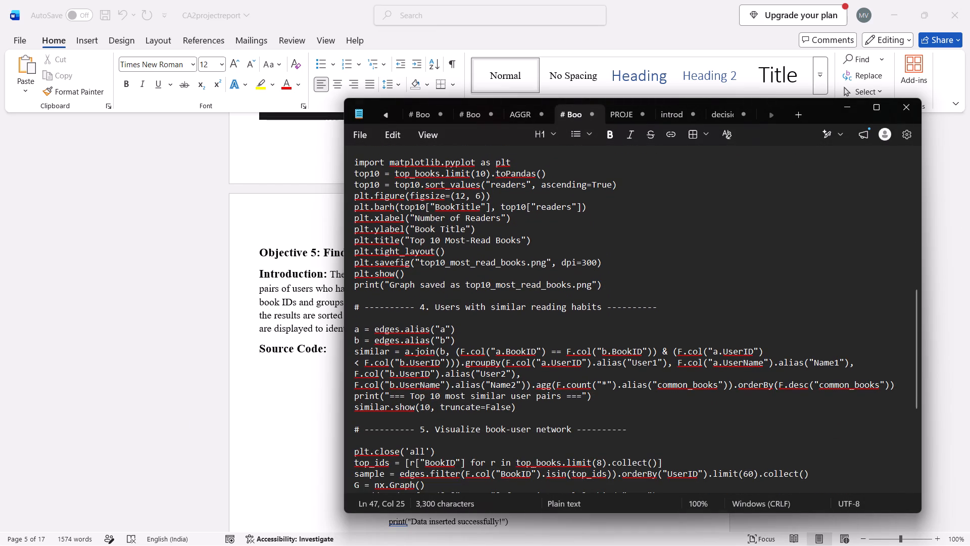
{"action": "left_click_drag", "start_coordinate": [523, 412], "coordinate": [353, 333]}
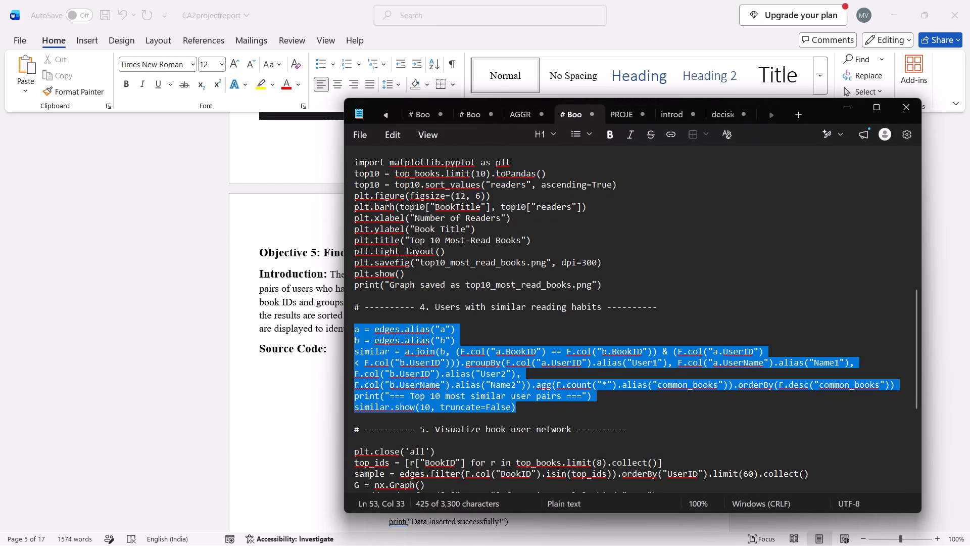
{"action": "left_click_drag", "start_coordinate": [353, 333], "coordinate": [352, 330]}
{"action": "key", "text": "ctrl+c"}
Replace all of Objective 5's JSON import source code in the Word report with the copied similar-users code.
{"action": "key", "text": "alt+Tab"}
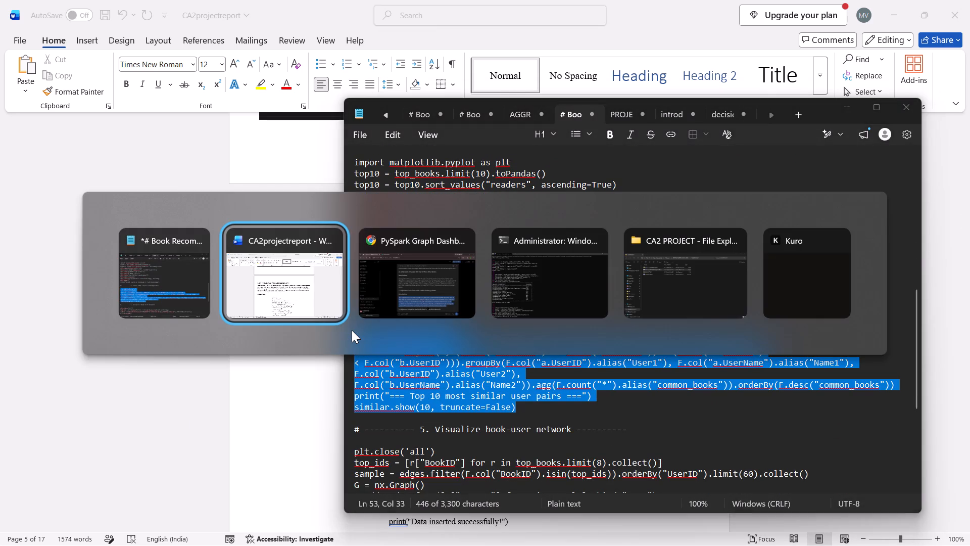
{"action": "left_click_drag", "start_coordinate": [379, 367], "coordinate": [411, 435]}
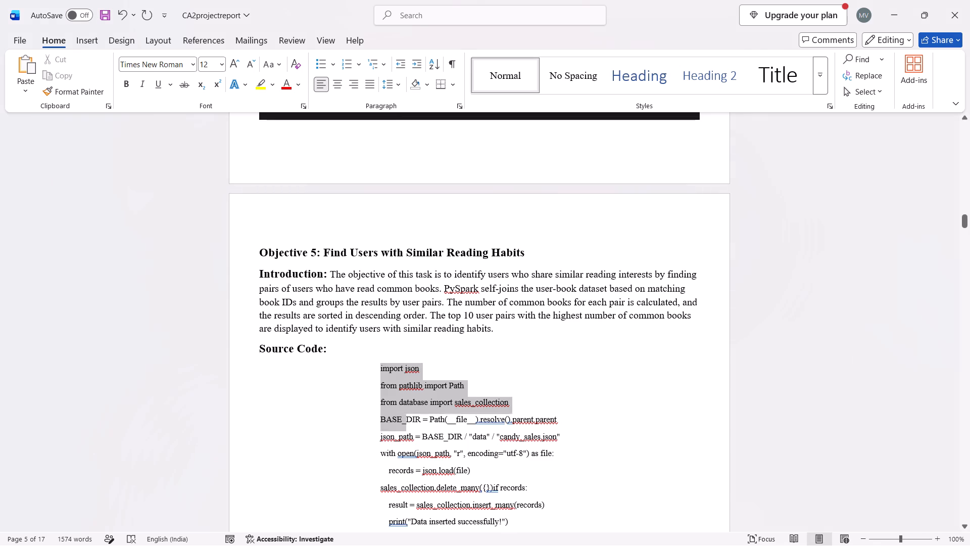
{"action": "left_click_drag", "start_coordinate": [411, 435], "coordinate": [587, 407]}
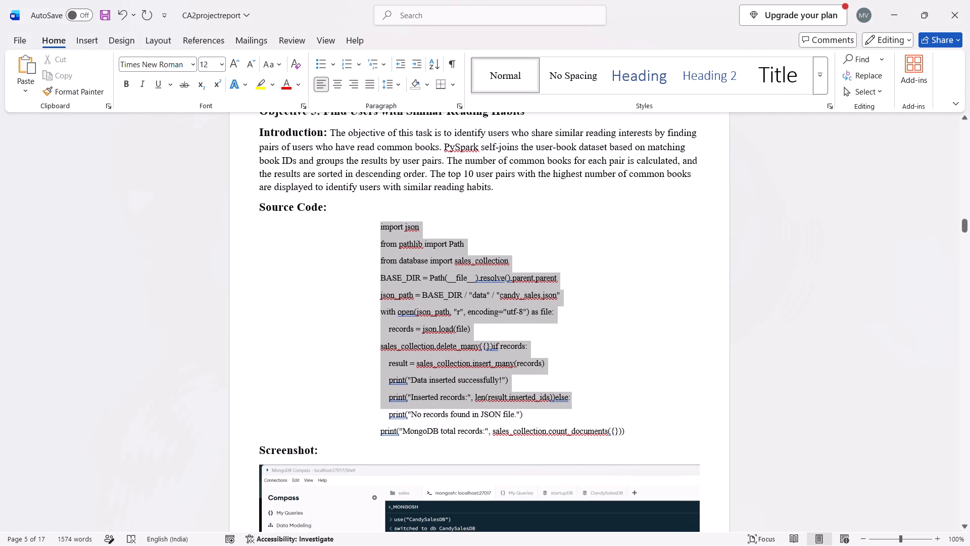
{"action": "left_click_drag", "start_coordinate": [587, 407], "coordinate": [617, 428]}
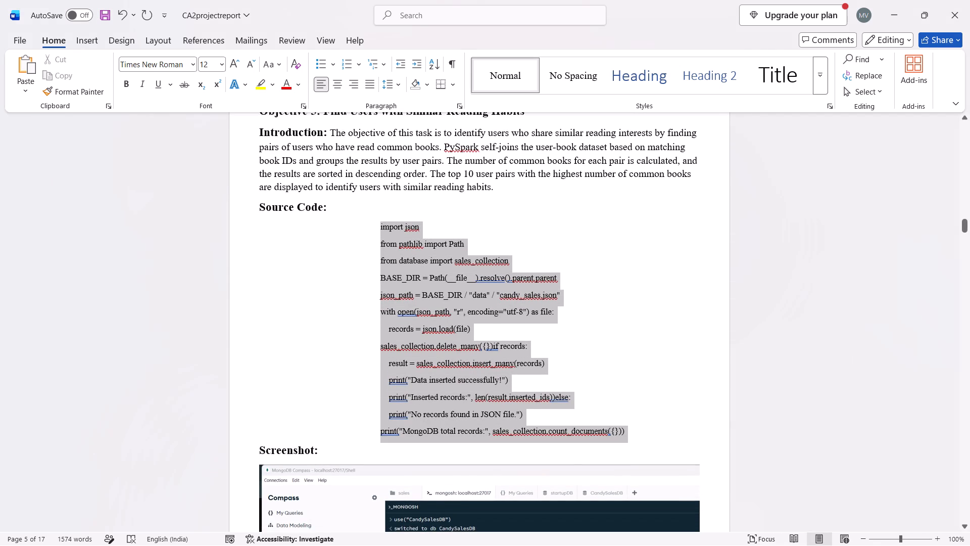
{"action": "left_click_drag", "start_coordinate": [617, 428], "coordinate": [618, 428]}
{"action": "key", "text": "ctrl+v"}
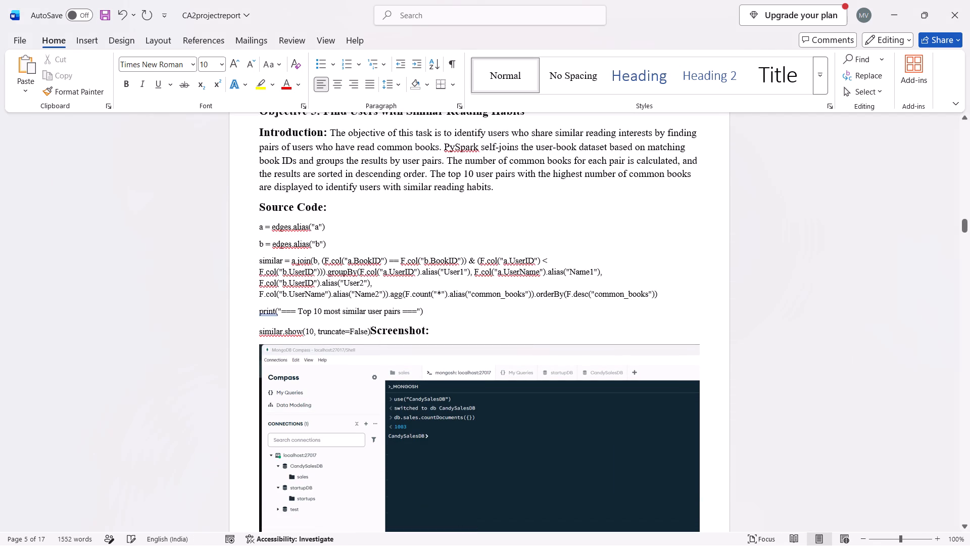
Format all of Objective 5's similar-users source code at font size 12 and indent it by one level.
{"action": "left_click_drag", "start_coordinate": [259, 226], "coordinate": [318, 258]}
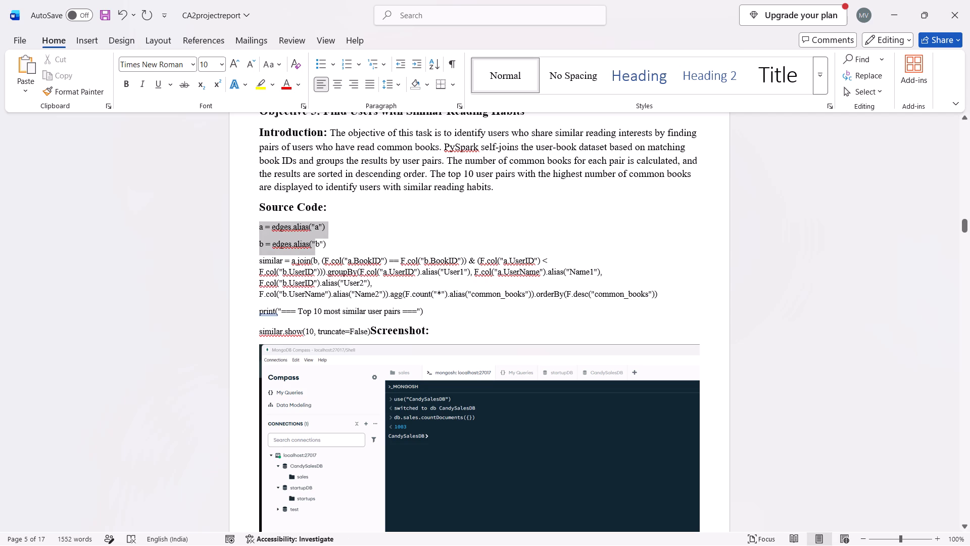
{"action": "left_click_drag", "start_coordinate": [318, 258], "coordinate": [369, 332]}
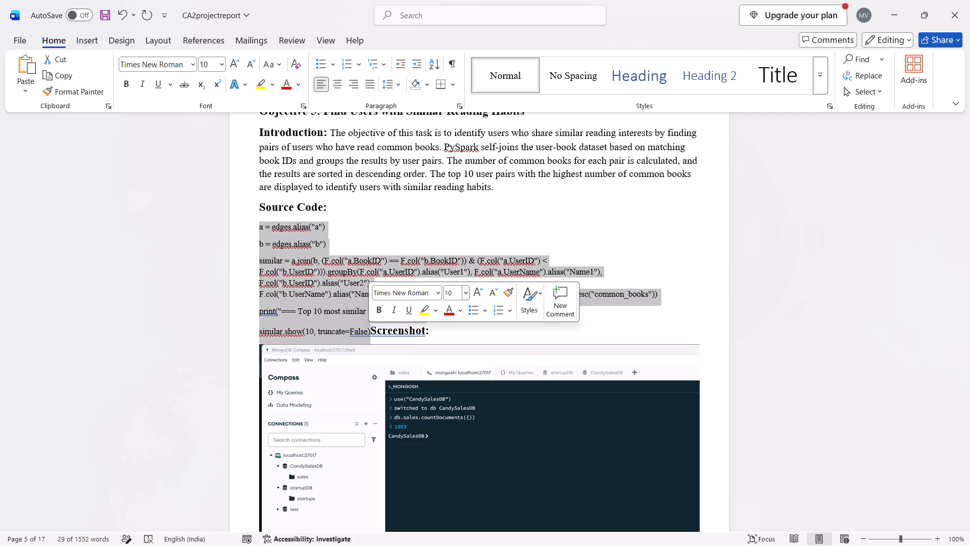
{"action": "left_click", "coordinate": [458, 292]}
{"action": "type", "text": "12"}
{"action": "double_click", "coordinate": [418, 67]}
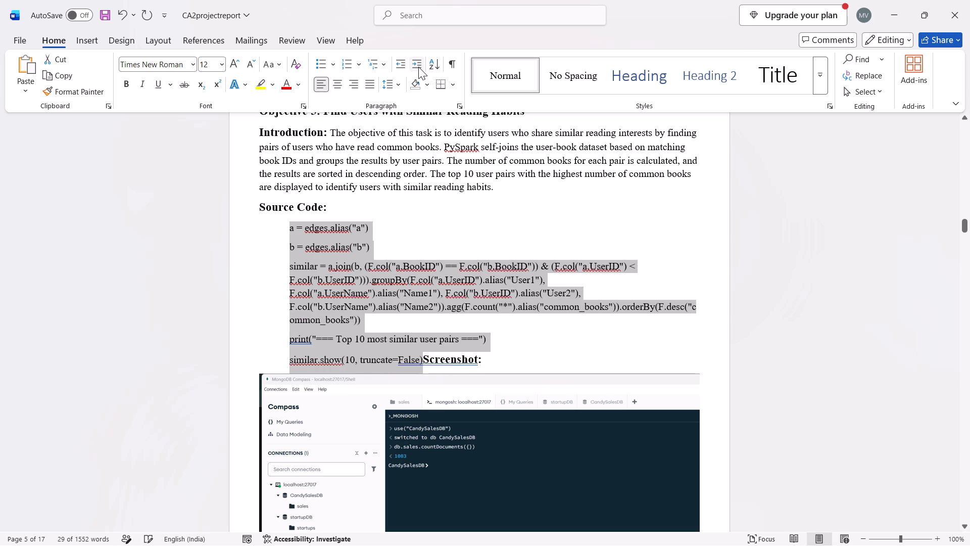
{"action": "left_click", "coordinate": [400, 66]}
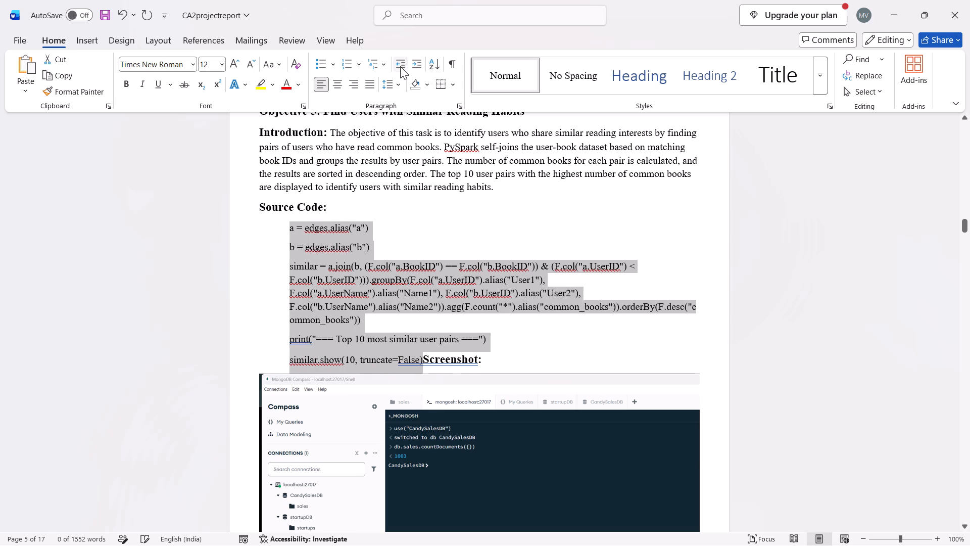
Move Objective 5's "Screenshot:" heading onto its own line below the code, without any indent.
{"action": "left_click", "coordinate": [427, 358]}
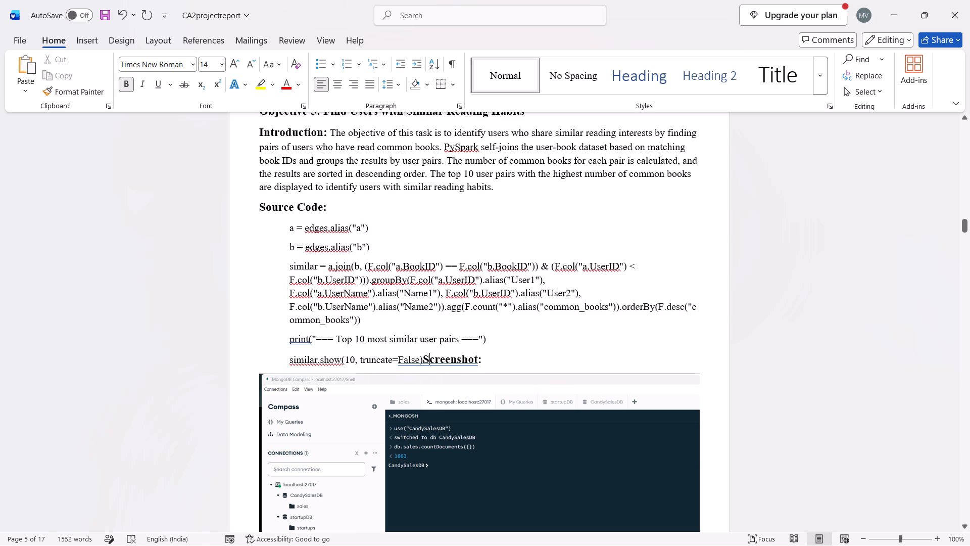
{"action": "left_click", "coordinate": [423, 359]}
{"action": "key", "text": "Return"}
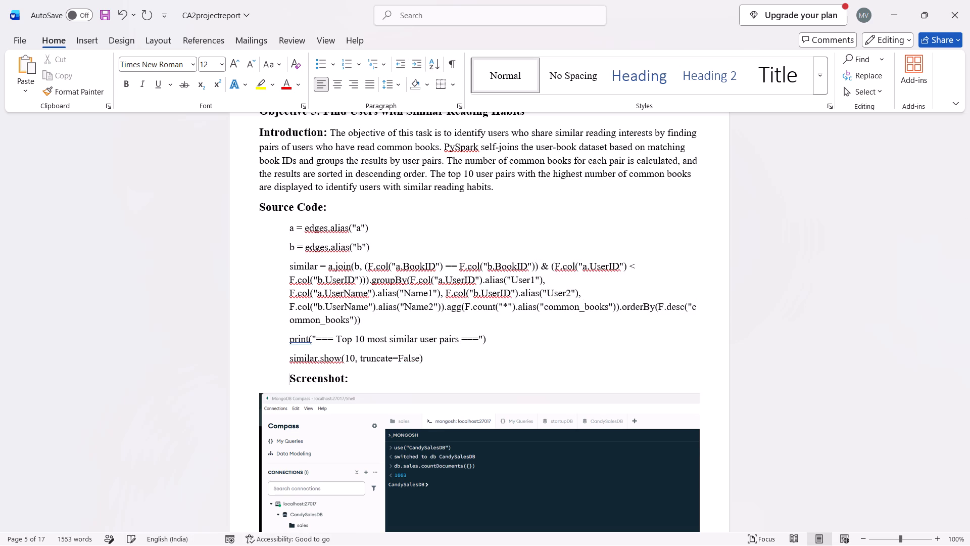
{"action": "key", "text": "BackSpace"}
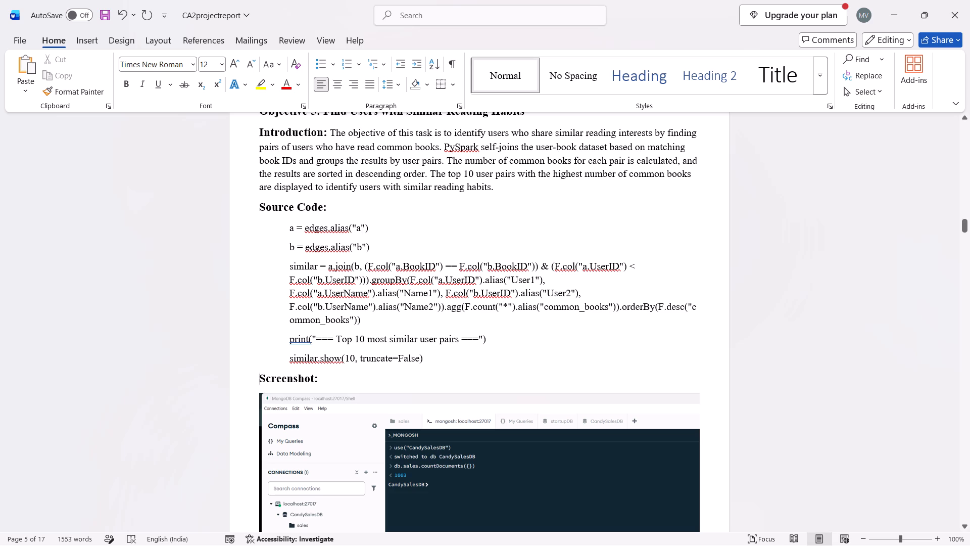
Switch to the PowerShell window and snip the plotting session, from the matplotlib import through the "Graph saved as top10_most_read_books.png" line.
{"action": "scroll", "coordinate": [427, 363], "scroll_direction": "down", "scroll_amount": 2}
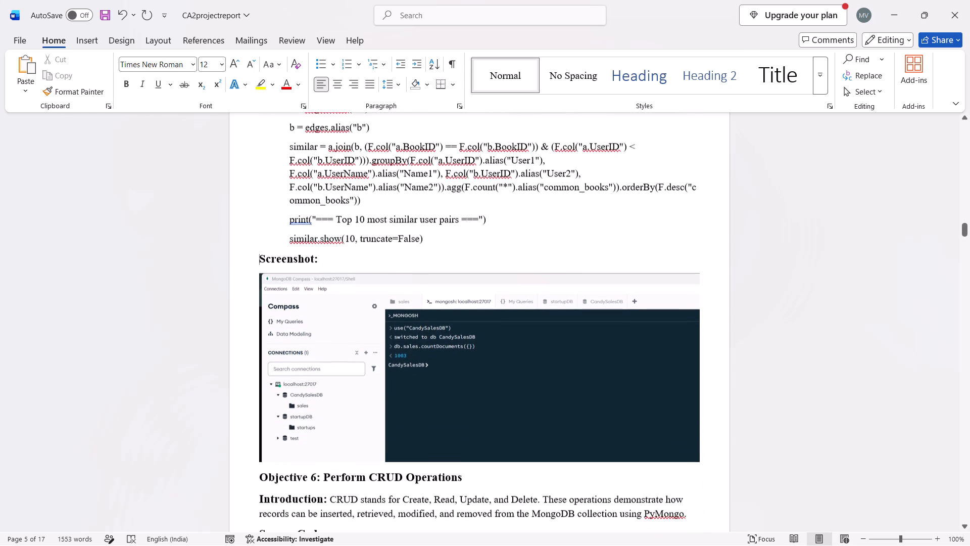
{"action": "scroll", "coordinate": [427, 363], "scroll_direction": "down", "scroll_amount": 1}
{"action": "left_click", "coordinate": [532, 375]}
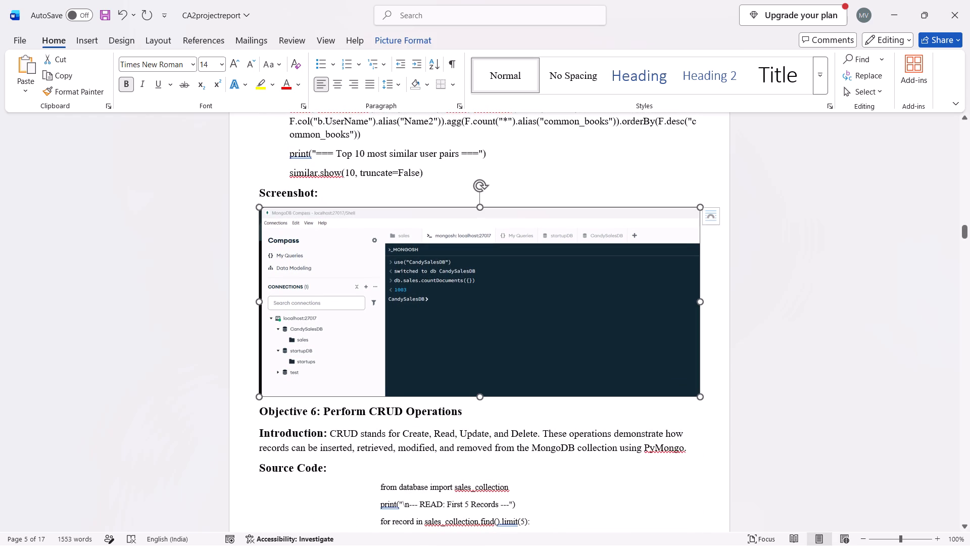
{"action": "left_click", "coordinate": [350, 195]}
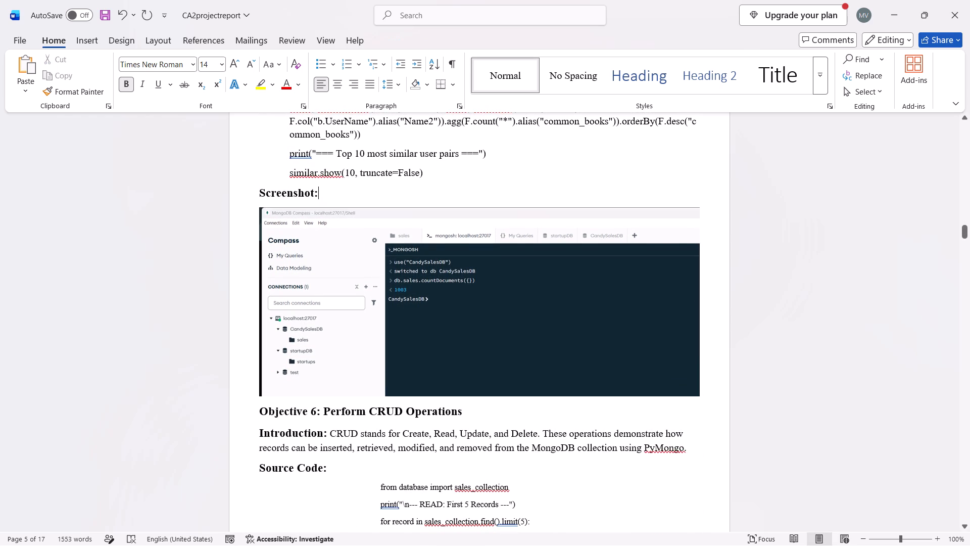
{"action": "key", "text": "alt+Tab"}
{"action": "key", "text": "alt+Tab"}
{"action": "key", "text": "alt+Tab"}
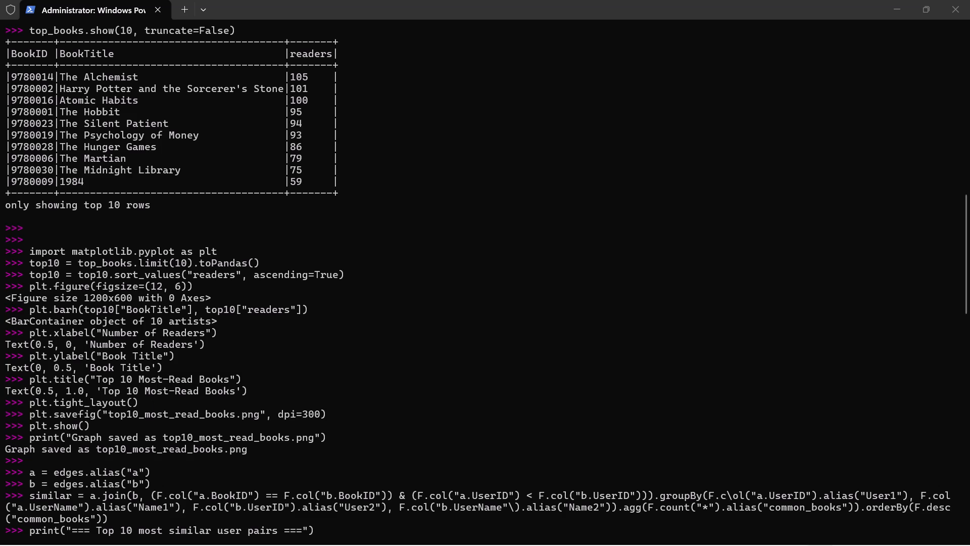
{"action": "left_click_drag", "start_coordinate": [0, 232], "coordinate": [651, 462]}
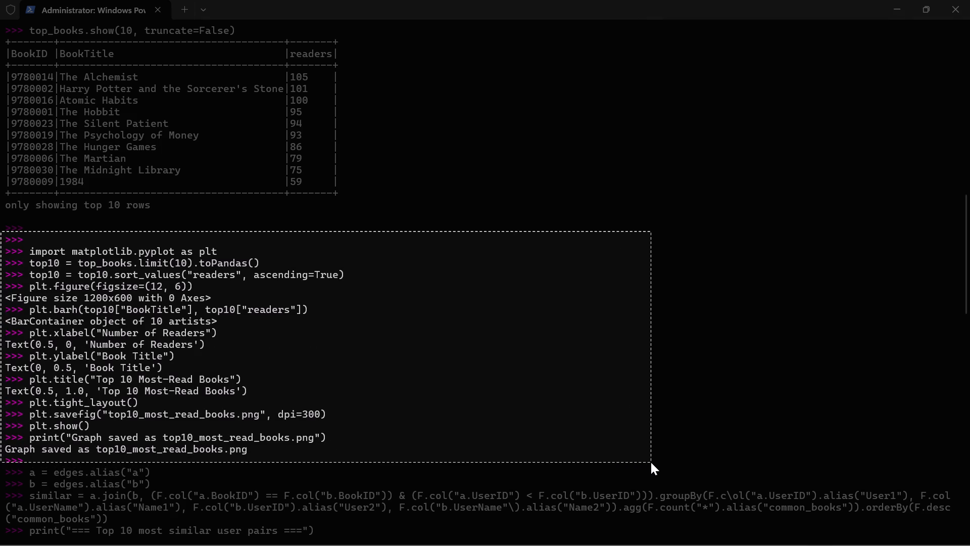
{"action": "left_click_drag", "start_coordinate": [651, 462], "coordinate": [652, 465]}
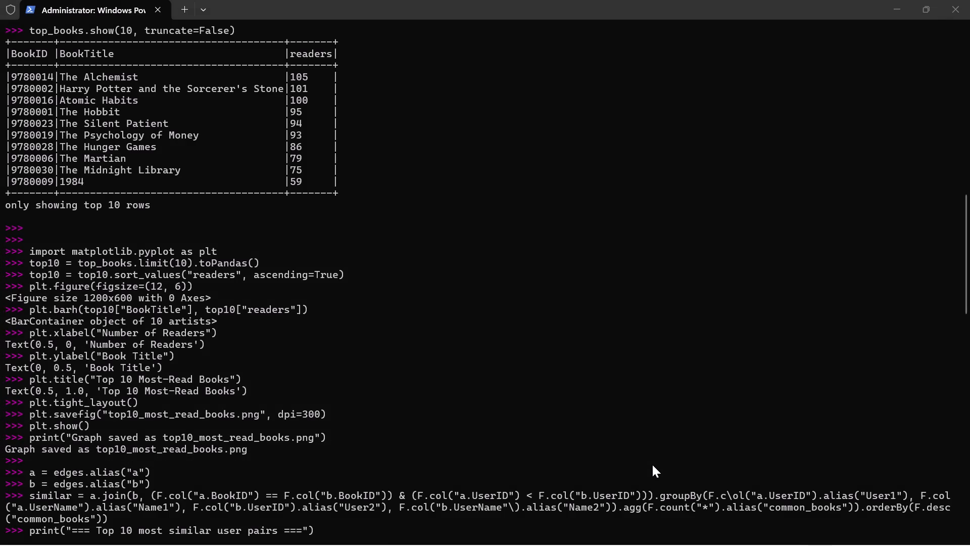
Paste the plotting snip on a new line under the "Screenshot:" heading of the Word section preceding Objective 5, above the old VS Code picture.
{"action": "scroll", "coordinate": [509, 397], "scroll_direction": "up", "scroll_amount": 3}
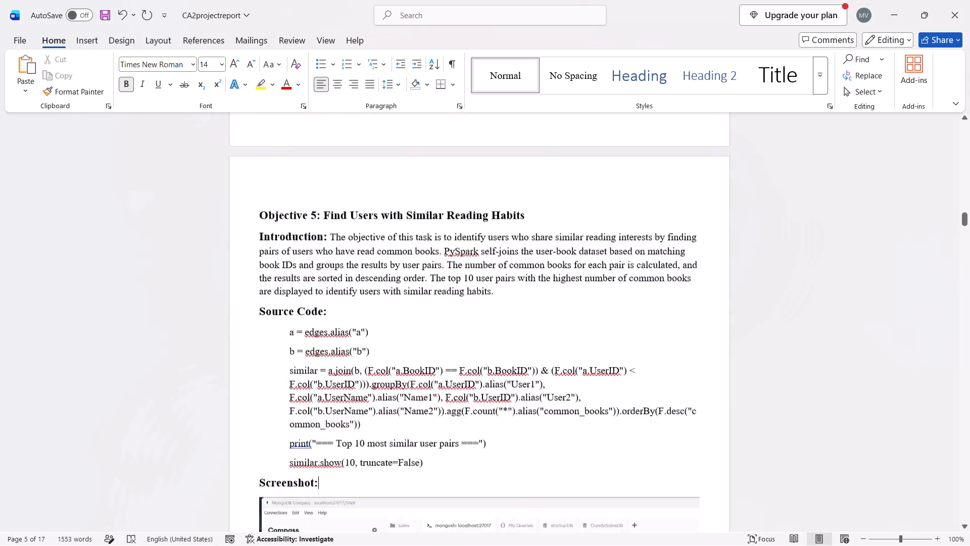
{"action": "scroll", "coordinate": [509, 397], "scroll_direction": "up", "scroll_amount": 2}
{"action": "scroll", "coordinate": [509, 397], "scroll_direction": "right", "scroll_amount": 1}
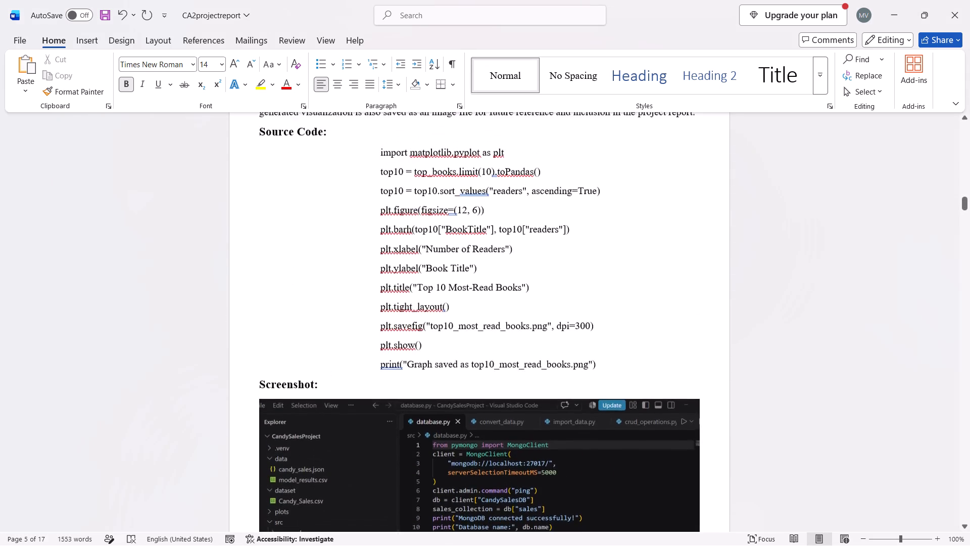
{"action": "scroll", "coordinate": [509, 397], "scroll_direction": "right", "scroll_amount": 1}
{"action": "left_click", "coordinate": [499, 375]}
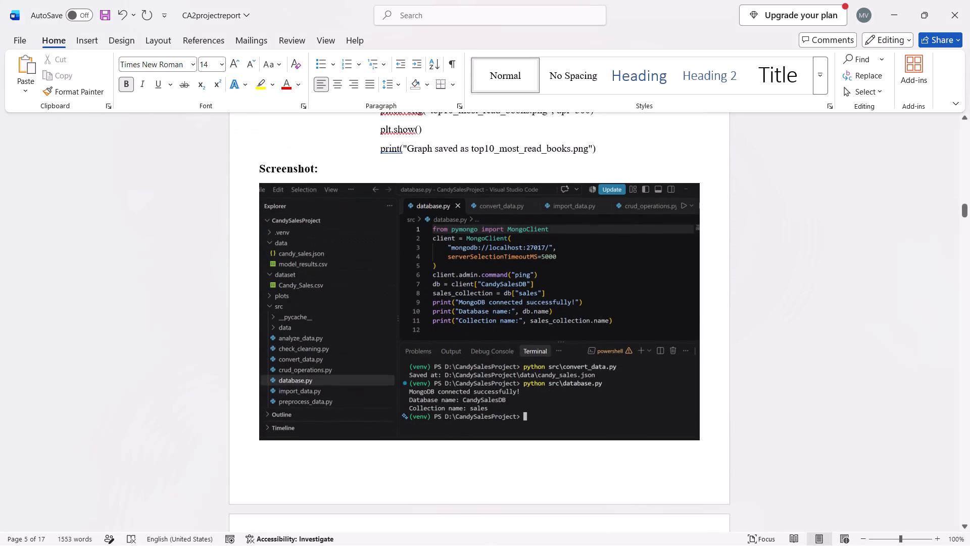
{"action": "left_click", "coordinate": [353, 174]}
{"action": "key", "text": "Return"}
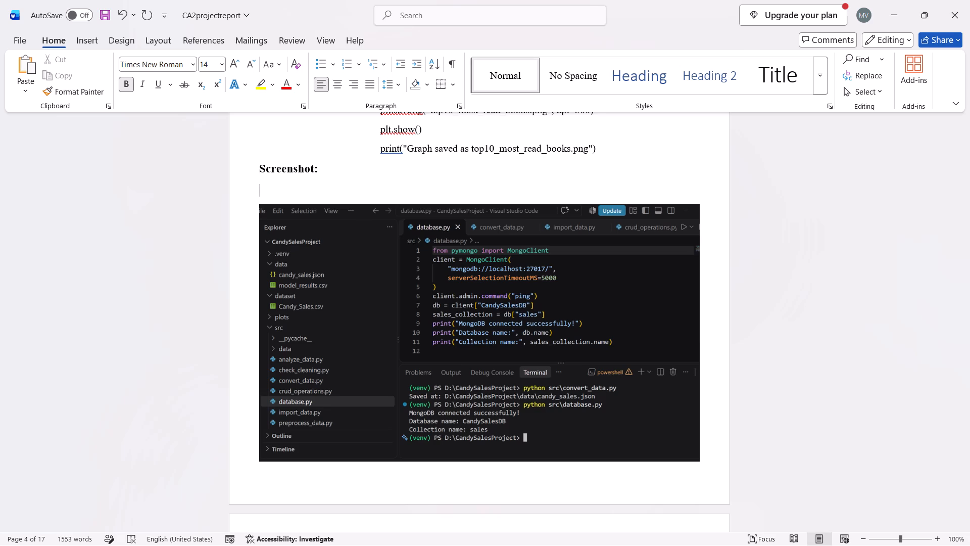
{"action": "key", "text": "ctrl+v"}
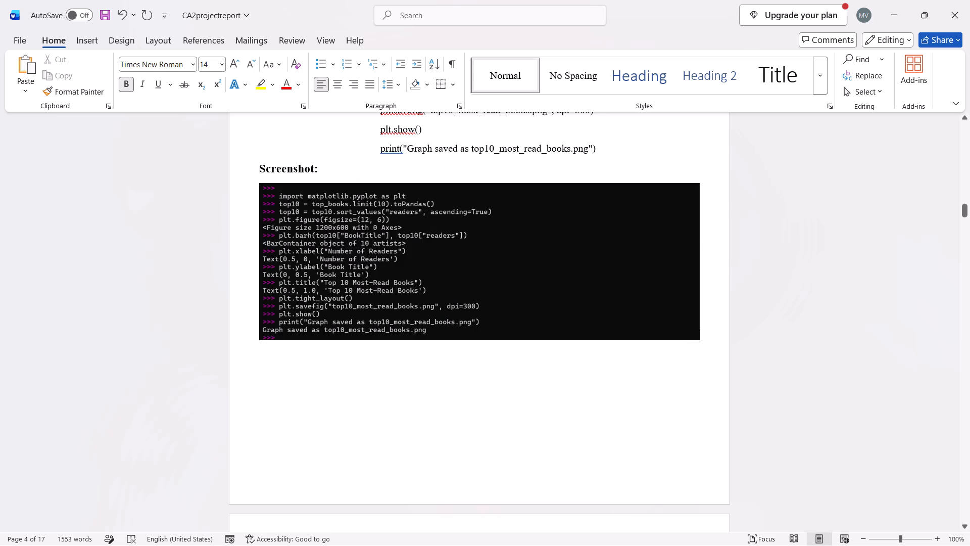
Stretch the pasted plotting screenshot downward so it fills most of the remaining page, keeping its width.
{"action": "left_click", "coordinate": [713, 330]}
{"action": "left_click", "coordinate": [549, 307]}
{"action": "left_click_drag", "start_coordinate": [478, 341], "coordinate": [484, 448]}
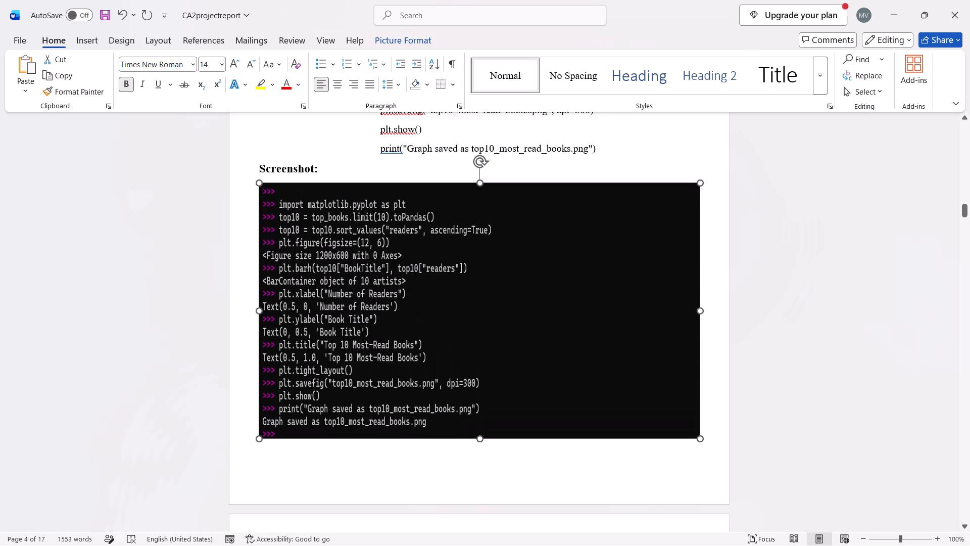
{"action": "left_click_drag", "start_coordinate": [484, 448], "coordinate": [484, 441]}
Remove the old VS Code database.py screenshot above the Objective 5 heading.
{"action": "scroll", "coordinate": [459, 460], "scroll_direction": "down", "scroll_amount": 2}
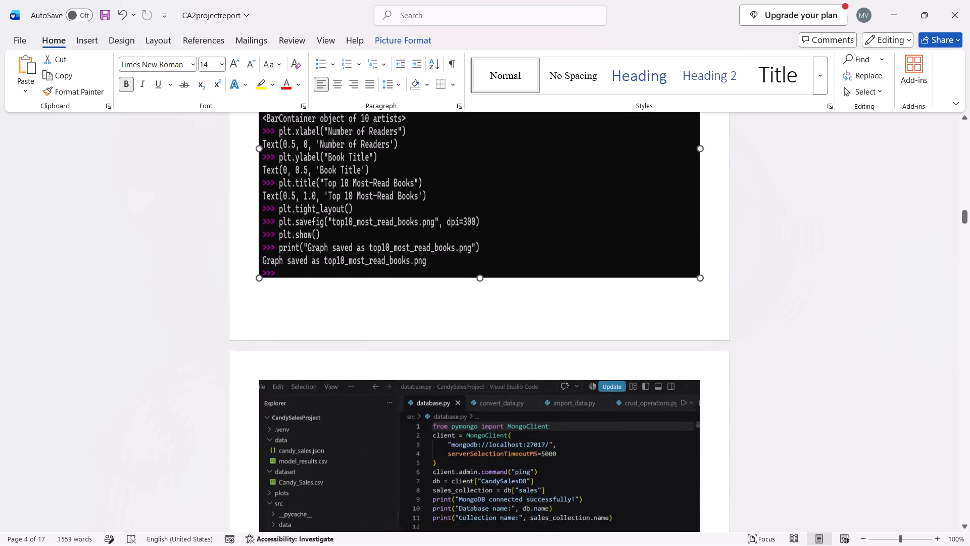
{"action": "scroll", "coordinate": [459, 460], "scroll_direction": "down", "scroll_amount": 3}
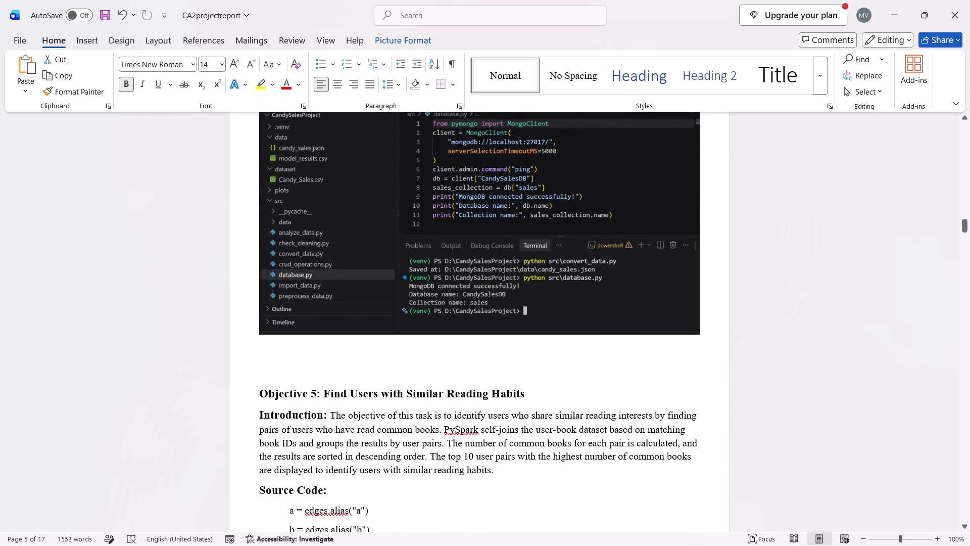
{"action": "left_click", "coordinate": [501, 316]}
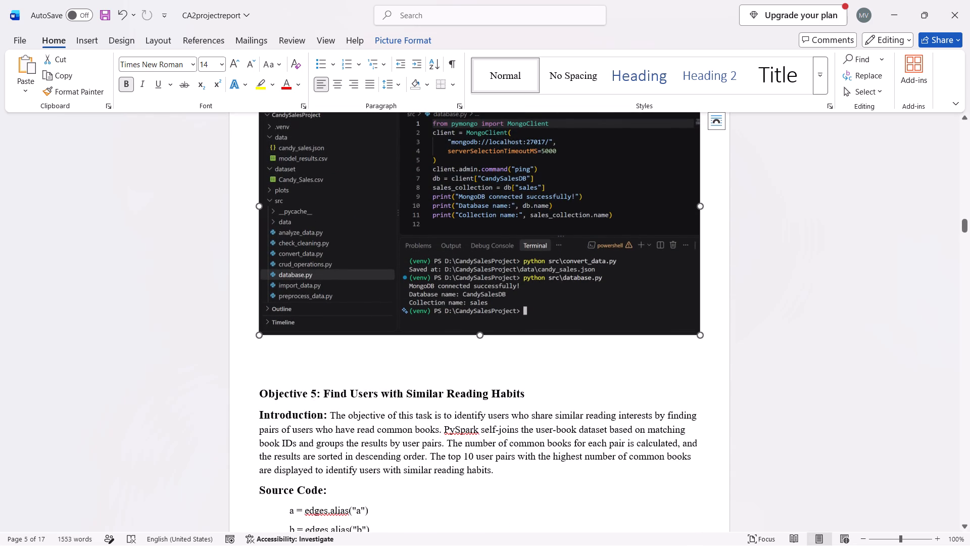
{"action": "right_click", "coordinate": [483, 316]}
{"action": "left_click", "coordinate": [522, 212]}
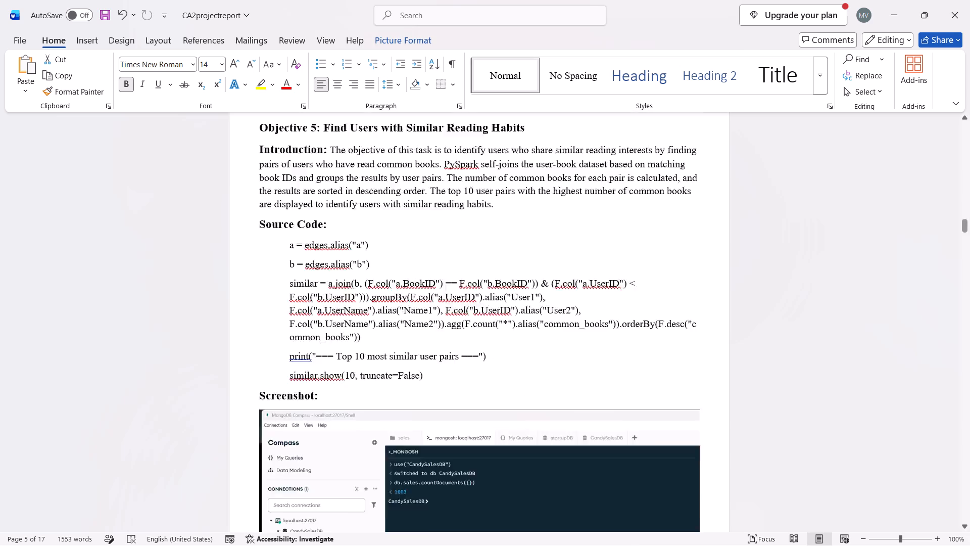
Add 13 blank lines above the Objective 5 heading, leaving a large empty space at the top of its page.
{"action": "left_click", "coordinate": [342, 245]}
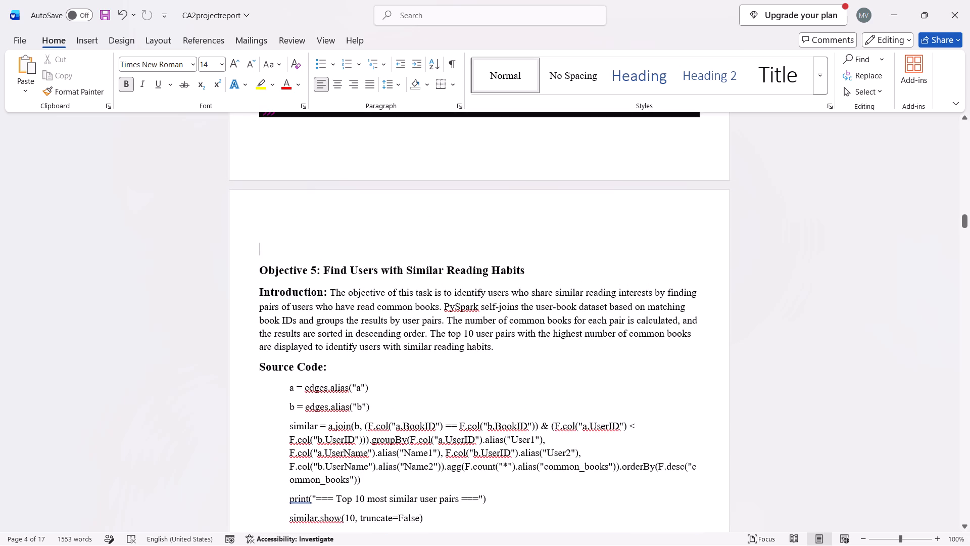
{"action": "key", "text": "Return"}
{"action": "key", "text": "Return"}
{"action": "key", "text": "Return"}
{"action": "key", "text": "Return"}
{"action": "key", "text": "Return"}
{"action": "key", "text": "Return"}
{"action": "key", "text": "Return"}
{"action": "key", "text": "Return"}
{"action": "key", "text": "Return"}
{"action": "key", "text": "Return"}
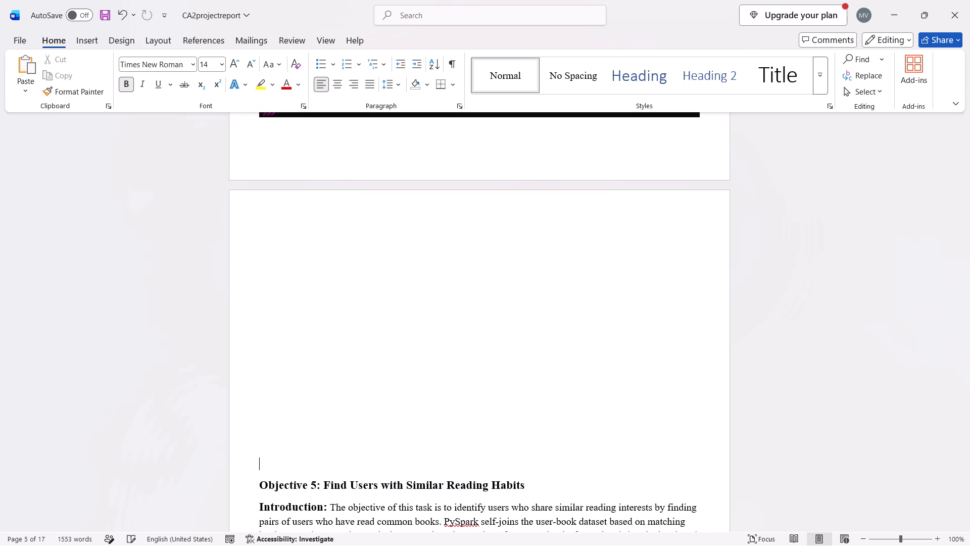
{"action": "scroll", "coordinate": [374, 221], "scroll_direction": "down", "scroll_amount": 2}
{"action": "scroll", "coordinate": [413, 261], "scroll_direction": "down", "scroll_amount": 1}
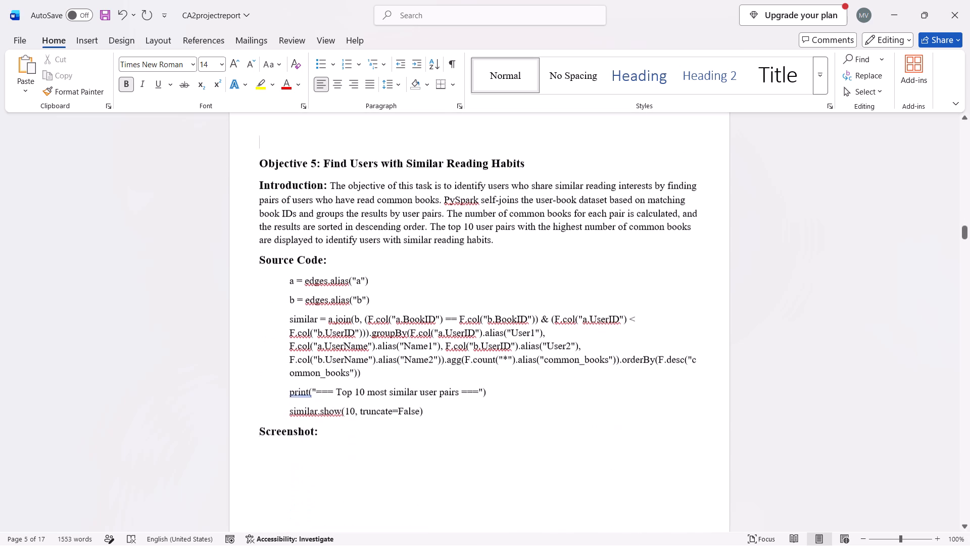
{"action": "scroll", "coordinate": [413, 261], "scroll_direction": "down", "scroll_amount": 1}
{"action": "scroll", "coordinate": [457, 417], "scroll_direction": "up", "scroll_amount": 1}
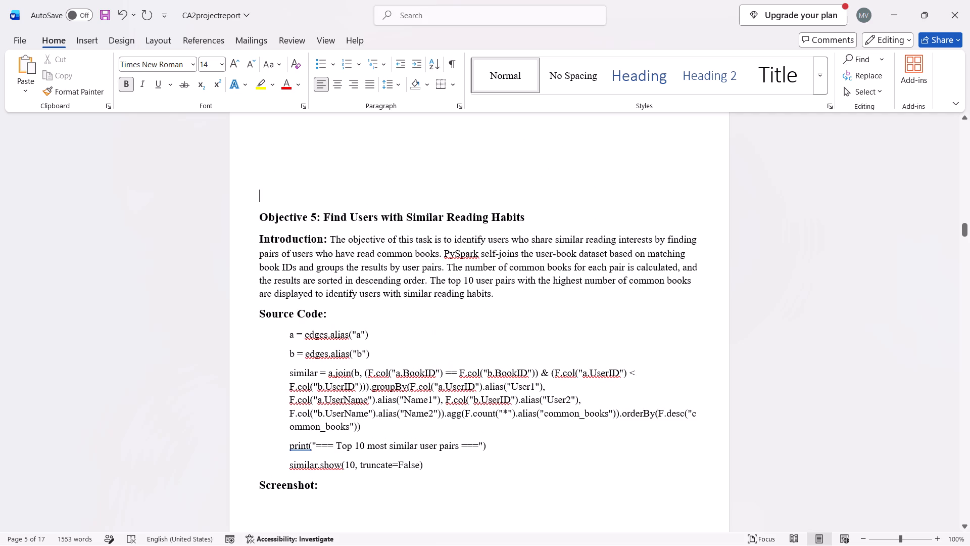
{"action": "scroll", "coordinate": [456, 412], "scroll_direction": "up", "scroll_amount": 1}
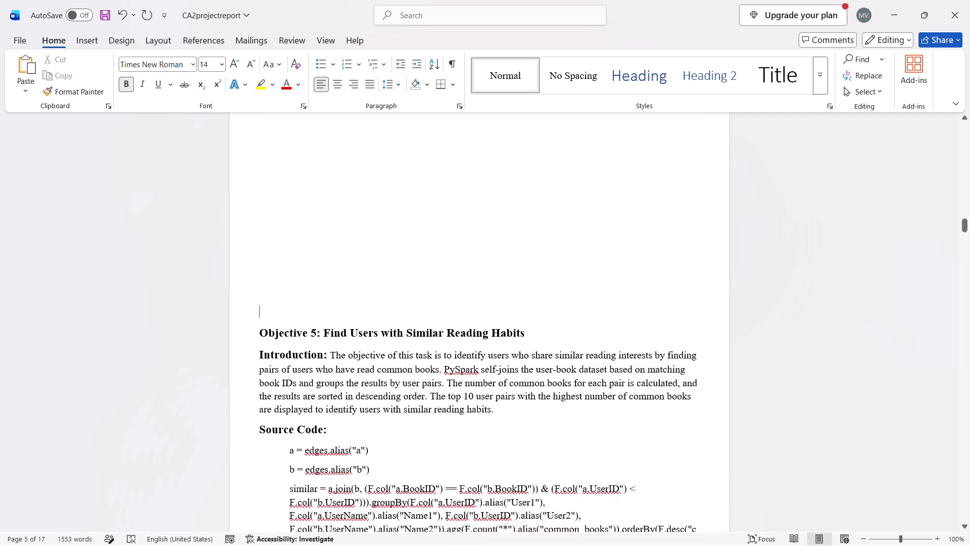
{"action": "key", "text": "Return"}
{"action": "key", "text": "Return"}
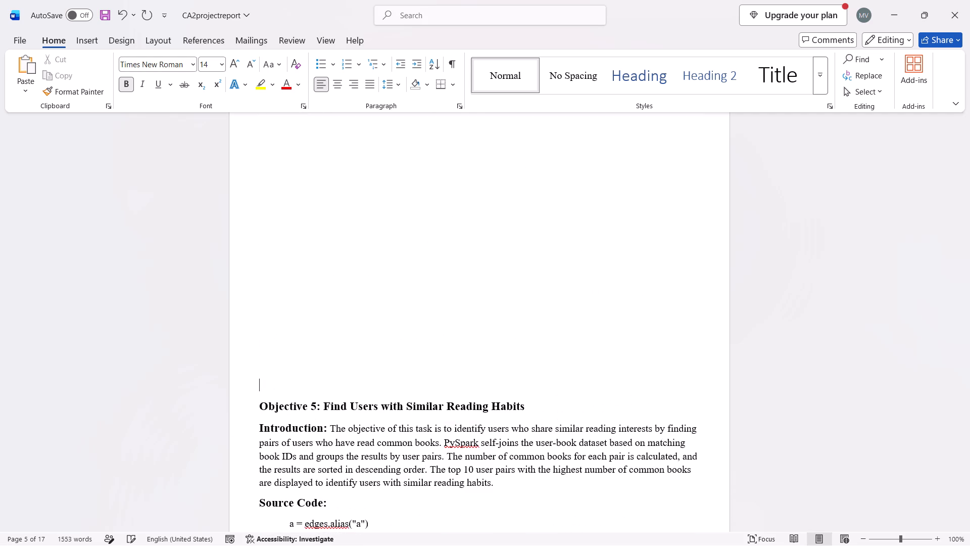
{"action": "scroll", "coordinate": [317, 336], "scroll_direction": "down", "scroll_amount": 1}
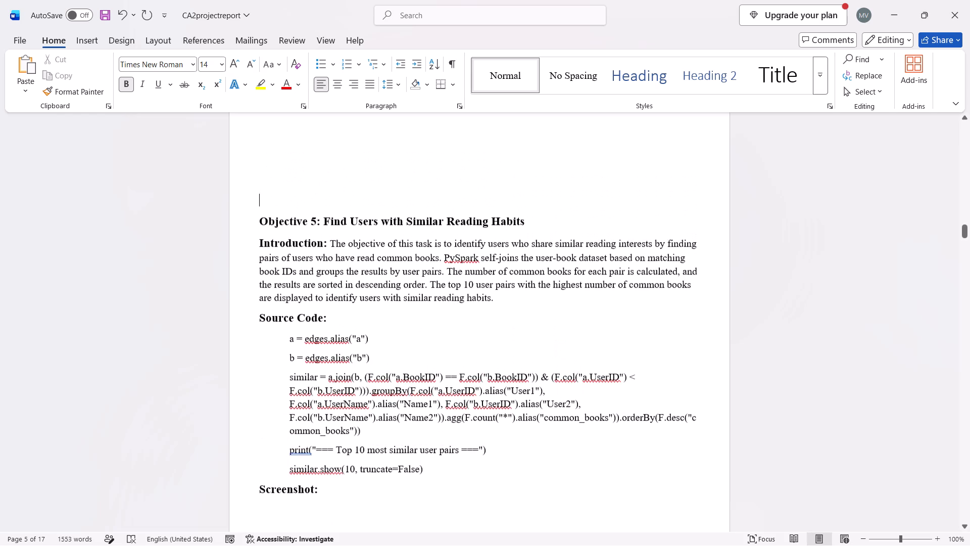
{"action": "key", "text": "Return"}
{"action": "key", "text": "Return"}
{"action": "key", "text": "Return"}
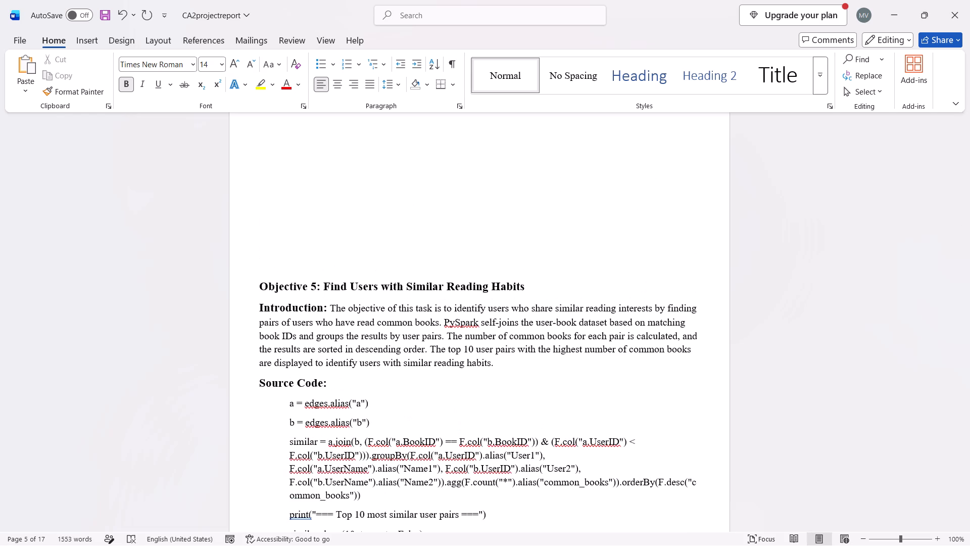
{"action": "key", "text": "BackSpace"}
{"action": "key", "text": "BackSpace"}
{"action": "scroll", "coordinate": [317, 336], "scroll_direction": "up", "scroll_amount": 5}
{"action": "scroll", "coordinate": [317, 336], "scroll_direction": "right", "scroll_amount": 1}
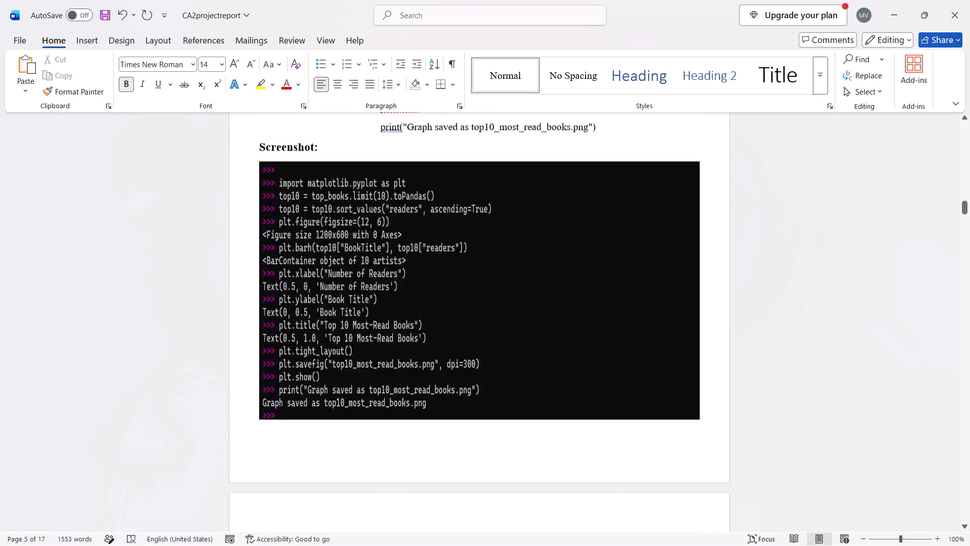
Add three blank lines after similar.show(10, truncate=False) in Objective 5, pushing its "Screenshot:" heading onto the following page.
{"action": "scroll", "coordinate": [317, 336], "scroll_direction": "right", "scroll_amount": 1}
{"action": "scroll", "coordinate": [317, 336], "scroll_direction": "down", "scroll_amount": 2}
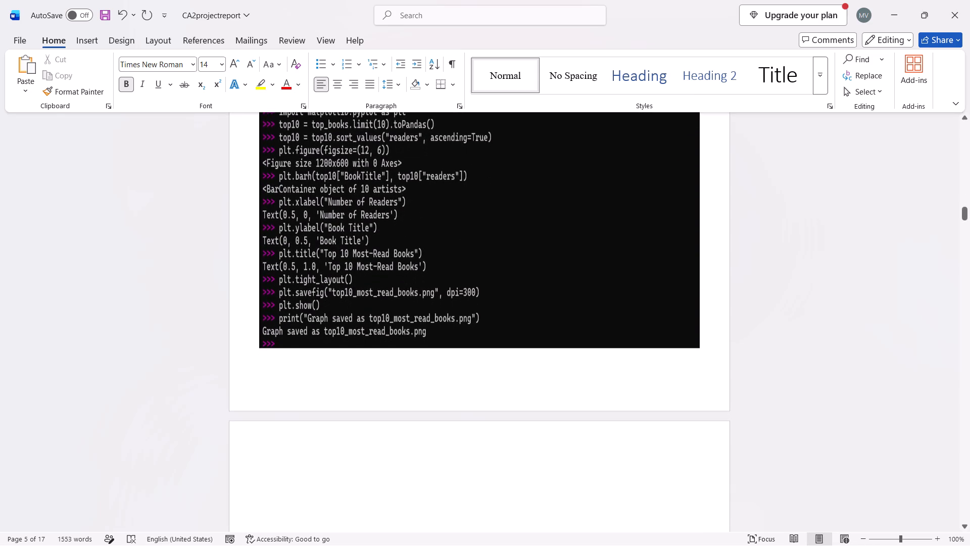
{"action": "scroll", "coordinate": [317, 336], "scroll_direction": "down", "scroll_amount": 5}
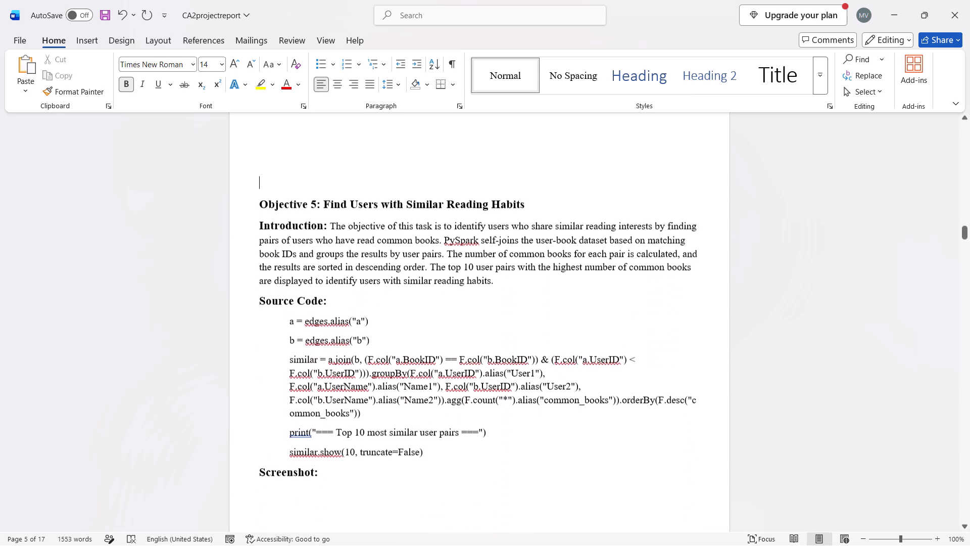
{"action": "scroll", "coordinate": [317, 336], "scroll_direction": "down", "scroll_amount": 2}
{"action": "left_click", "coordinate": [459, 359]}
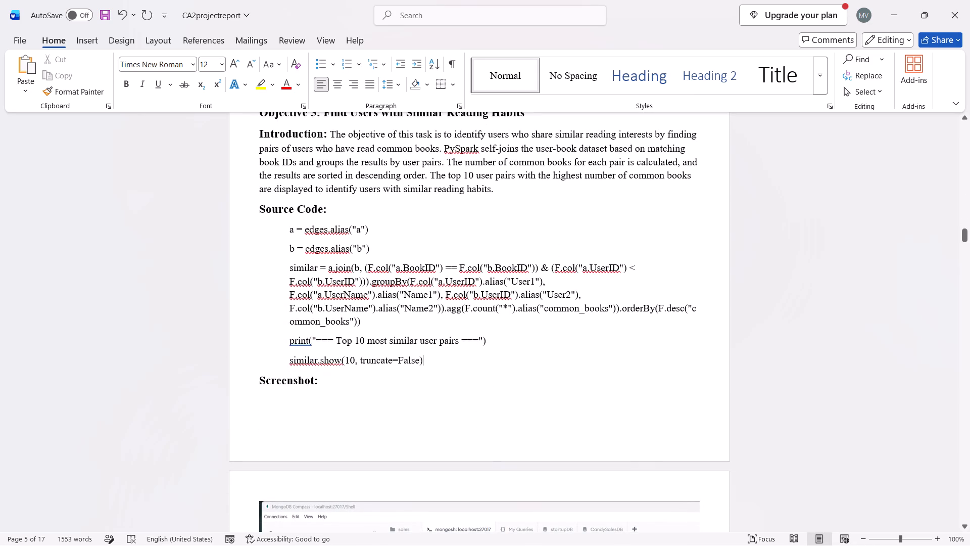
{"action": "key", "text": "Return"}
{"action": "key", "text": "Return"}
{"action": "key", "text": "Return"}
{"action": "scroll", "coordinate": [459, 359], "scroll_direction": "down", "scroll_amount": 1}
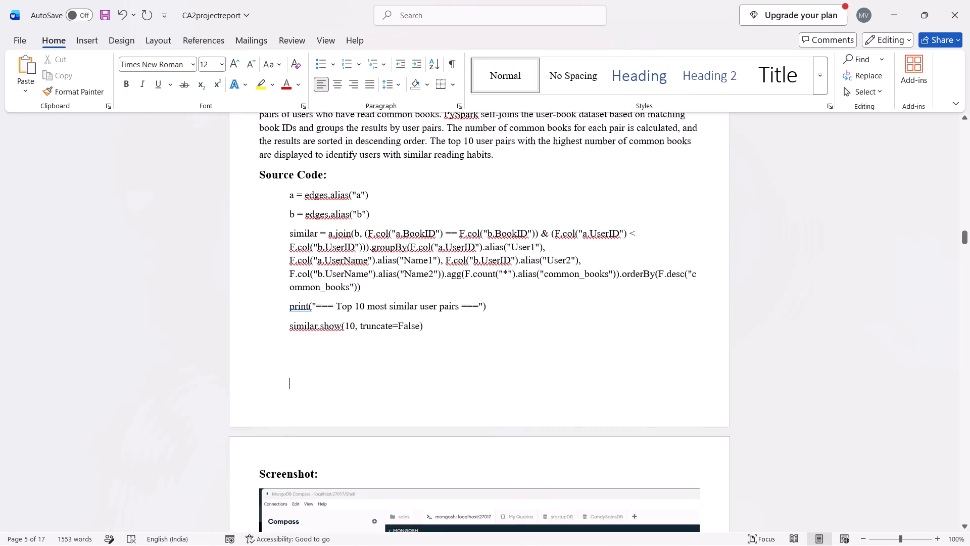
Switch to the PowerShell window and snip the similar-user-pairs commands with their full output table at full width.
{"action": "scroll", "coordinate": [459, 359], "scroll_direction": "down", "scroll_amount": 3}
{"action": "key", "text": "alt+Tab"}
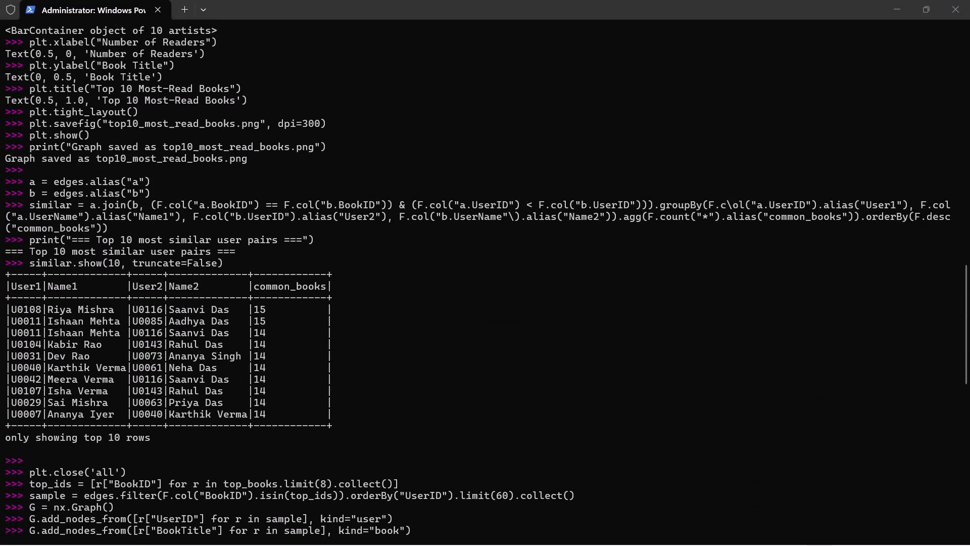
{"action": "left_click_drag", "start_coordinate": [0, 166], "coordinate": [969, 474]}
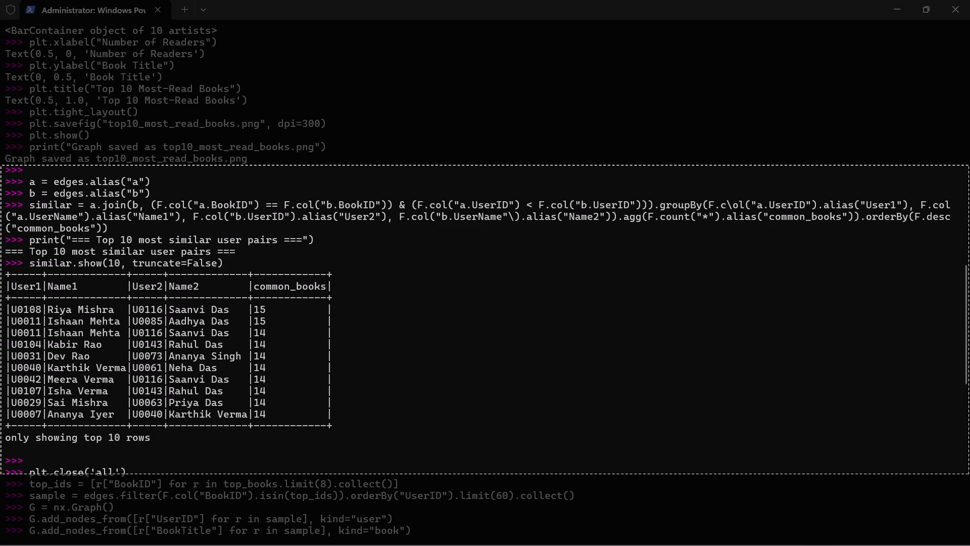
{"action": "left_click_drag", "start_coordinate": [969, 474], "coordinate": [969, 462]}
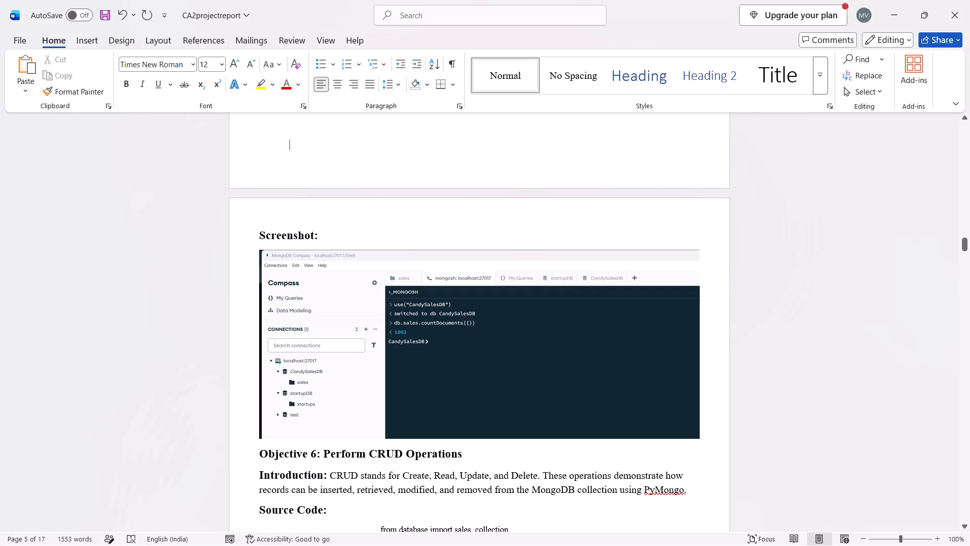
Cut the old MongoDB Compass picture from under Objective 5's "Screenshot:" heading in the Word report.
{"action": "left_click", "coordinate": [395, 279]}
{"action": "right_click", "coordinate": [395, 279]}
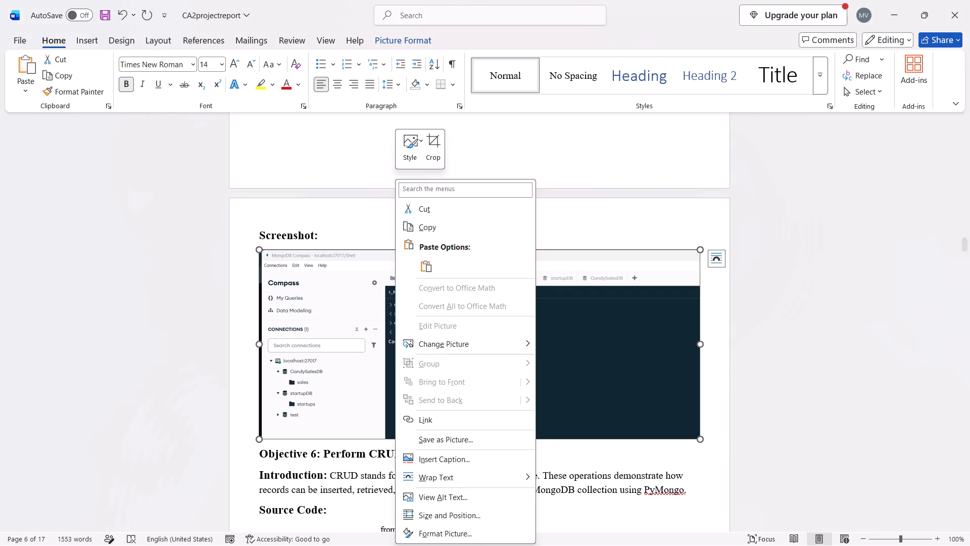
{"action": "left_click", "coordinate": [438, 207]}
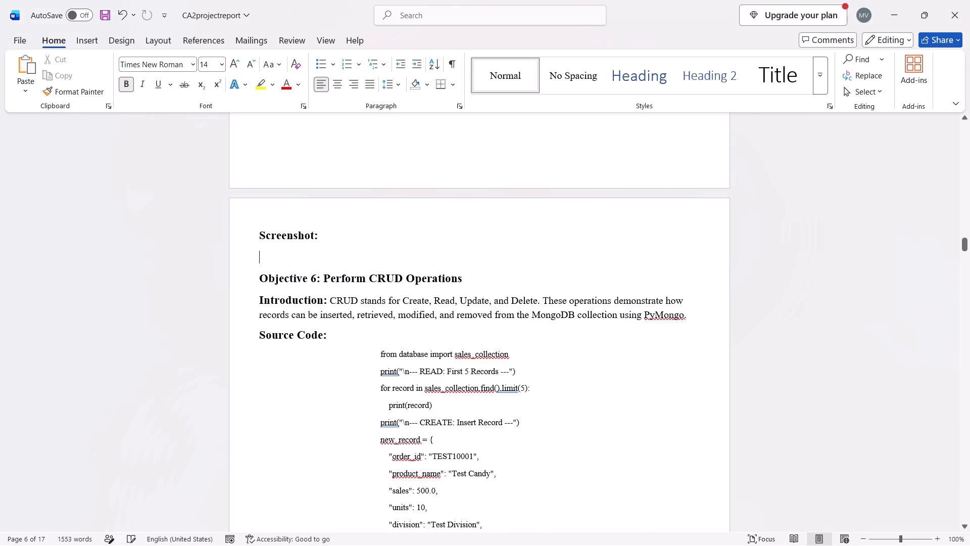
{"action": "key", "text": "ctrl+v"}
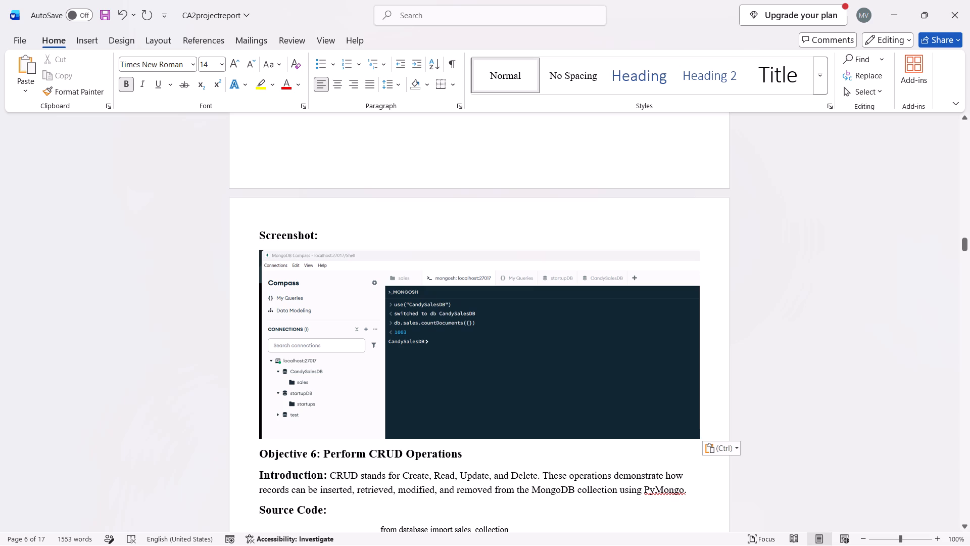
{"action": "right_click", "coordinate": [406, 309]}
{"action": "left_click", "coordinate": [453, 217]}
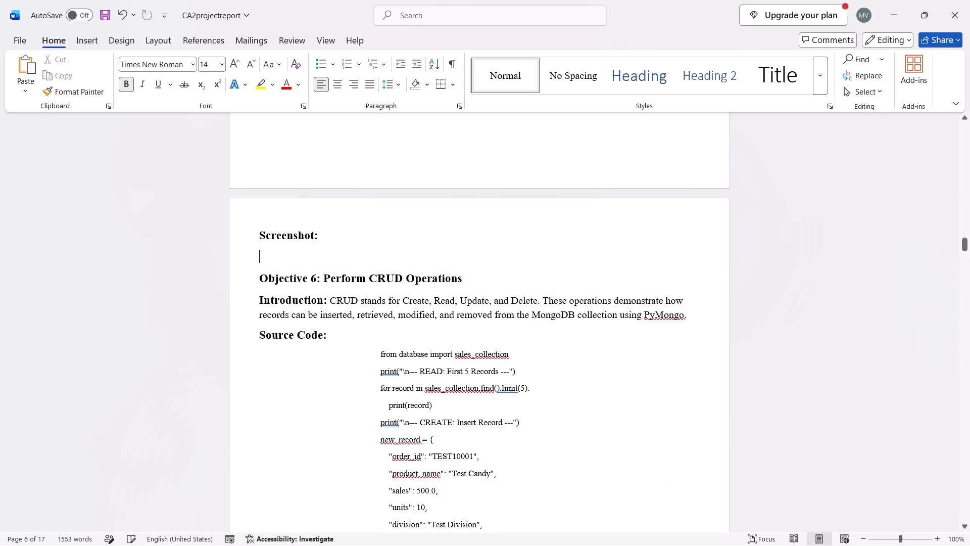
Snip PowerShell's similar-user-pairs commands and output table at full width, and paste the snip under Objective 5's "Screenshot:" heading in Word.
{"action": "key", "text": "alt+Tab"}
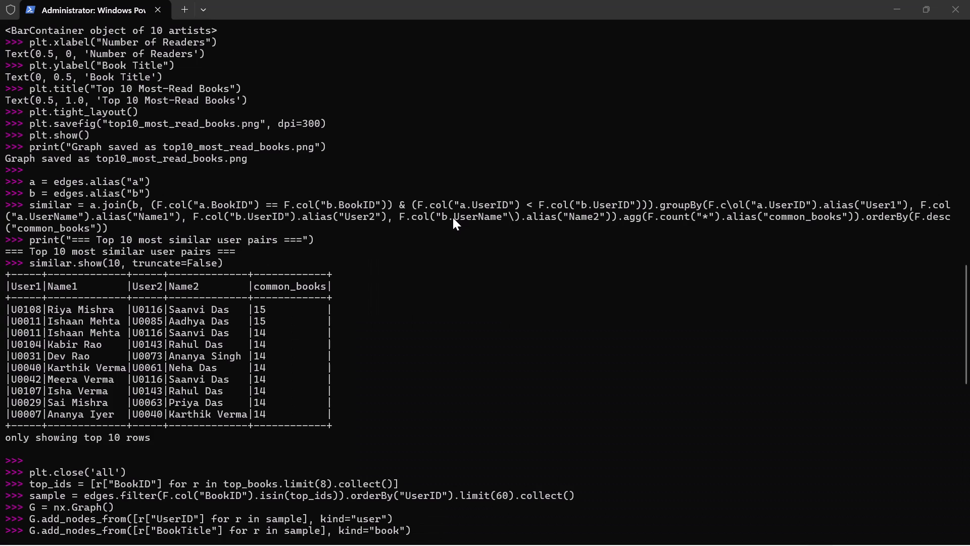
{"action": "left_click_drag", "start_coordinate": [0, 169], "coordinate": [330, 307]}
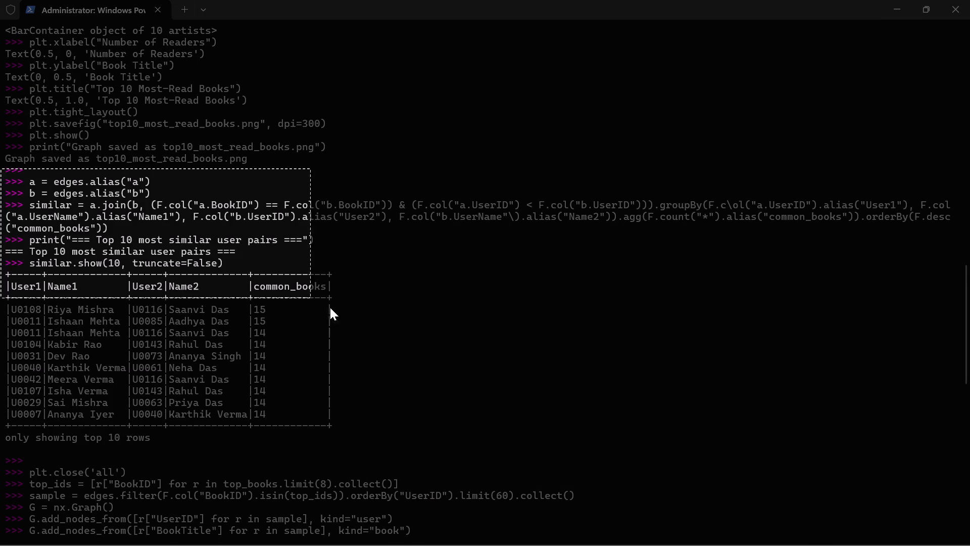
{"action": "left_click_drag", "start_coordinate": [330, 307], "coordinate": [967, 459]}
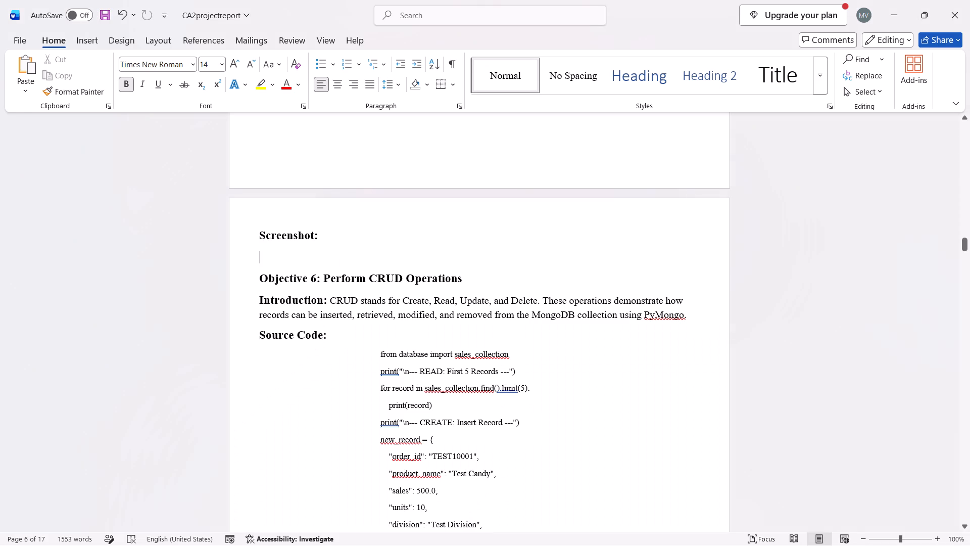
{"action": "scroll", "coordinate": [496, 336], "scroll_direction": "right", "scroll_amount": 1}
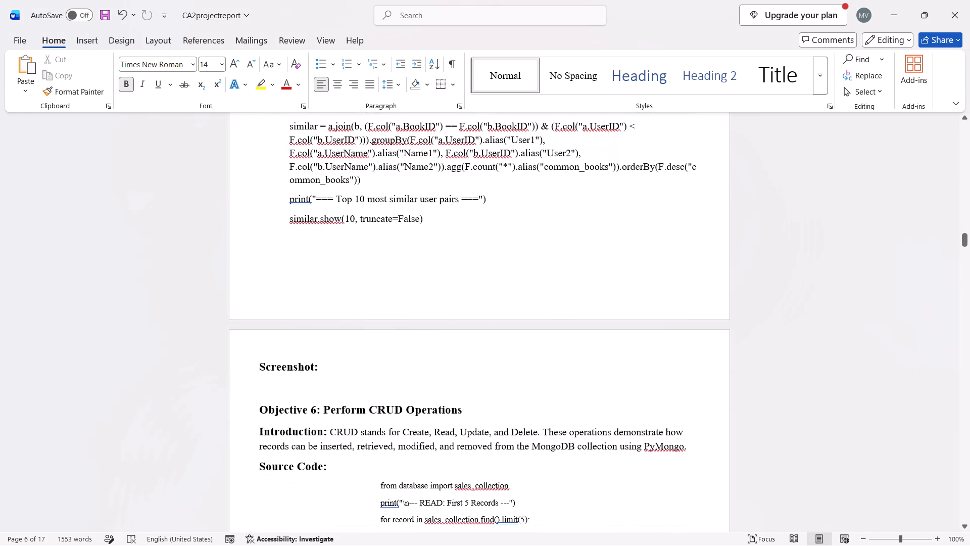
{"action": "key", "text": "ctrl+v"}
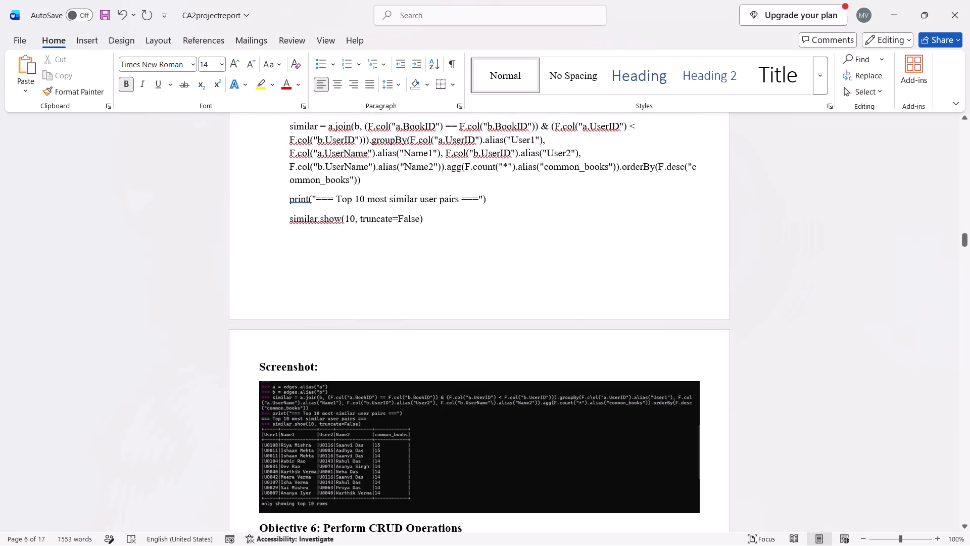
Enlarge the pasted similar-user-pairs screenshot by stretching it downward and widening it slightly beyond the text width.
{"action": "left_click", "coordinate": [486, 497]}
{"action": "left_click_drag", "start_coordinate": [481, 513], "coordinate": [483, 545]}
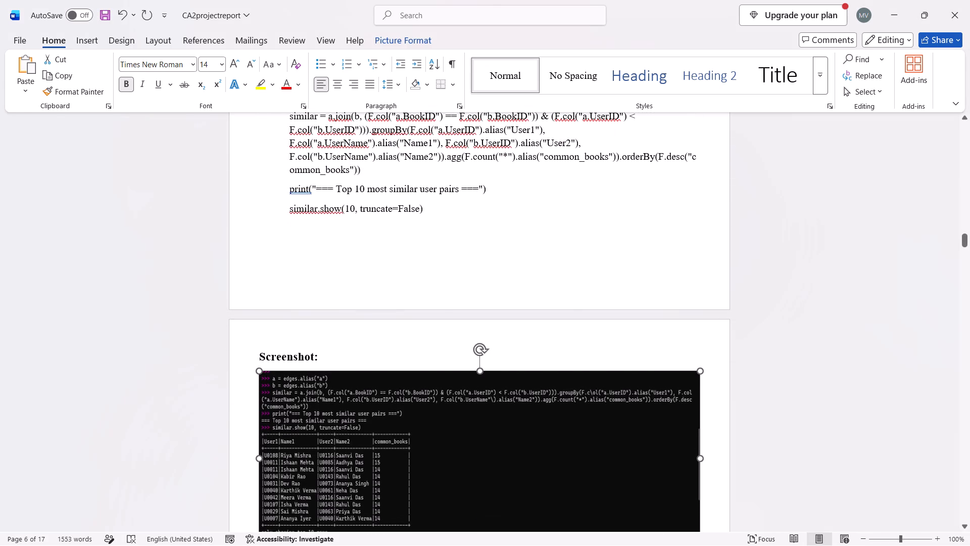
{"action": "left_click_drag", "start_coordinate": [483, 545], "coordinate": [486, 544]}
{"action": "scroll", "coordinate": [493, 476], "scroll_direction": "down", "scroll_amount": 1}
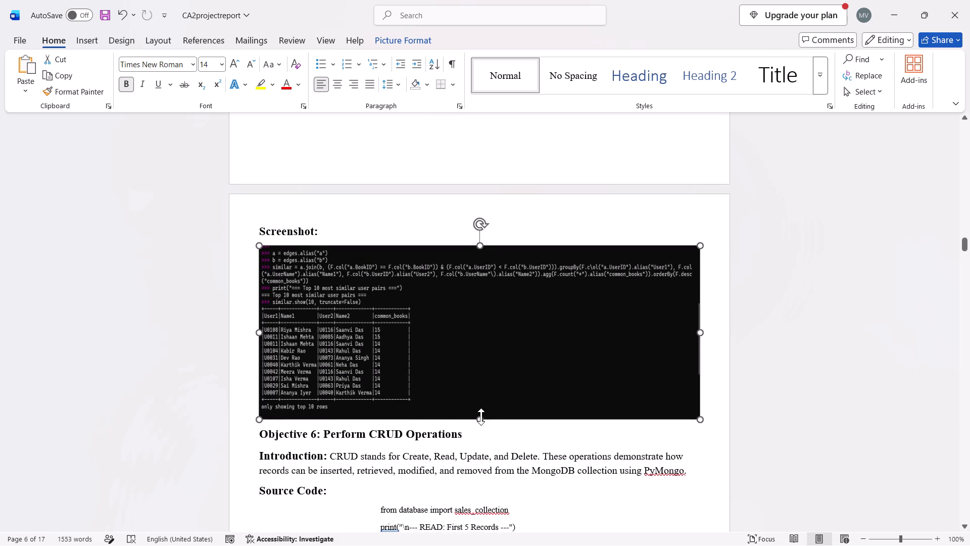
{"action": "left_click_drag", "start_coordinate": [481, 422], "coordinate": [491, 457]}
{"action": "left_click_drag", "start_coordinate": [261, 350], "coordinate": [241, 350]}
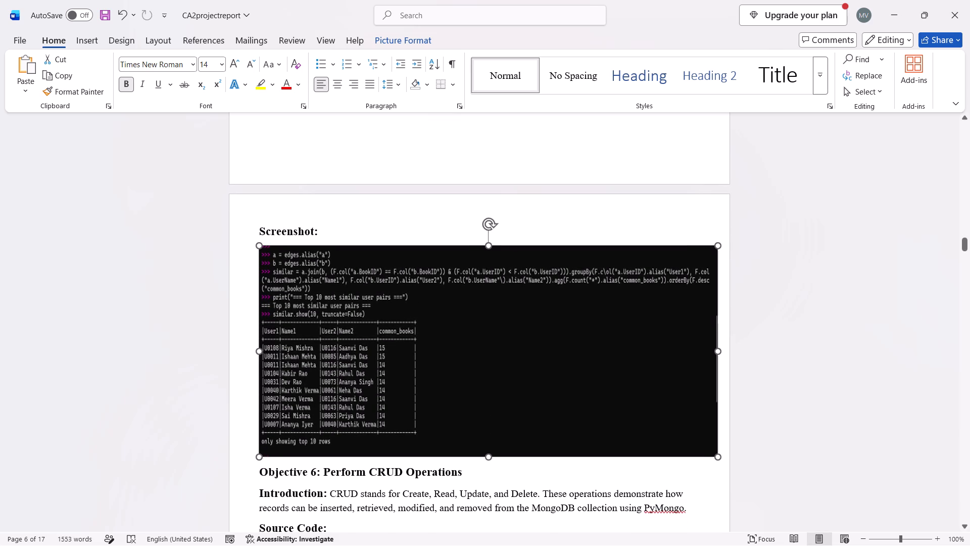
{"action": "scroll", "coordinate": [366, 359], "scroll_direction": "down", "scroll_amount": 5}
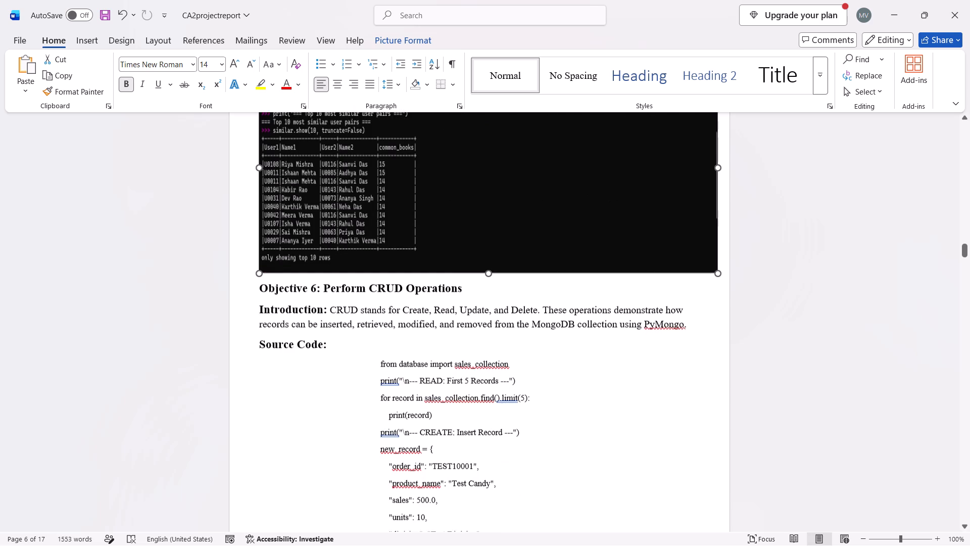
{"action": "scroll", "coordinate": [366, 359], "scroll_direction": "down", "scroll_amount": 1}
{"action": "key", "text": "alt+Tab"}
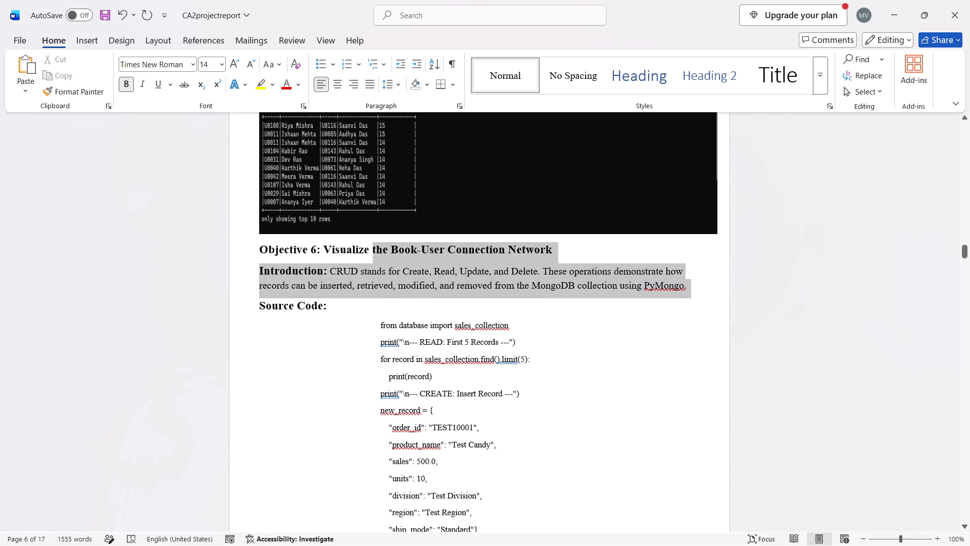
{"action": "left_click_drag", "start_coordinate": [376, 258], "coordinate": [336, 271]}
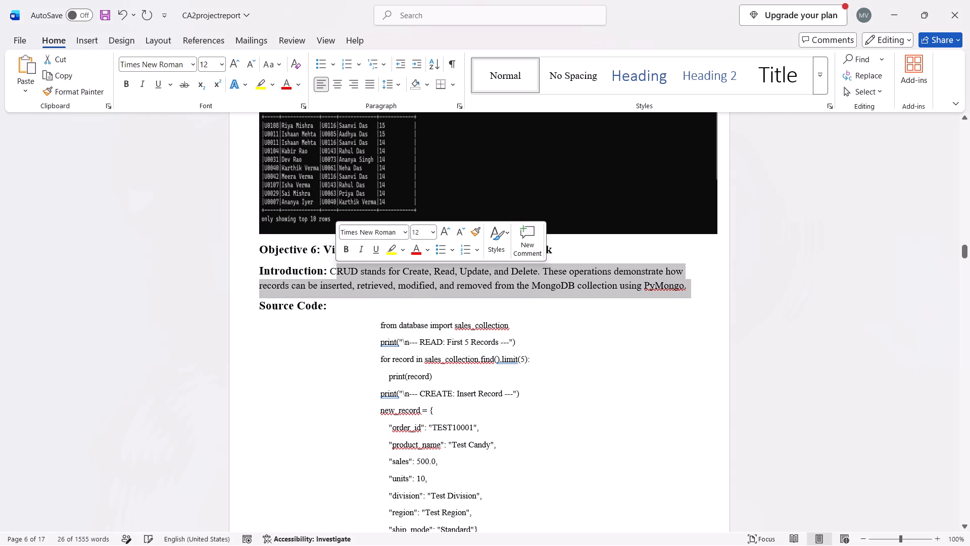
{"action": "key", "text": "ctrl+v"}
{"action": "left_click", "coordinate": [336, 271]}
{"action": "key", "text": "BackSpace"}
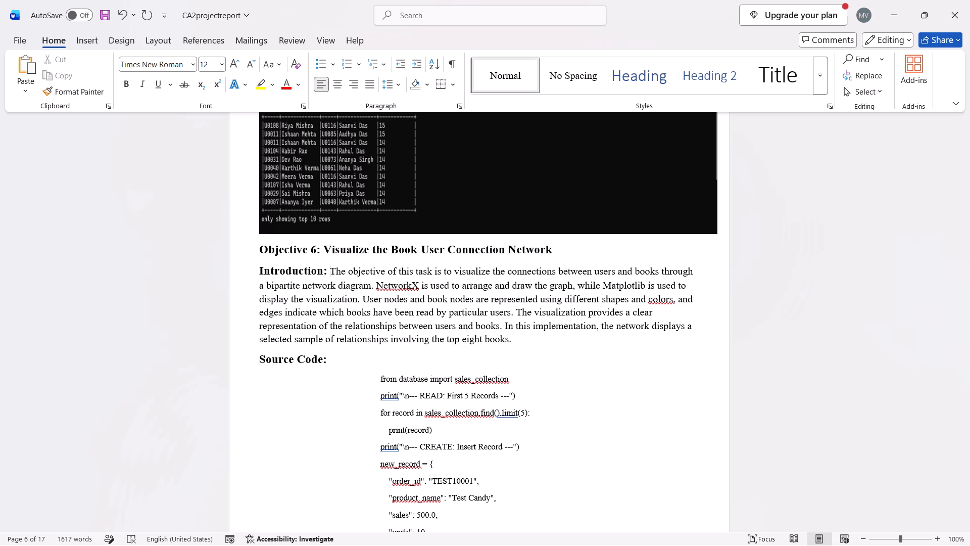
{"action": "scroll", "coordinate": [378, 357], "scroll_direction": "down", "scroll_amount": 1}
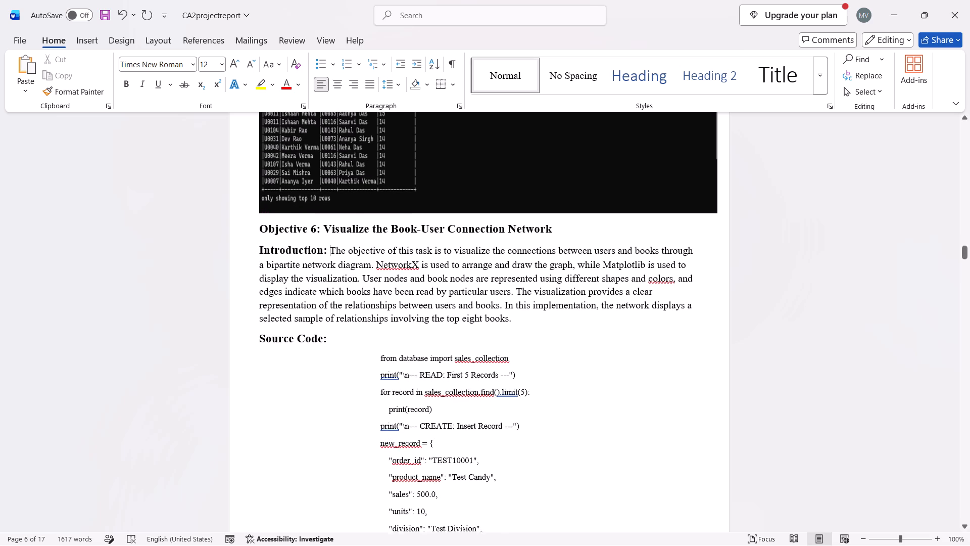
Replace Objective 6's old CRUD source code in Word with Notepad's "5. Visualize book-user network" code, from plt.close('all') through plt.show().
{"action": "scroll", "coordinate": [378, 357], "scroll_direction": "down", "scroll_amount": 1}
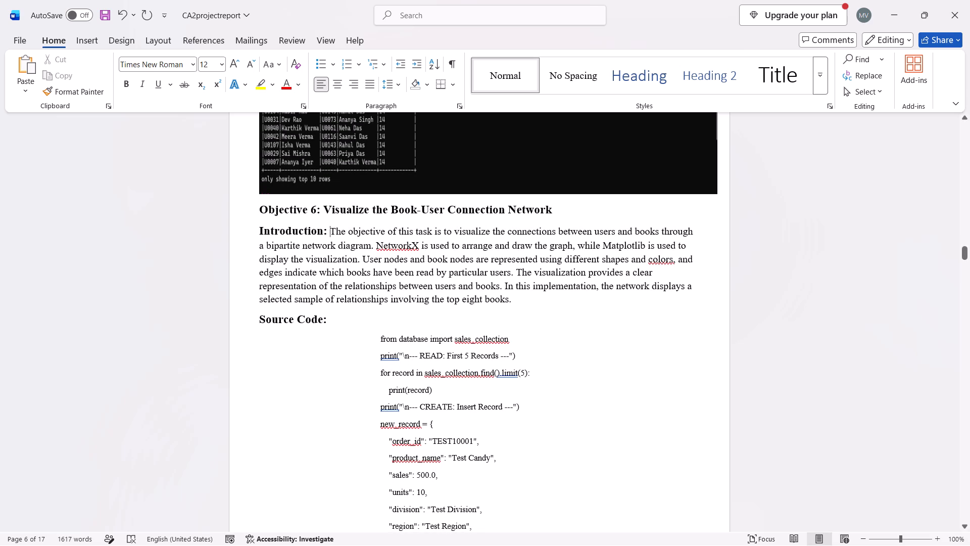
{"action": "key", "text": "alt+Tab"}
{"action": "key", "text": "alt+Tab"}
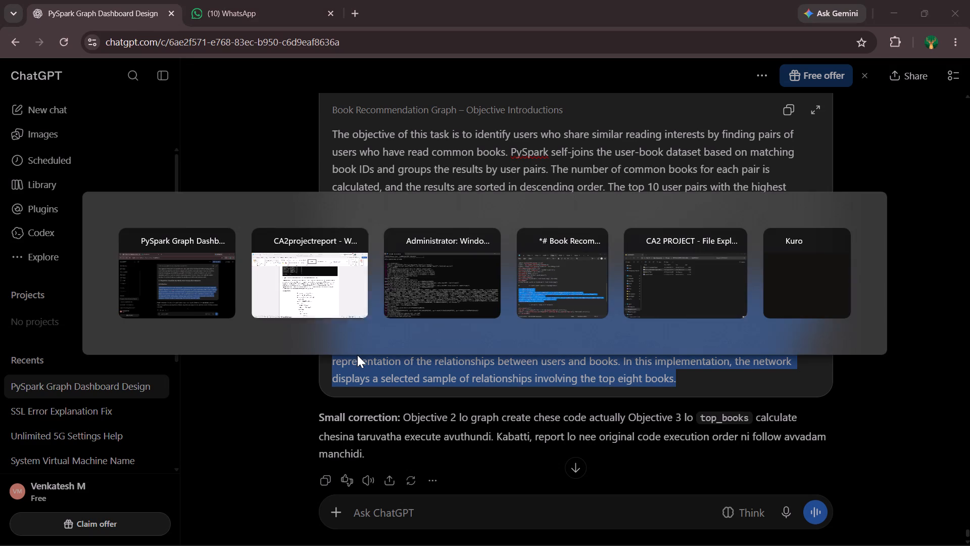
{"action": "key", "text": "alt+Tab"}
{"action": "key", "text": "alt+Tab"}
{"action": "scroll", "coordinate": [422, 363], "scroll_direction": "down", "scroll_amount": 1}
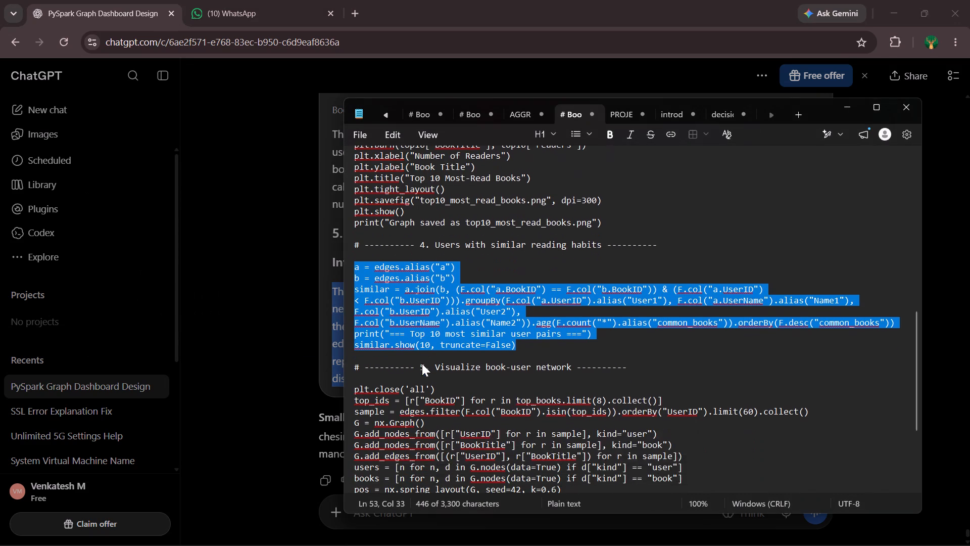
{"action": "scroll", "coordinate": [422, 363], "scroll_direction": "down", "scroll_amount": 2}
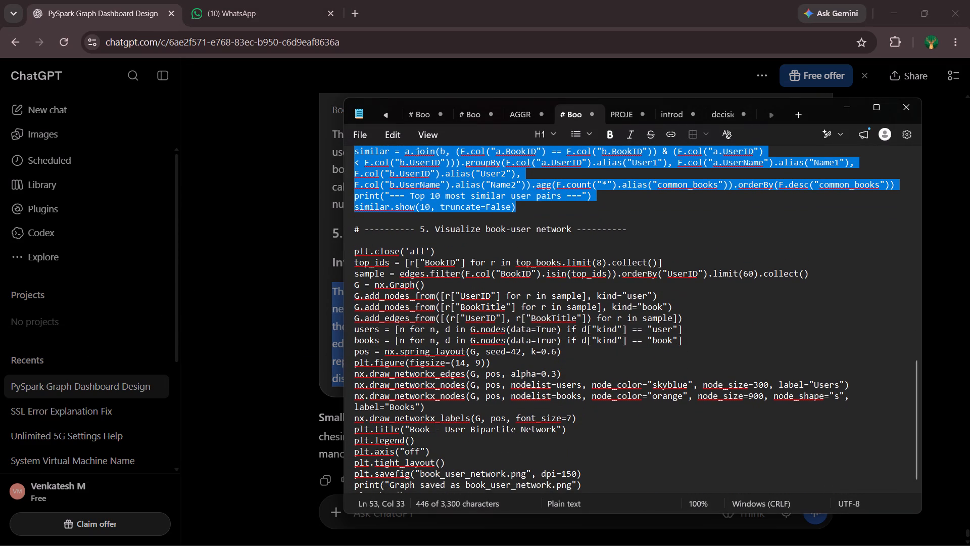
{"action": "left_click_drag", "start_coordinate": [355, 249], "coordinate": [426, 488]}
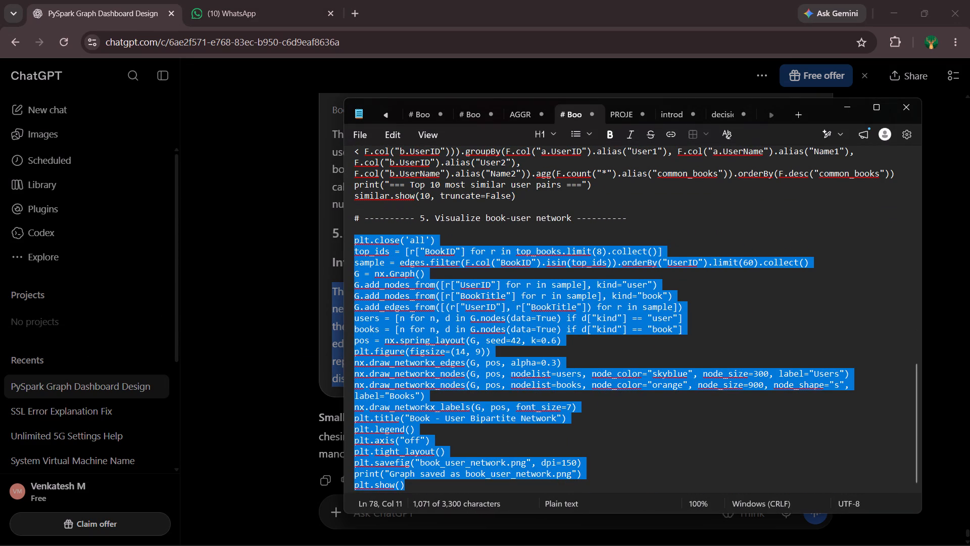
{"action": "left_click_drag", "start_coordinate": [426, 488], "coordinate": [426, 487]}
{"action": "key", "text": "ctrl+c"}
{"action": "key", "text": "alt+Tab"}
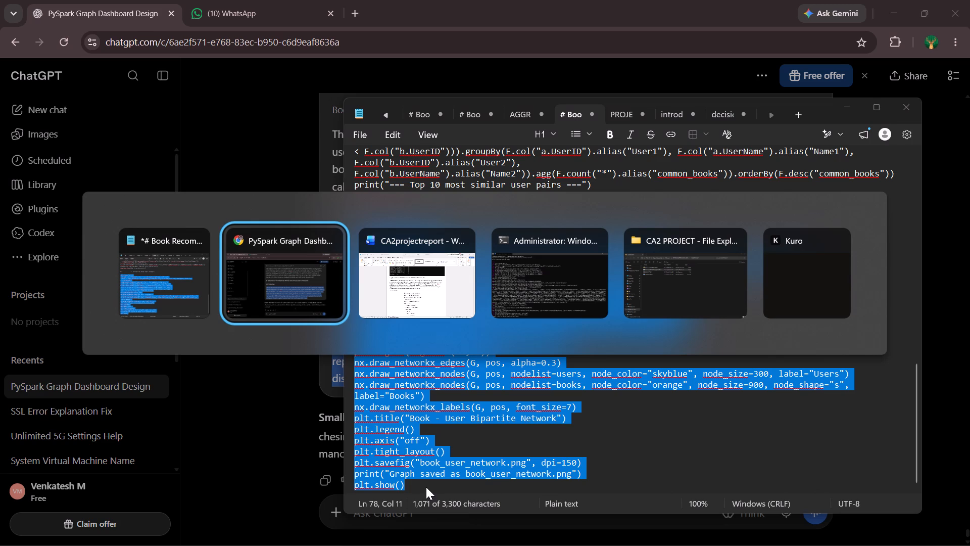
{"action": "key", "text": "alt+Tab"}
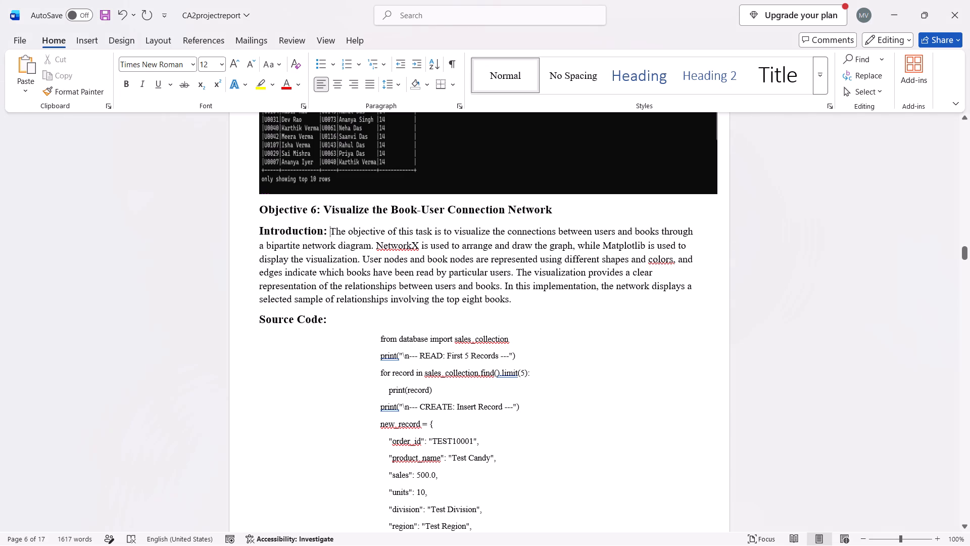
{"action": "left_click_drag", "start_coordinate": [379, 340], "coordinate": [445, 538]}
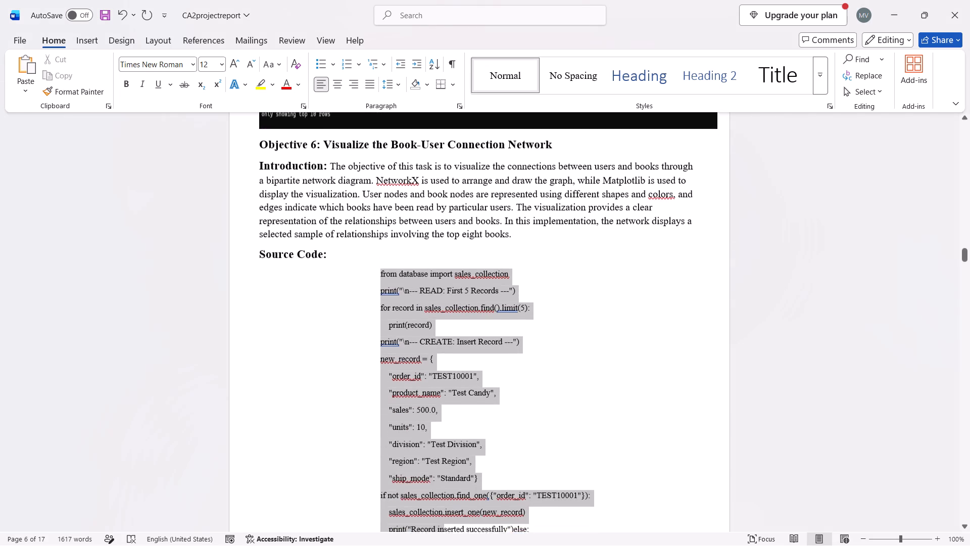
{"action": "left_click_drag", "start_coordinate": [445, 538], "coordinate": [495, 545]}
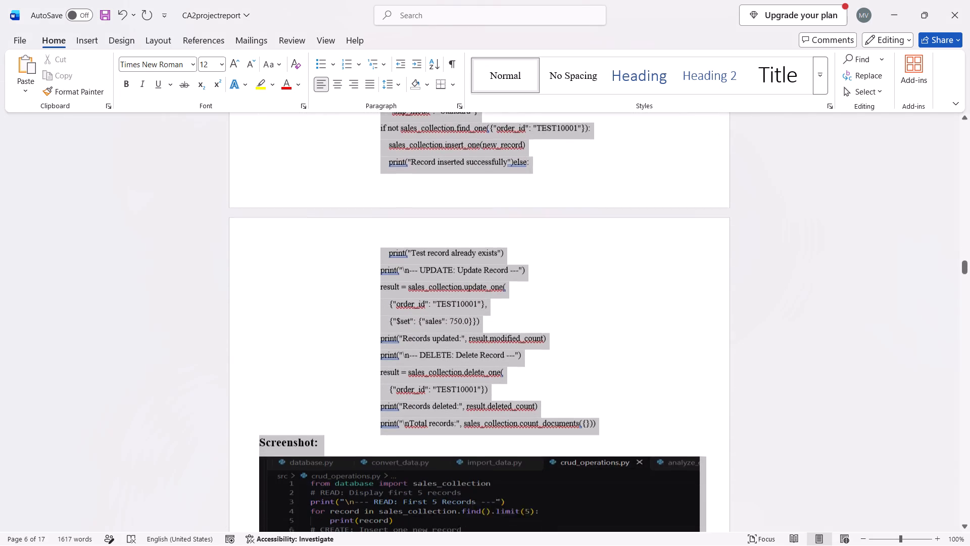
{"action": "left_click_drag", "start_coordinate": [495, 545], "coordinate": [597, 348]}
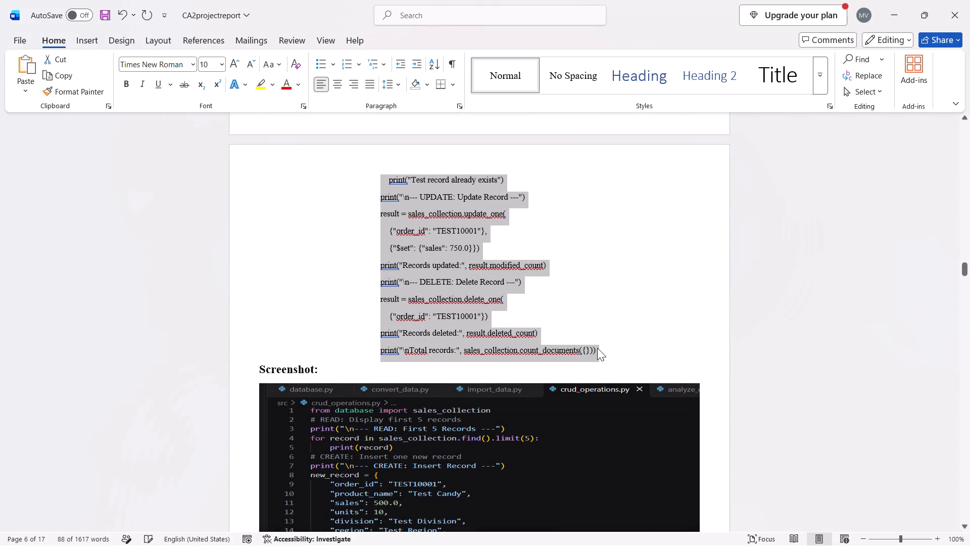
{"action": "key", "text": "ctrl+v"}
Set Objective 6's pasted source code to font size 12 and indent the whole block by two levels.
{"action": "scroll", "coordinate": [449, 258], "scroll_direction": "up", "scroll_amount": 4}
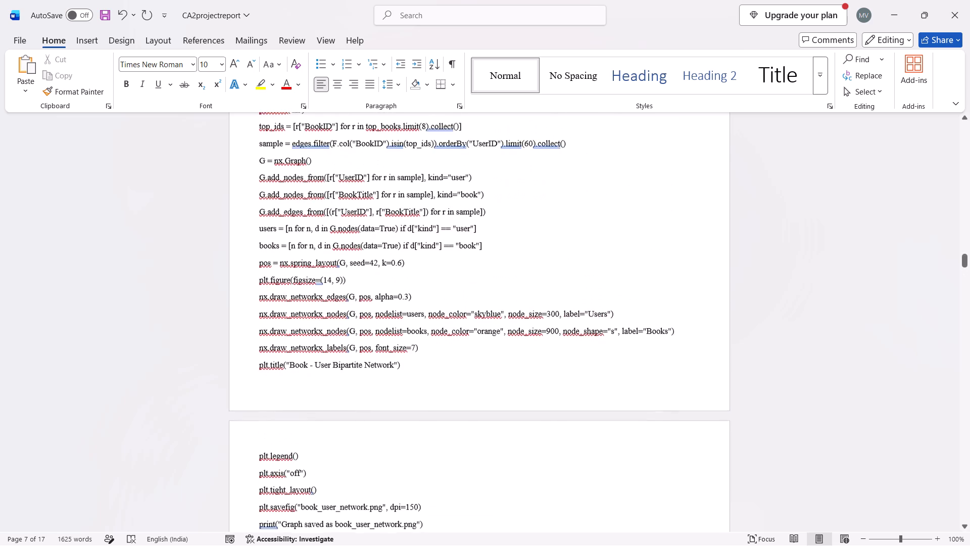
{"action": "scroll", "coordinate": [449, 258], "scroll_direction": "right", "scroll_amount": 1}
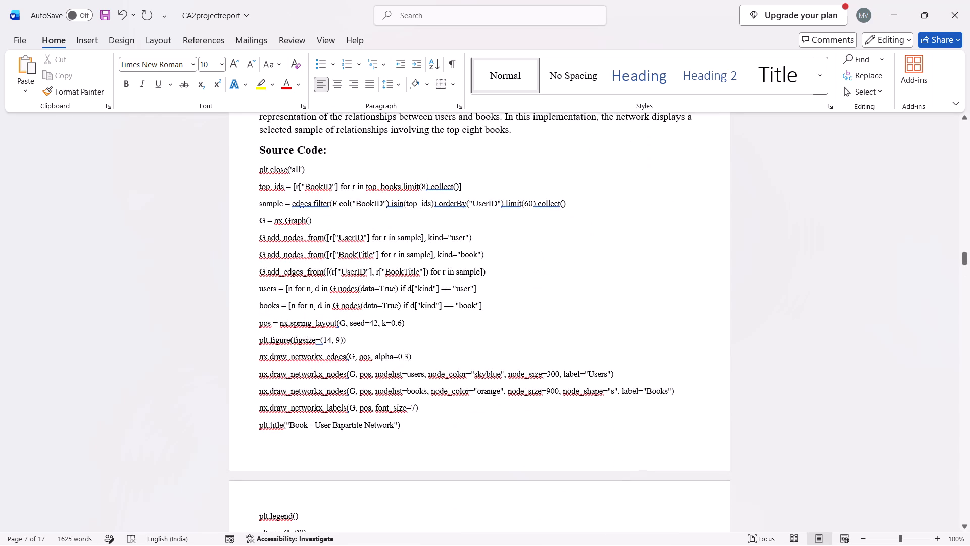
{"action": "left_click_drag", "start_coordinate": [257, 167], "coordinate": [337, 534]}
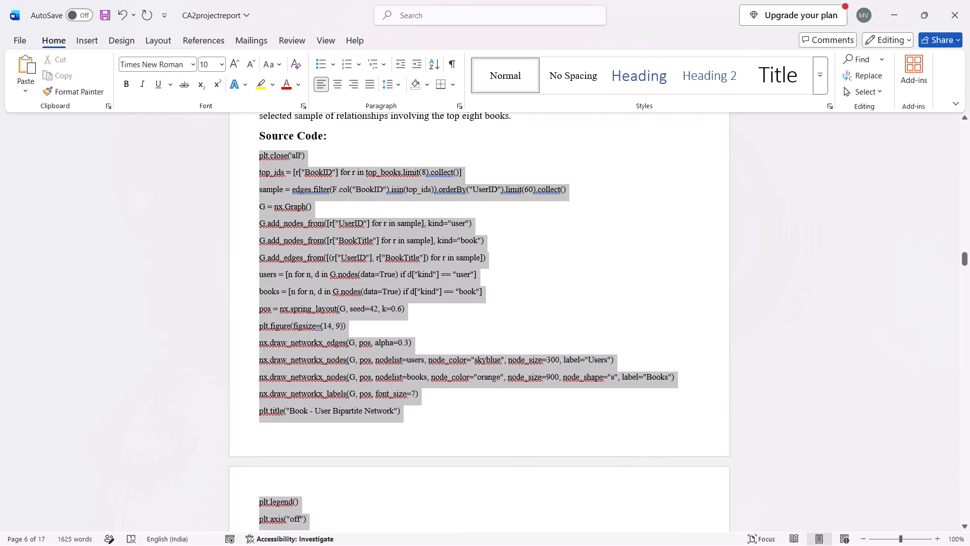
{"action": "left_click_drag", "start_coordinate": [337, 534], "coordinate": [295, 492]}
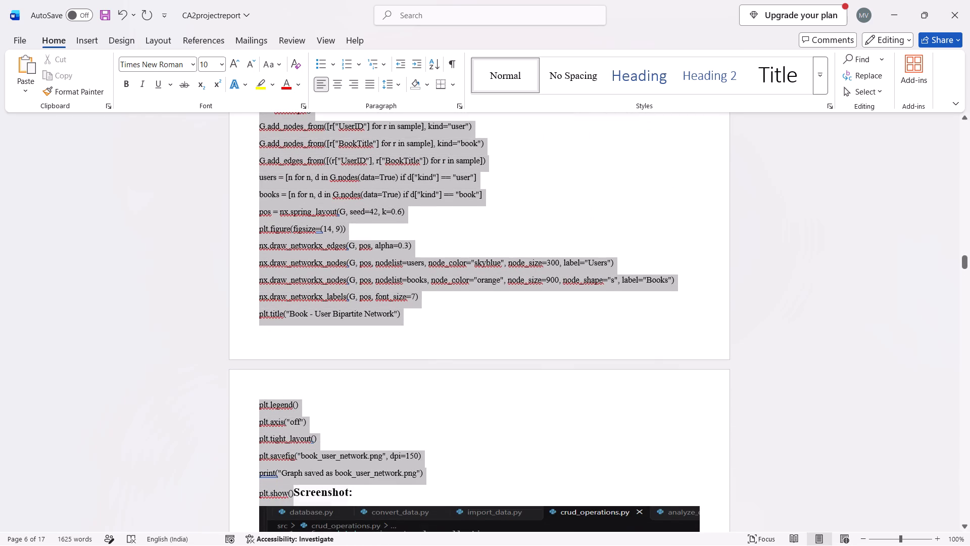
{"action": "left_click_drag", "start_coordinate": [295, 492], "coordinate": [294, 493]}
{"action": "left_click", "coordinate": [381, 455]}
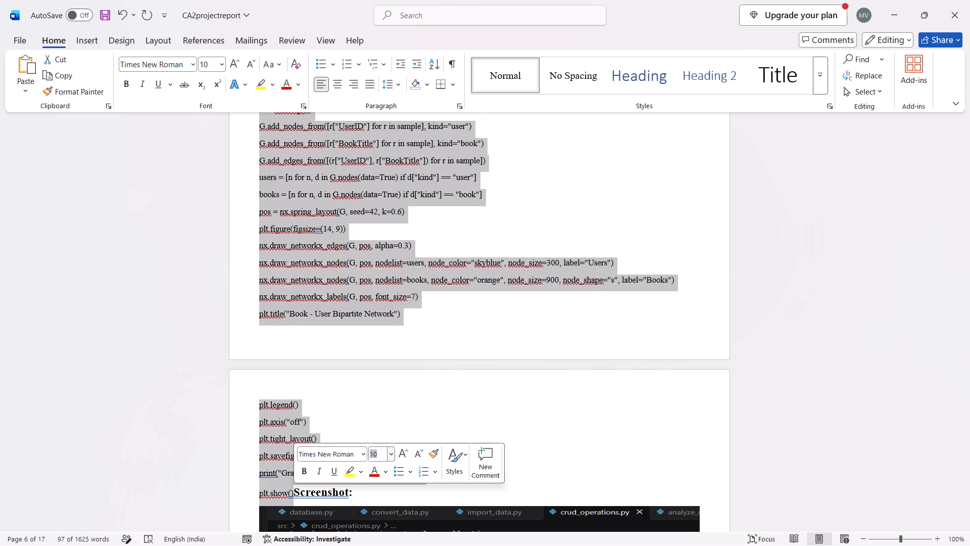
{"action": "type", "text": "12"}
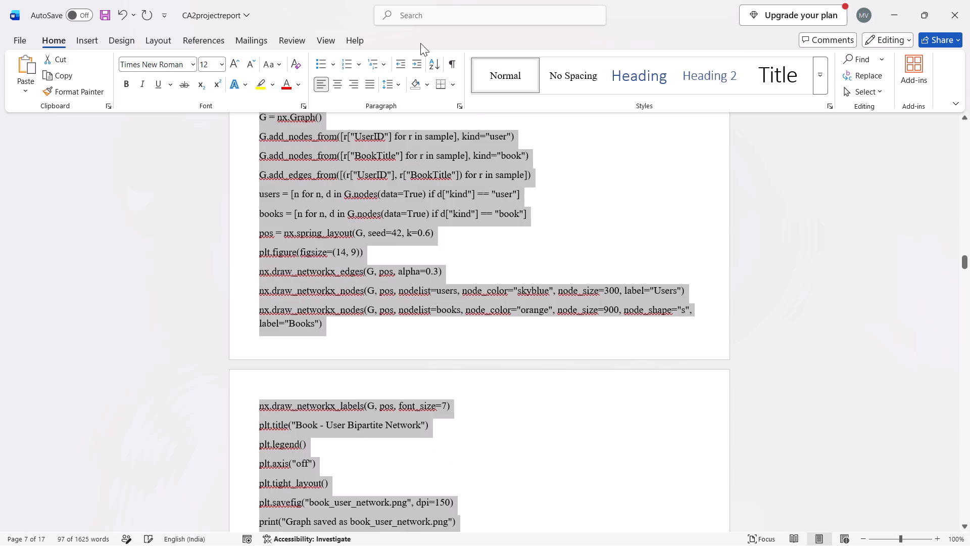
{"action": "double_click", "coordinate": [421, 61]}
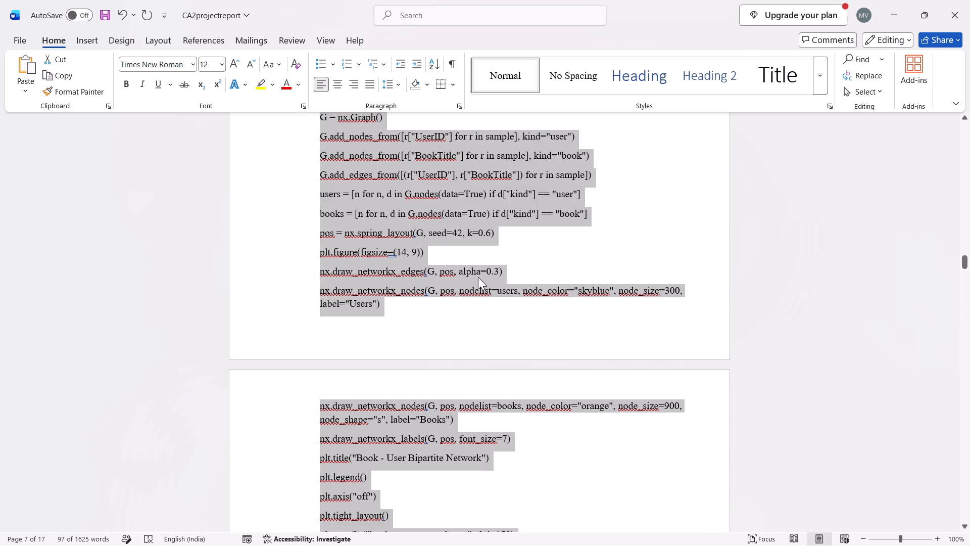
{"action": "left_click", "coordinate": [478, 277]}
Insert a blank line between Objective 5's pasted screenshot and the Objective 6 title.
{"action": "scroll", "coordinate": [478, 277], "scroll_direction": "up", "scroll_amount": 3}
{"action": "scroll", "coordinate": [478, 277], "scroll_direction": "down", "scroll_amount": 1}
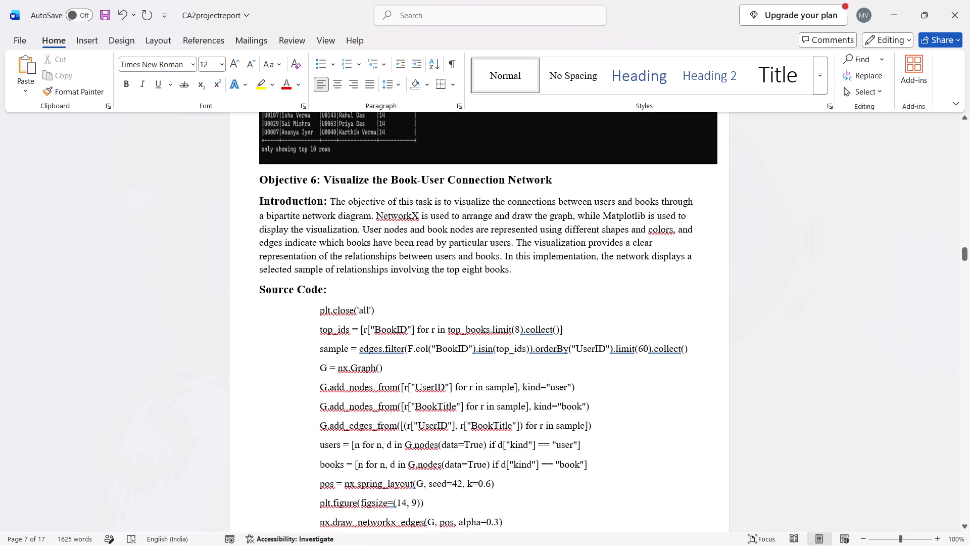
{"action": "left_click", "coordinate": [720, 165]}
{"action": "key", "text": "Return"}
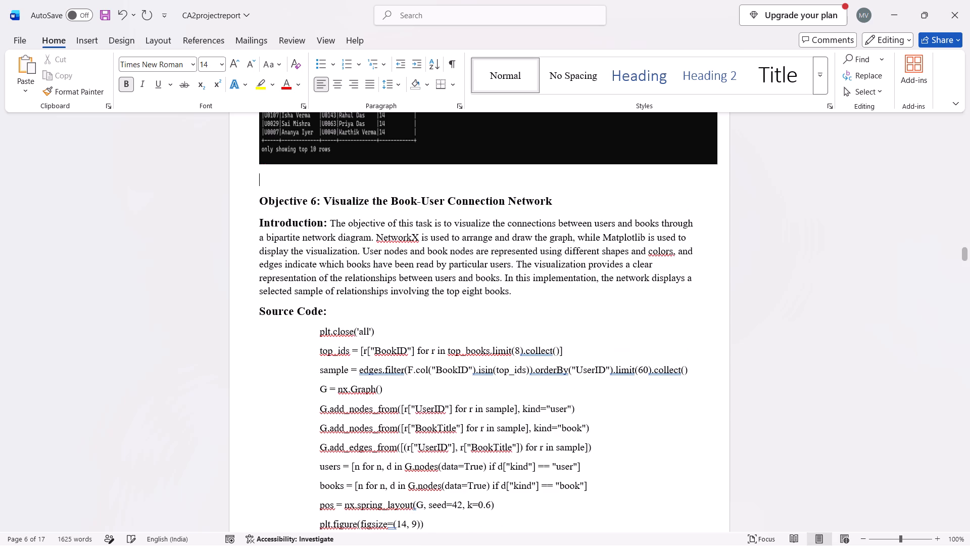
Put Objective 6's "Screenshot:" heading on its own unindented line below plt.show().
{"action": "scroll", "coordinate": [624, 247], "scroll_direction": "down", "scroll_amount": 2}
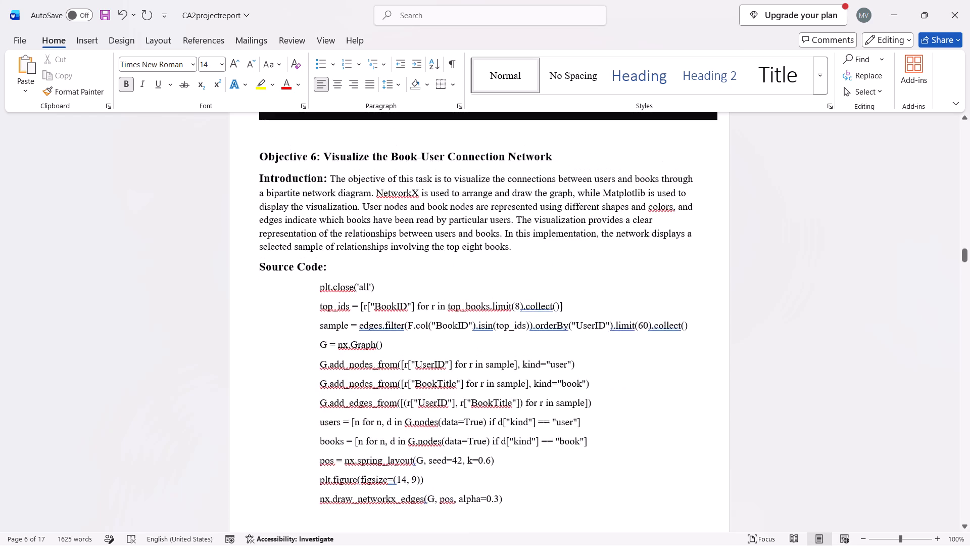
{"action": "scroll", "coordinate": [624, 247], "scroll_direction": "down", "scroll_amount": 2}
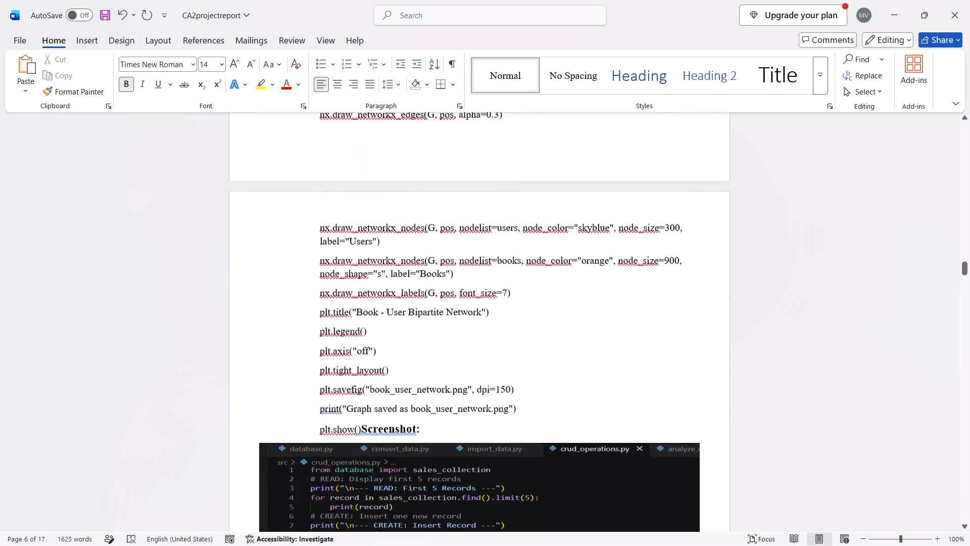
{"action": "scroll", "coordinate": [624, 247], "scroll_direction": "down", "scroll_amount": 3}
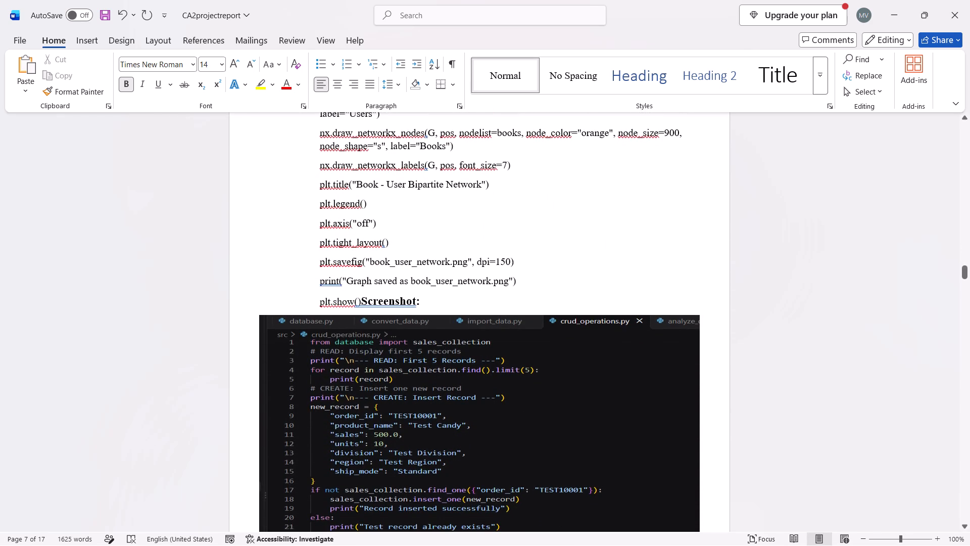
{"action": "left_click", "coordinate": [363, 302]}
{"action": "key", "text": "Return"}
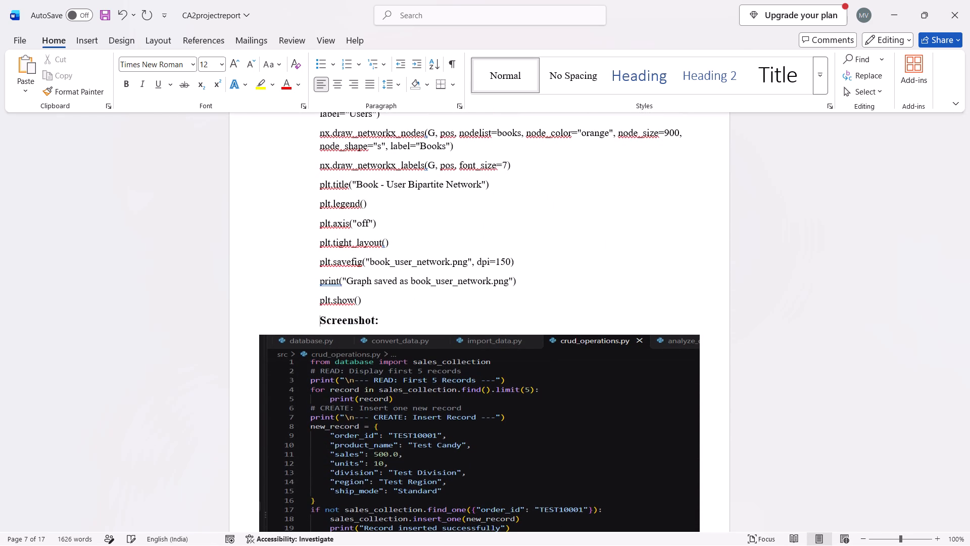
{"action": "key", "text": "BackSpace"}
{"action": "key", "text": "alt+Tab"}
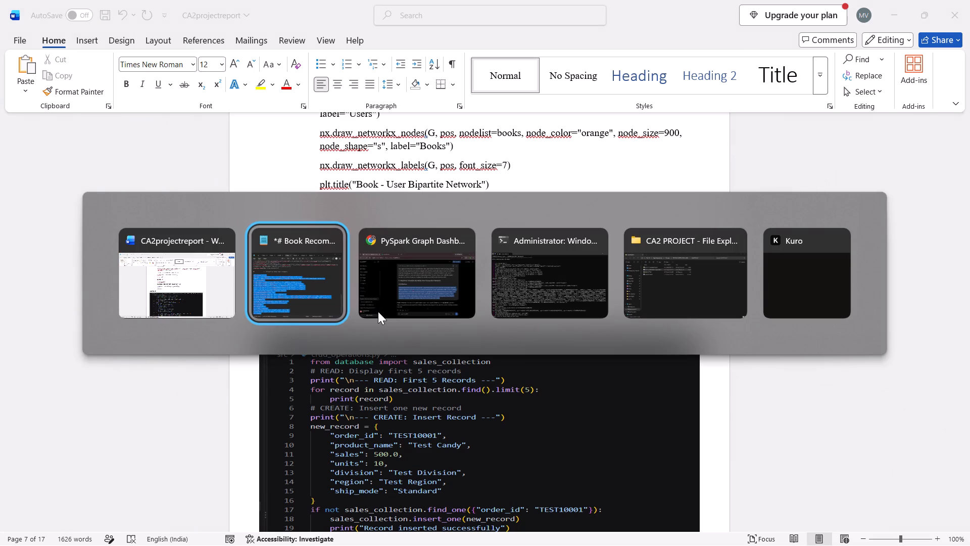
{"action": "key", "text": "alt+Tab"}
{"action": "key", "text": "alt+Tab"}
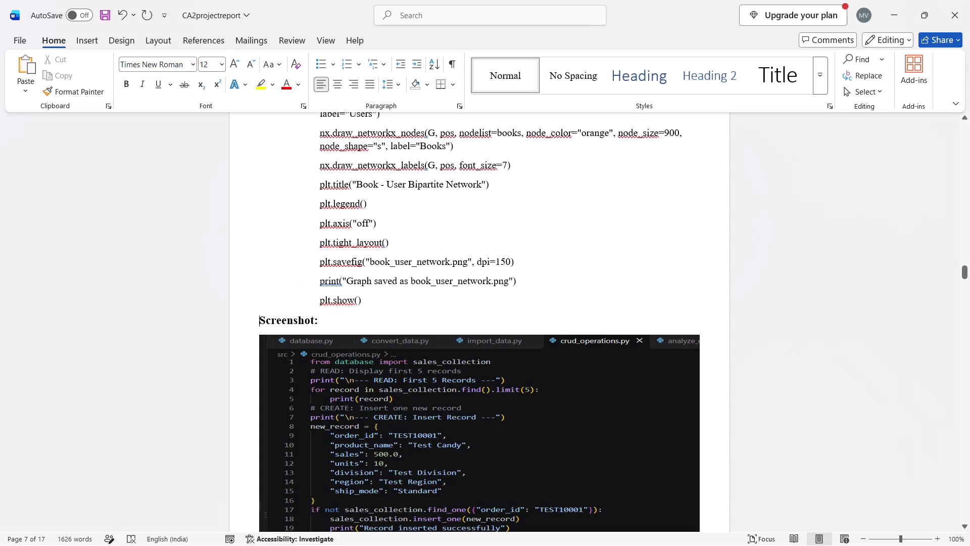
Delete the old "Conclusion:" paragraph about Candy Sales Analysis and Prediction at the end of the Word report.
{"action": "scroll", "coordinate": [311, 390], "scroll_direction": "down", "scroll_amount": 4}
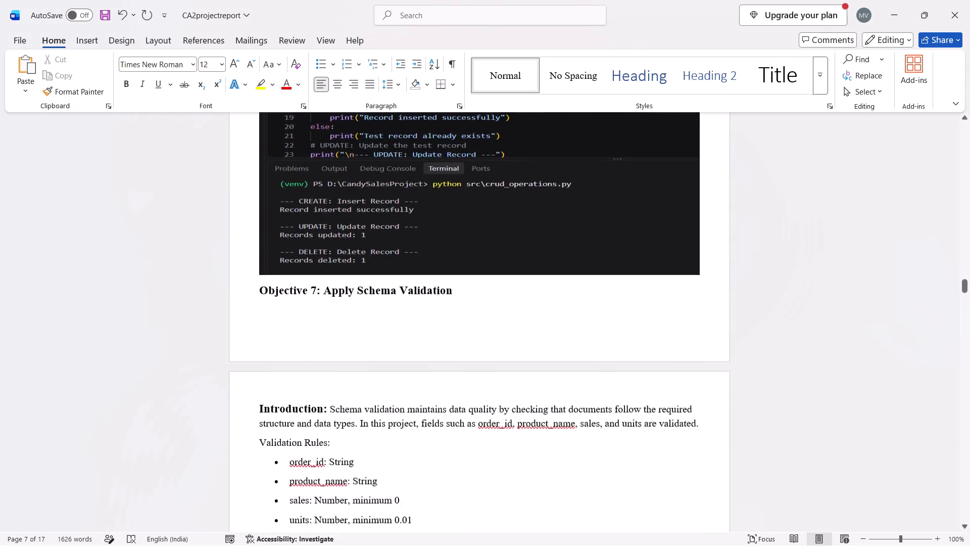
{"action": "scroll", "coordinate": [311, 390], "scroll_direction": "down", "scroll_amount": 3}
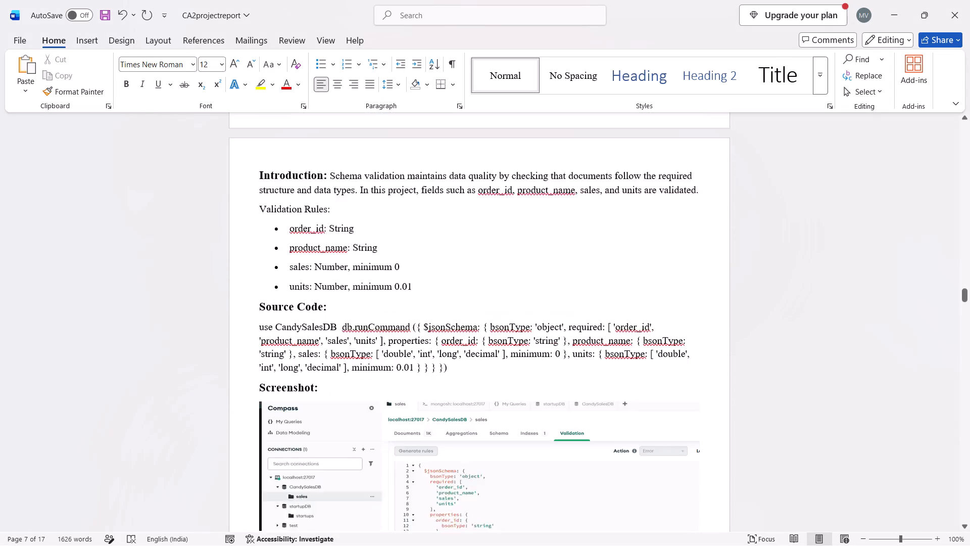
{"action": "scroll", "coordinate": [311, 390], "scroll_direction": "down", "scroll_amount": 20}
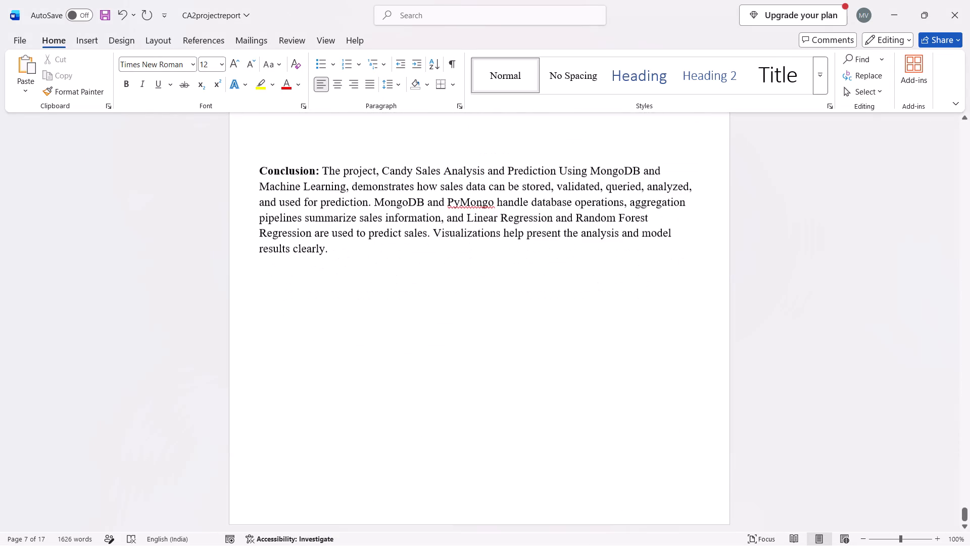
{"action": "left_click", "coordinate": [337, 259]}
{"action": "left_click_drag", "start_coordinate": [337, 259], "coordinate": [276, 171]}
{"action": "key", "text": "BackSpace"}
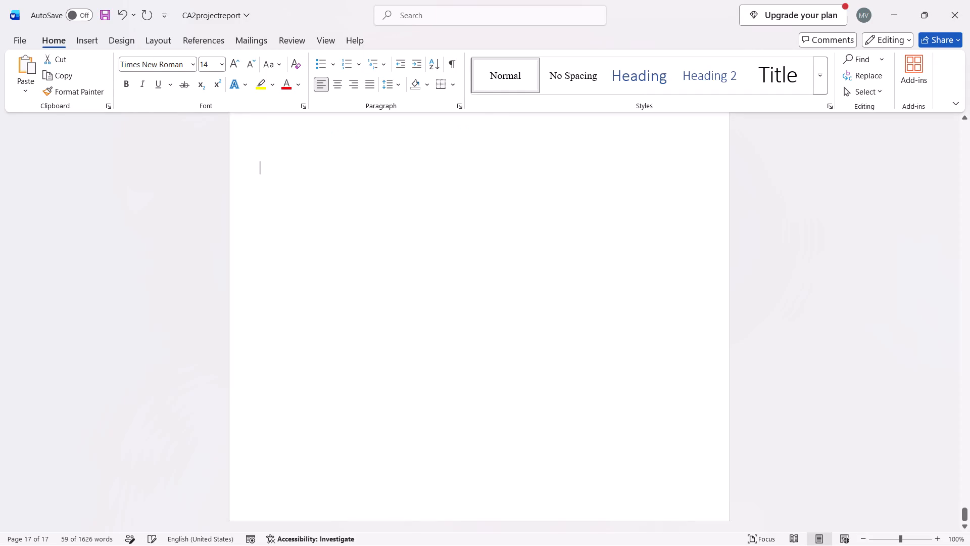
Delete the blank lines and the sales and Model Comparison chart screenshots at the end of Objective 13.
{"action": "key", "text": "BackSpace"}
{"action": "key", "text": "BackSpace"}
{"action": "key", "text": "BackSpace"}
{"action": "key", "text": "BackSpace"}
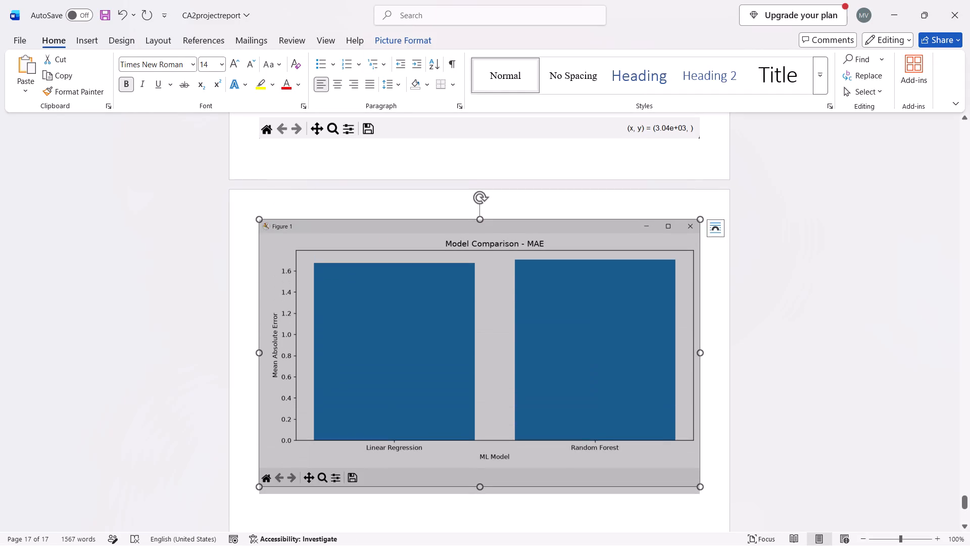
{"action": "key", "text": "BackSpace"}
{"action": "key", "text": "BackSpace"}
{"action": "key", "text": "BackSpace"}
{"action": "key", "text": "BackSpace"}
{"action": "key", "text": "BackSpace"}
{"action": "key", "text": "BackSpace"}
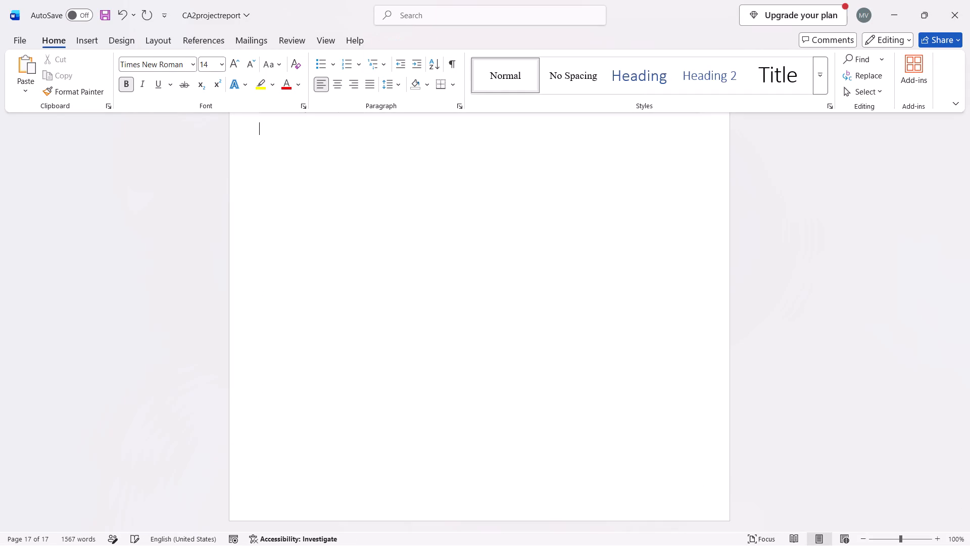
{"action": "key", "text": "BackSpace"}
{"action": "key", "text": "BackSpace"}
{"action": "key", "text": "BackSpace"}
{"action": "key", "text": "BackSpace"}
Delete Objective 13's "Screenshot:" heading and the closing quote and bracket of the source code's last print line.
{"action": "key", "text": "BackSpace"}
{"action": "key", "text": "BackSpace"}
{"action": "key", "text": "BackSpace"}
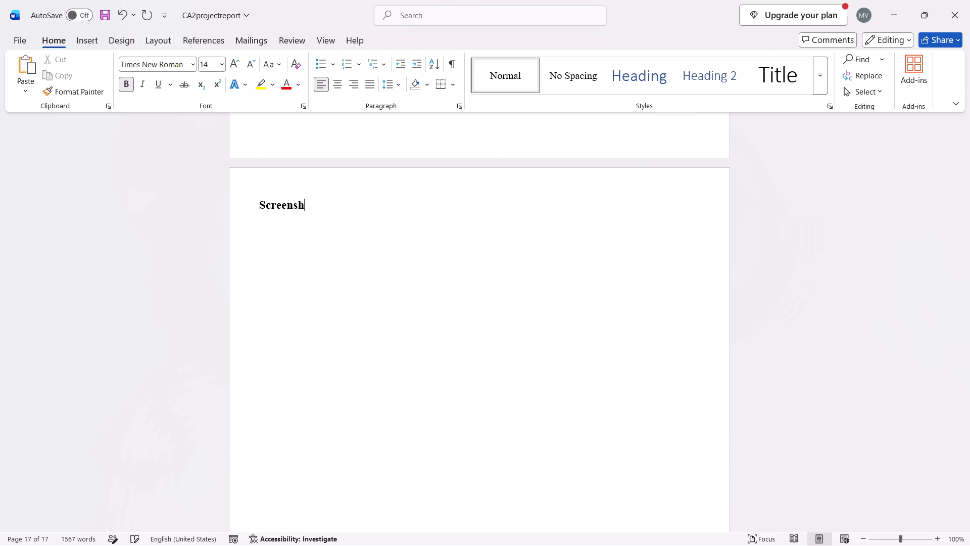
{"action": "key", "text": "BackSpace"}
{"action": "key", "text": "BackSpace"}
{"action": "key", "text": "BackSpace"}
{"action": "key", "text": "BackSpace"}
{"action": "key", "text": "BackSpace"}
{"action": "key", "text": "BackSpace"}
{"action": "key", "text": "BackSpace"}
{"action": "key", "text": "BackSpace"}
{"action": "key", "text": "BackSpace"}
{"action": "key", "text": "BackSpace"}
{"action": "key", "text": "BackSpace"}
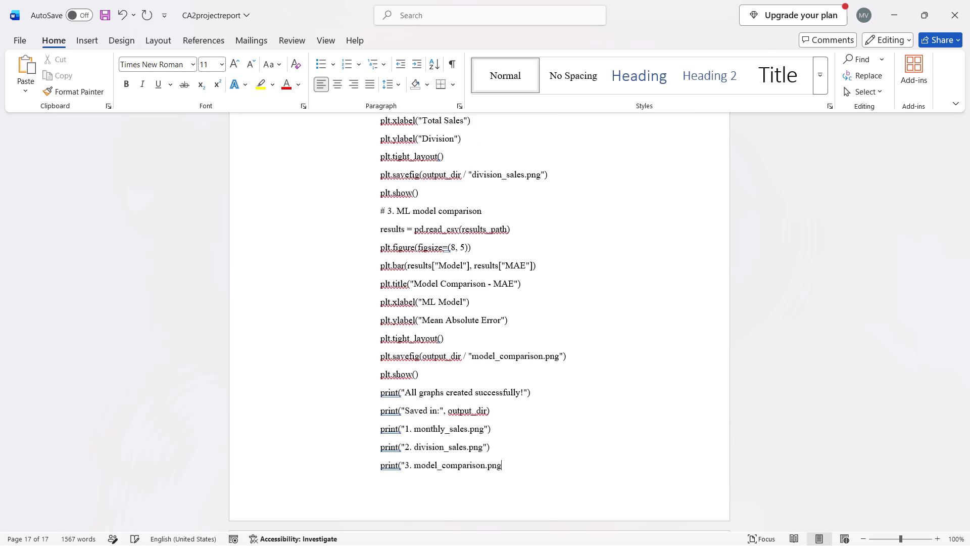
Delete the leftover candy sales content from partway through Objective 7's source code to the end of the report.
{"action": "scroll", "coordinate": [276, 171], "scroll_direction": "up", "scroll_amount": 13}
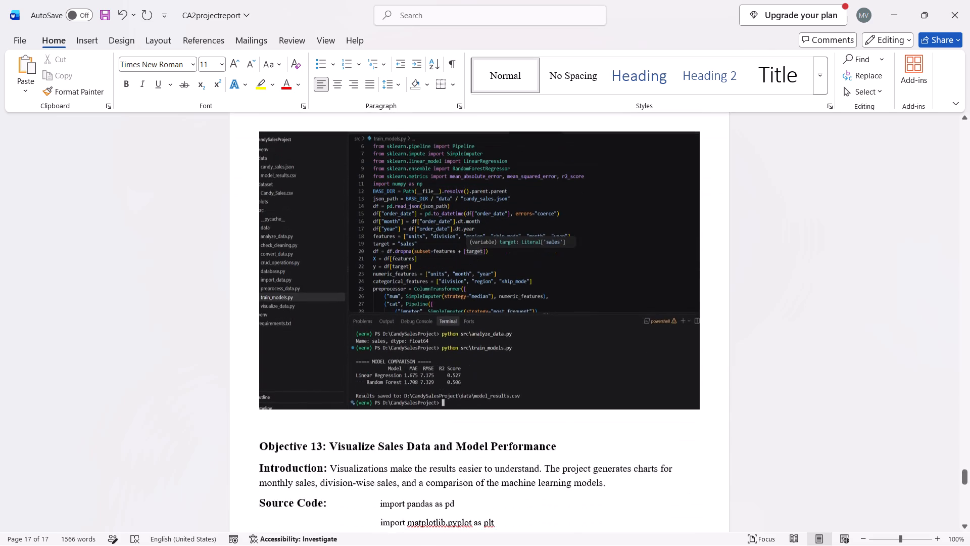
{"action": "scroll", "coordinate": [276, 171], "scroll_direction": "up", "scroll_amount": 6}
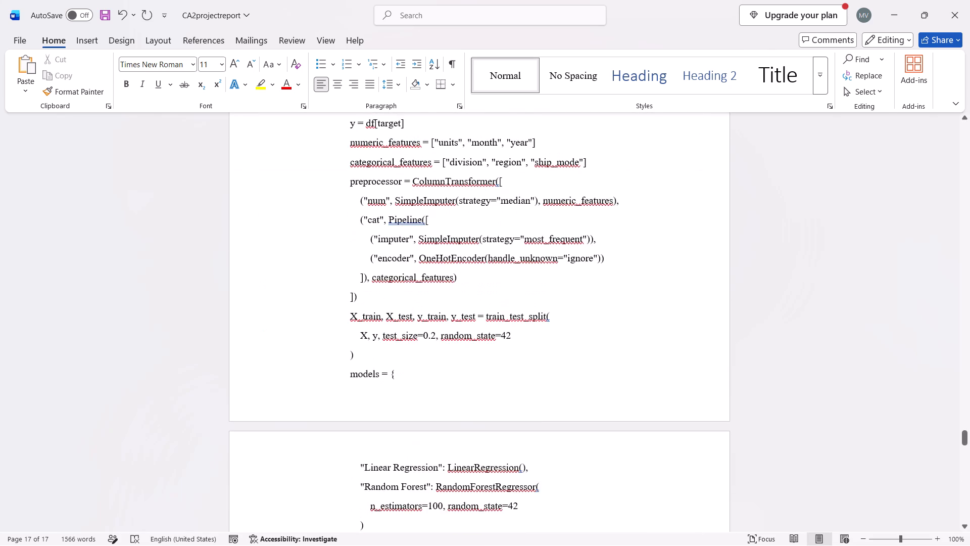
{"action": "scroll", "coordinate": [276, 171], "scroll_direction": "up", "scroll_amount": 5}
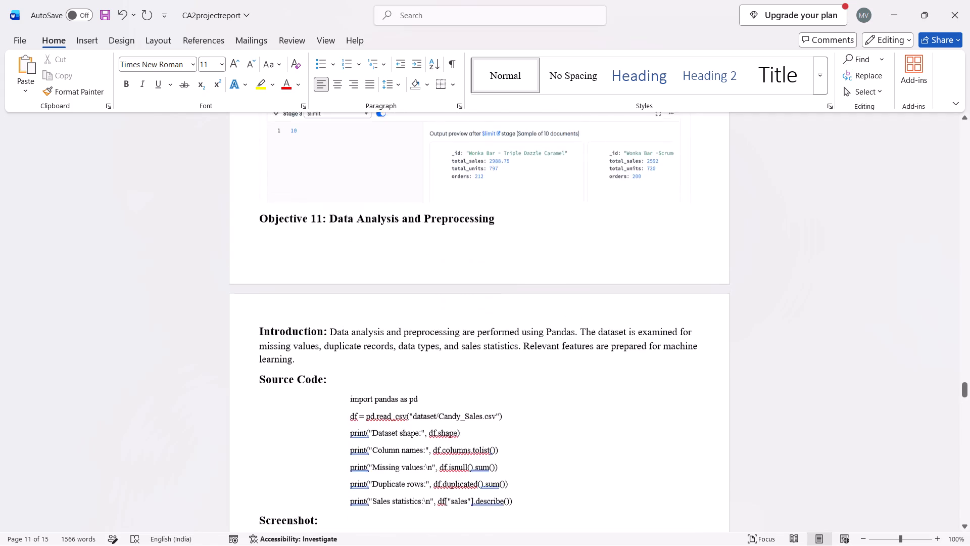
{"action": "scroll", "coordinate": [276, 171], "scroll_direction": "up", "scroll_amount": 1}
{"action": "scroll", "coordinate": [276, 171], "scroll_direction": "down", "scroll_amount": 9}
{"action": "scroll", "coordinate": [310, 139], "scroll_direction": "down", "scroll_amount": 4}
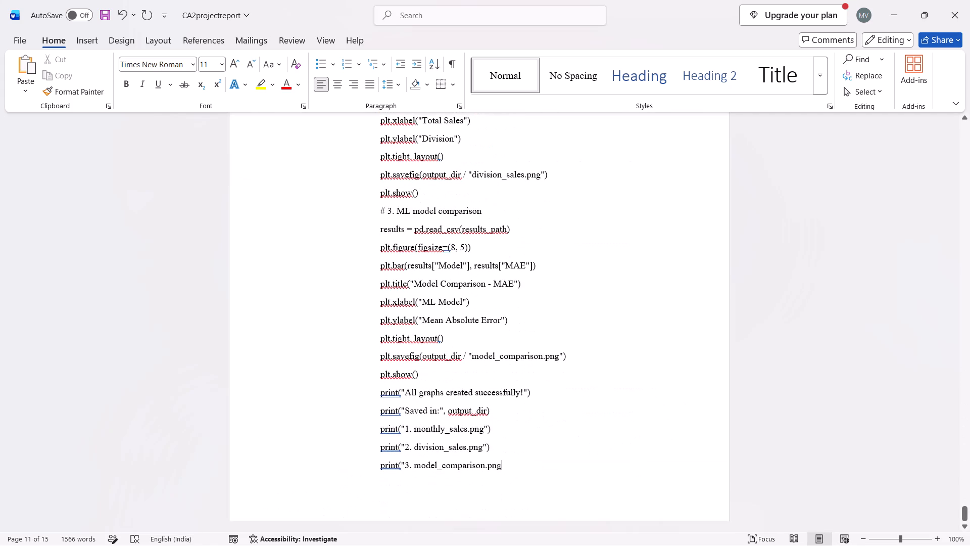
{"action": "scroll", "coordinate": [310, 139], "scroll_direction": "down", "scroll_amount": 2}
{"action": "left_click_drag", "start_coordinate": [517, 462], "coordinate": [394, 45]}
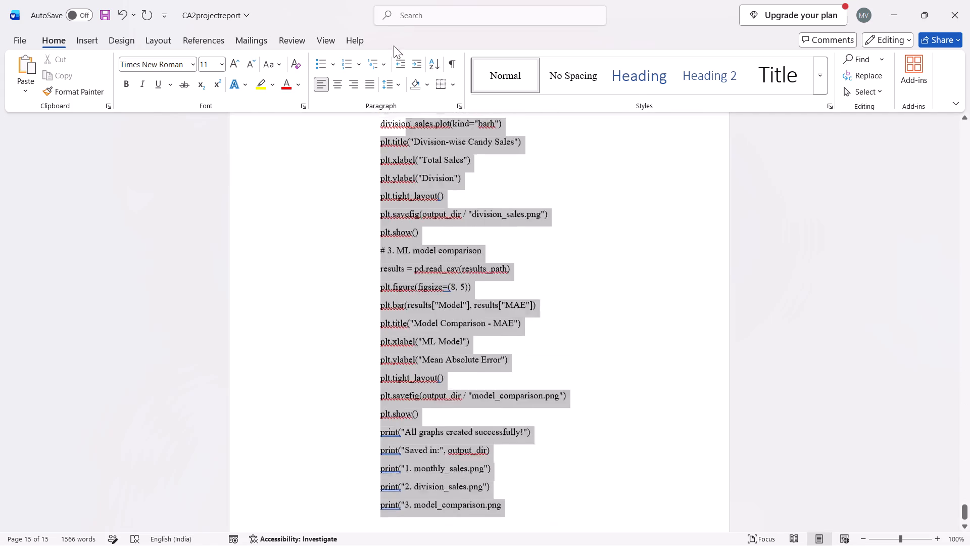
{"action": "left_click_drag", "start_coordinate": [394, 45], "coordinate": [404, 41]}
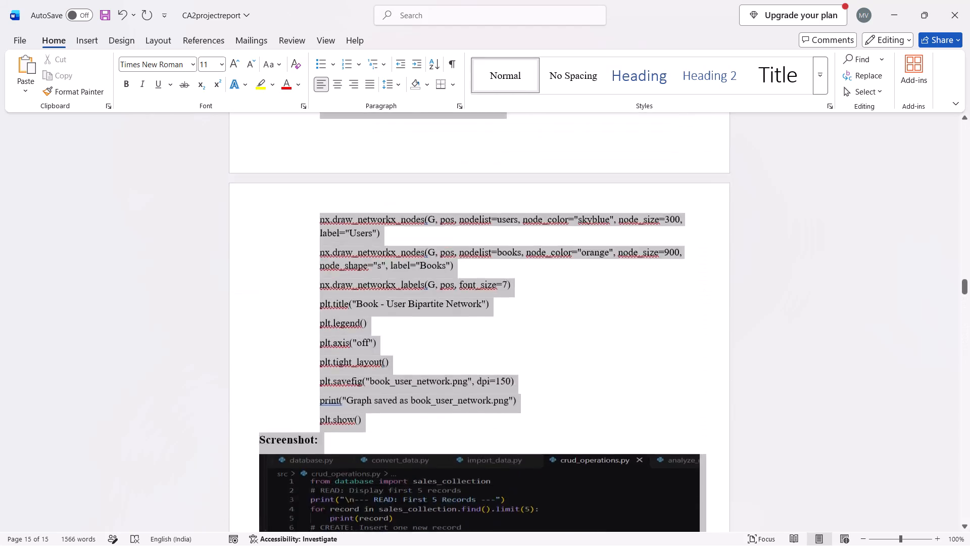
{"action": "left_click_drag", "start_coordinate": [404, 41], "coordinate": [435, 101]}
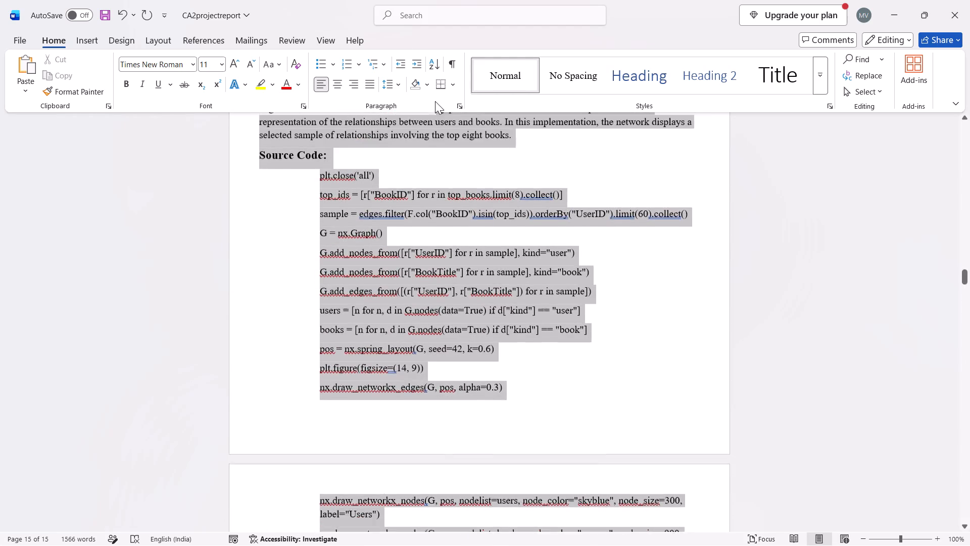
{"action": "left_click_drag", "start_coordinate": [435, 101], "coordinate": [431, 545]}
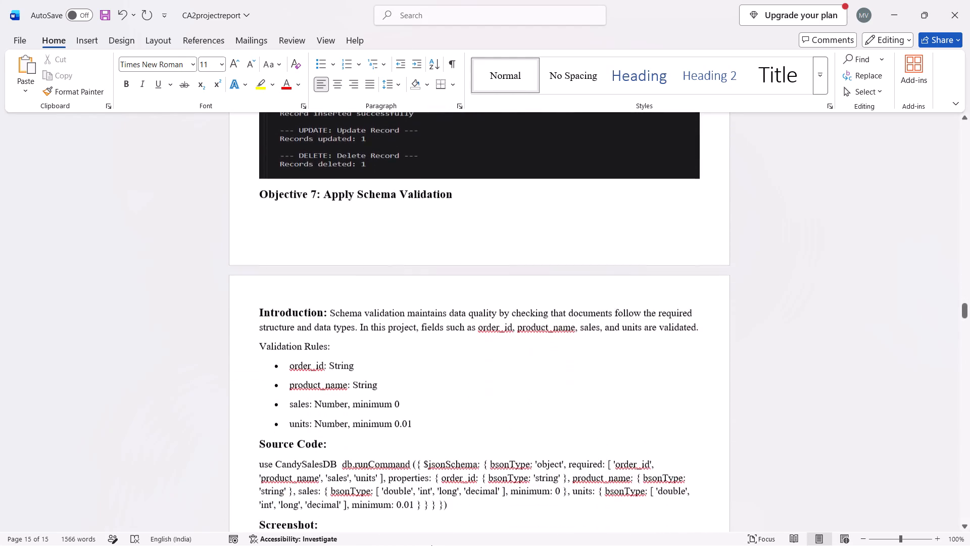
{"action": "left_click_drag", "start_coordinate": [431, 545], "coordinate": [305, 253]}
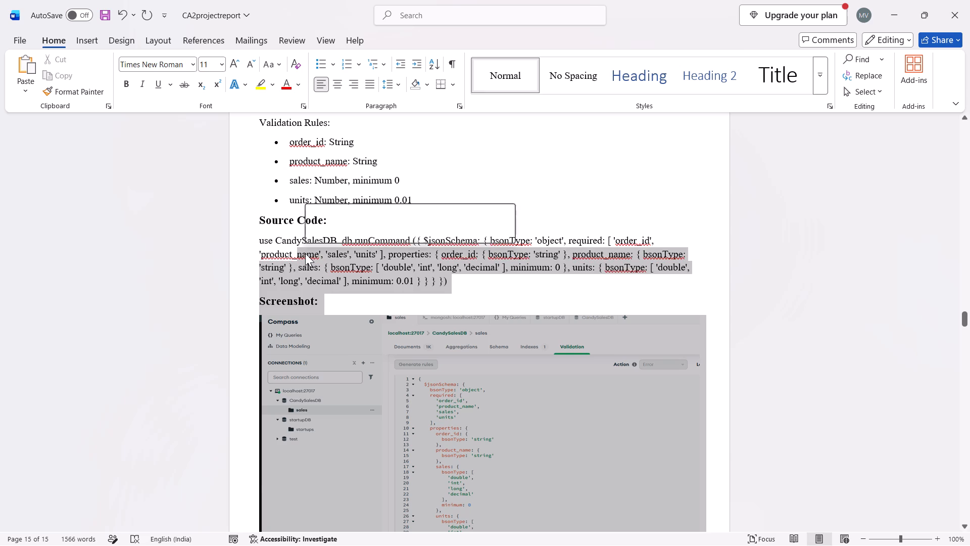
{"action": "key", "text": "BackSpace"}
Review the remaining end of the report, checking Objectives 5 and 6 with their source code and screenshots.
{"action": "scroll", "coordinate": [305, 253], "scroll_direction": "down", "scroll_amount": 2}
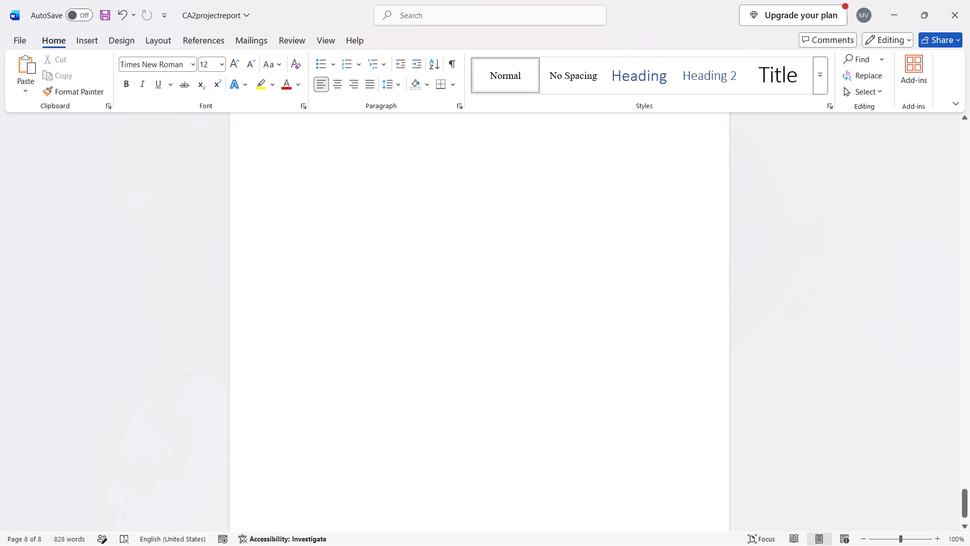
{"action": "scroll", "coordinate": [305, 253], "scroll_direction": "down", "scroll_amount": 2}
{"action": "scroll", "coordinate": [305, 253], "scroll_direction": "up", "scroll_amount": 6}
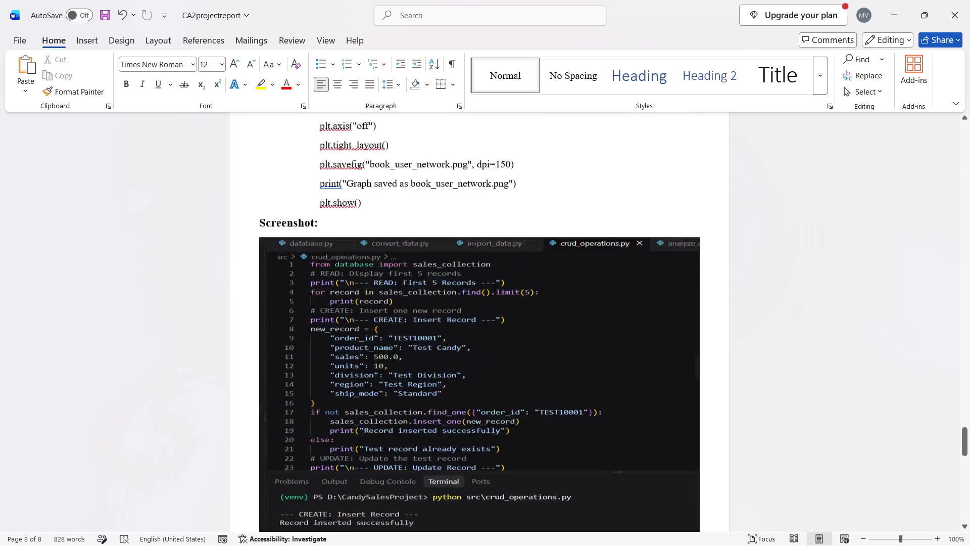
{"action": "scroll", "coordinate": [305, 253], "scroll_direction": "up", "scroll_amount": 4}
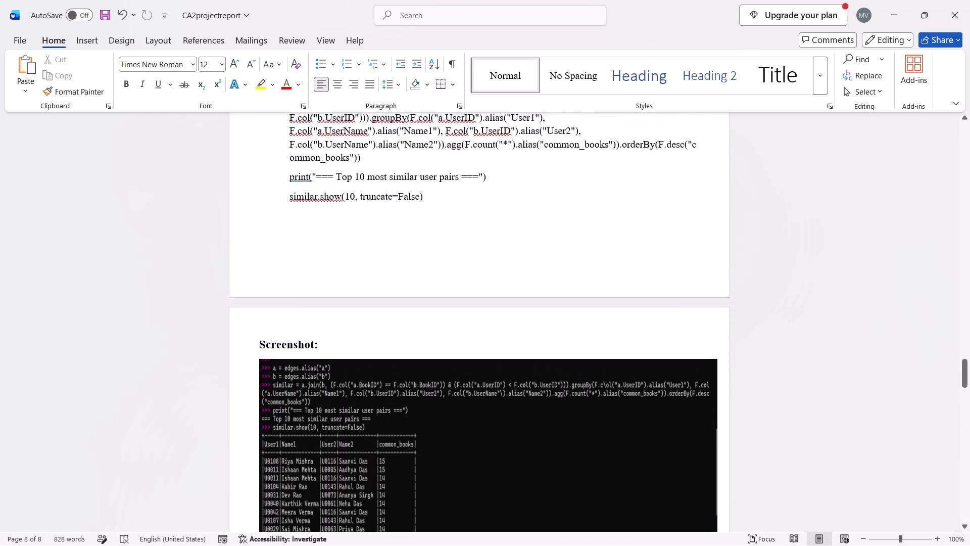
{"action": "scroll", "coordinate": [305, 253], "scroll_direction": "down", "scroll_amount": 6}
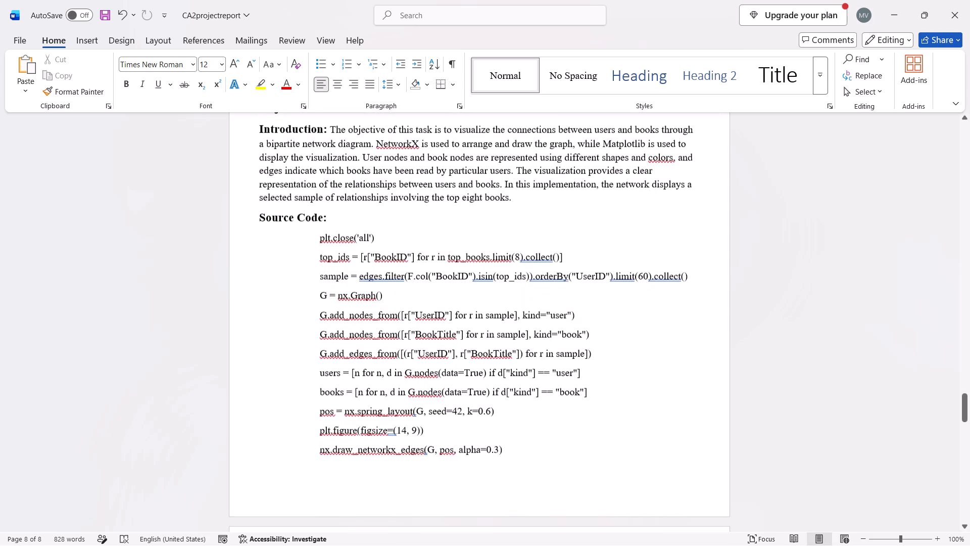
{"action": "scroll", "coordinate": [410, 249], "scroll_direction": "down", "scroll_amount": 3}
{"action": "scroll", "coordinate": [449, 306], "scroll_direction": "down", "scroll_amount": 1}
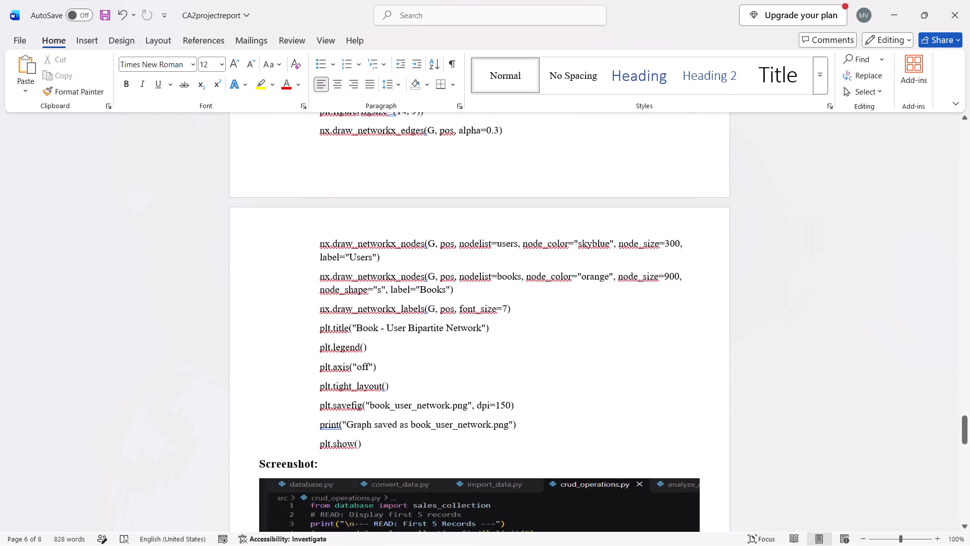
{"action": "scroll", "coordinate": [503, 407], "scroll_direction": "down", "scroll_amount": 1}
Copy the entire book recommendation code from Notepad, ending with plt.show(), and switch to the PowerShell terminal.
{"action": "key", "text": "alt+Tab"}
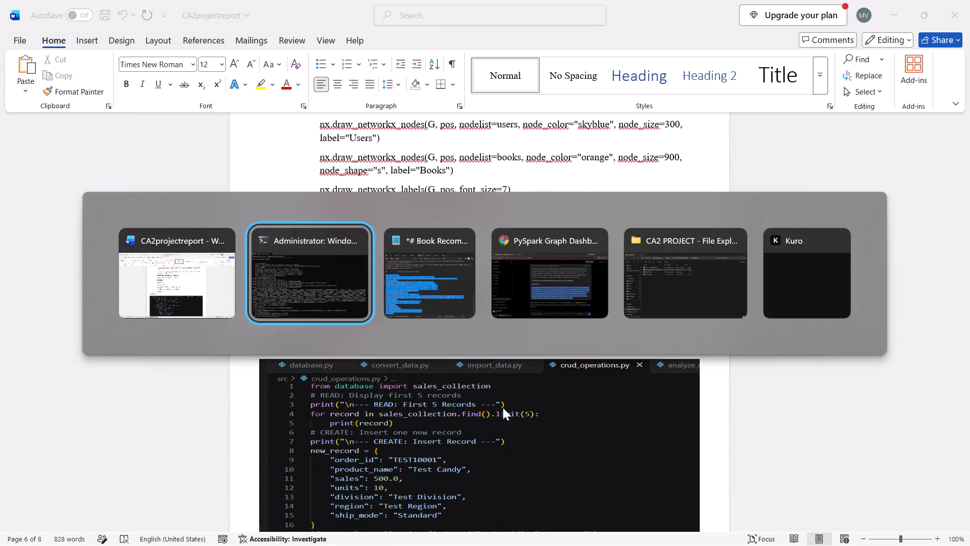
{"action": "key", "text": "alt+Tab"}
{"action": "left_click", "coordinate": [442, 368]}
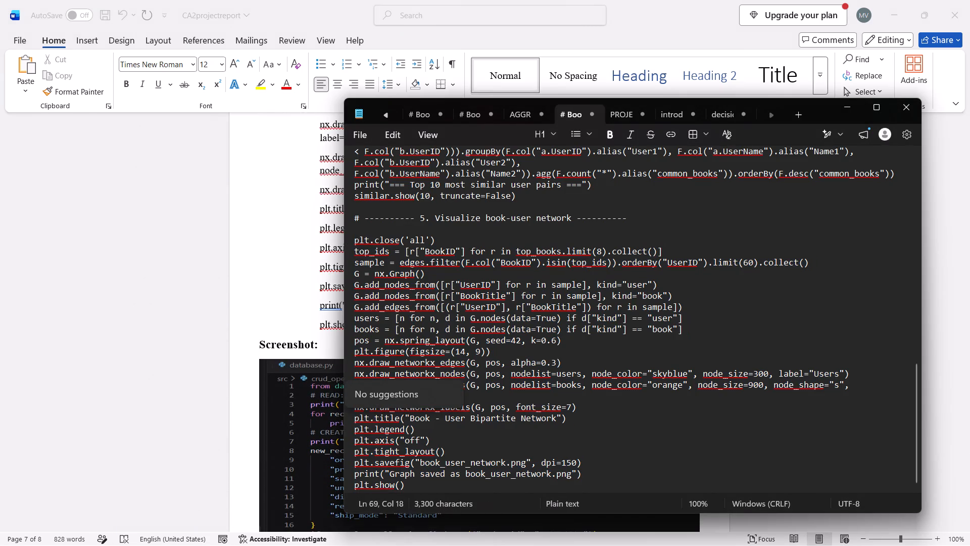
{"action": "key", "text": "ctrl+a"}
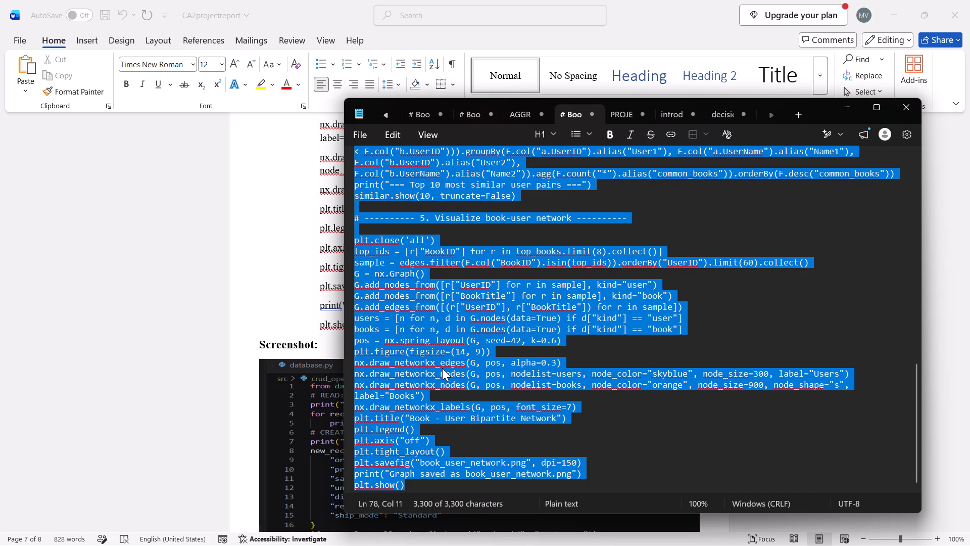
{"action": "key", "text": "ctrl+c"}
{"action": "key", "text": "alt+Tab"}
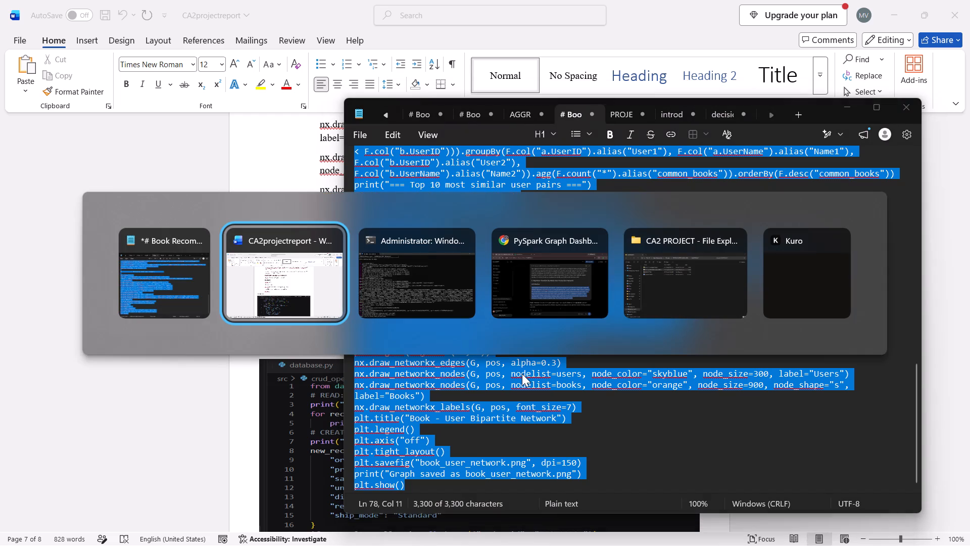
{"action": "key", "text": "alt+Tab"}
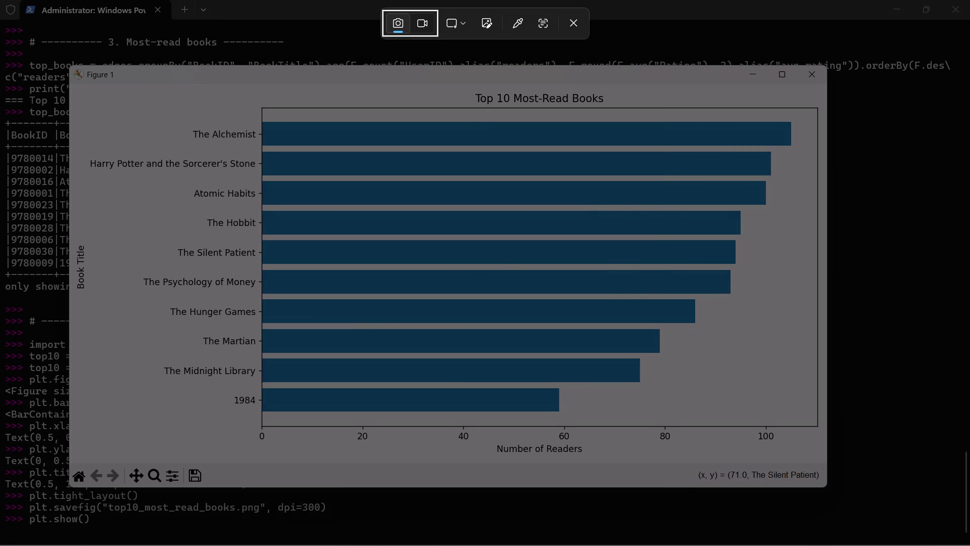
Capture a screenshot of the whole Figure 1 window showing the Top 10 Most-Read Books chart.
{"action": "left_click_drag", "start_coordinate": [70, 64], "coordinate": [226, 150]}
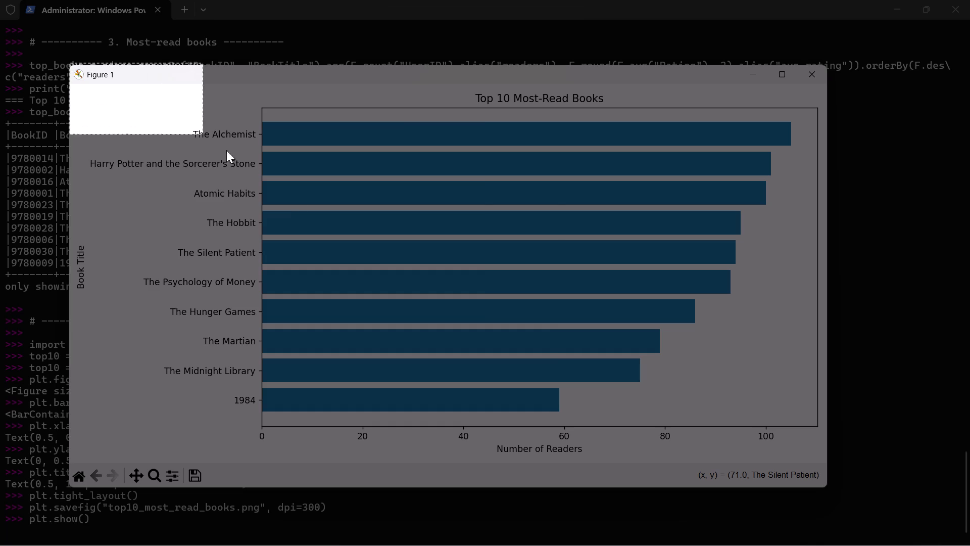
{"action": "left_click_drag", "start_coordinate": [226, 150], "coordinate": [826, 487]}
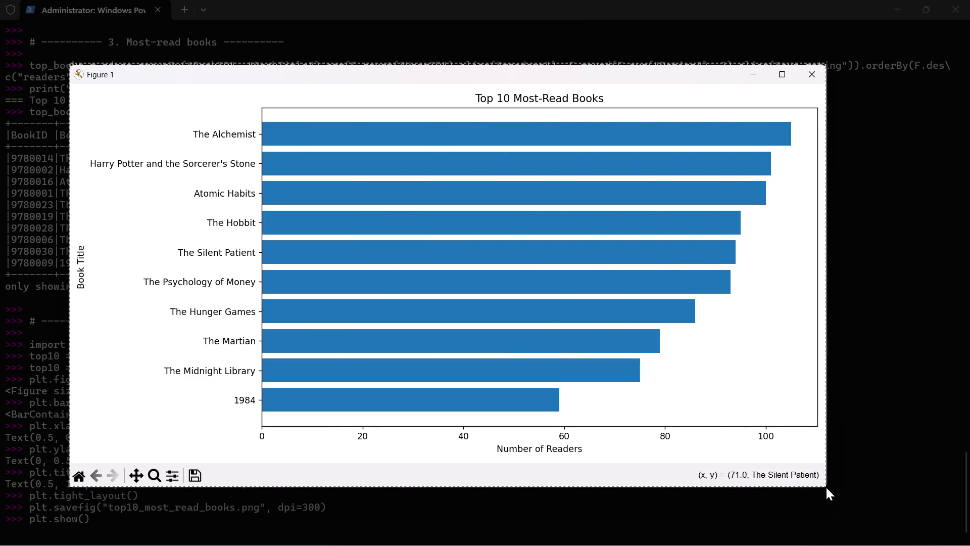
{"action": "left_click_drag", "start_coordinate": [826, 487], "coordinate": [827, 488]}
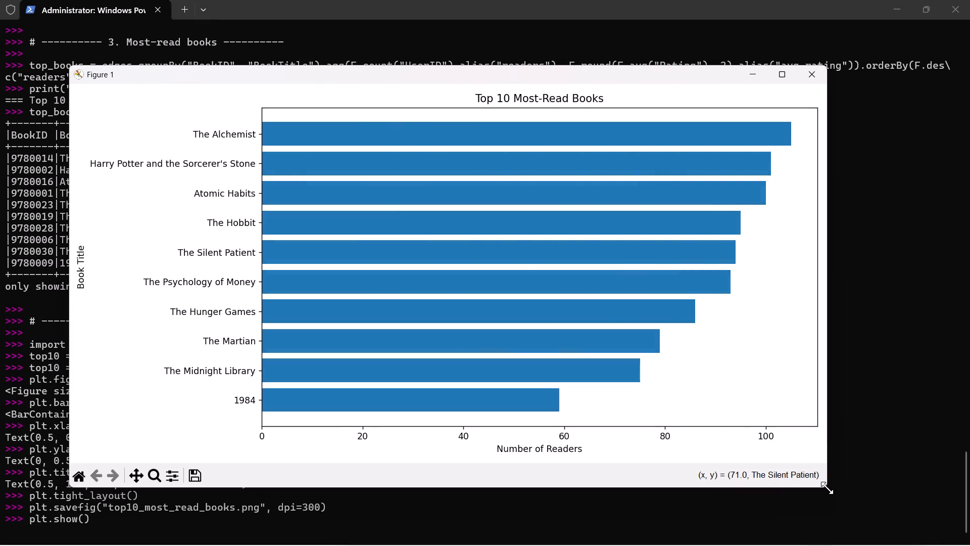
Paste the Top 10 Most-Read Books chart in the Word report below Objective 4's terminal screenshot, at the top of the following page.
{"action": "key", "text": "Tab"}
{"action": "key", "text": "Tab"}
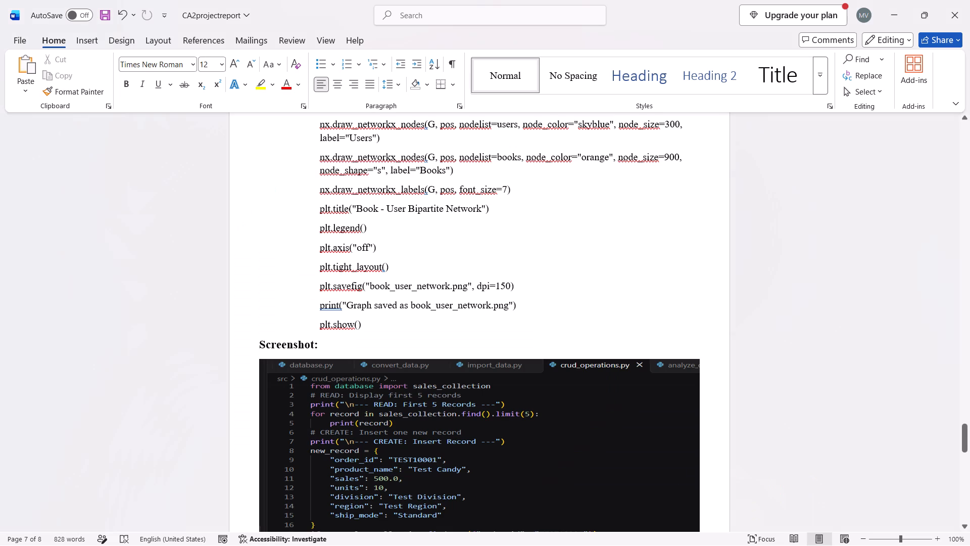
{"action": "scroll", "coordinate": [600, 342], "scroll_direction": "up", "scroll_amount": 11}
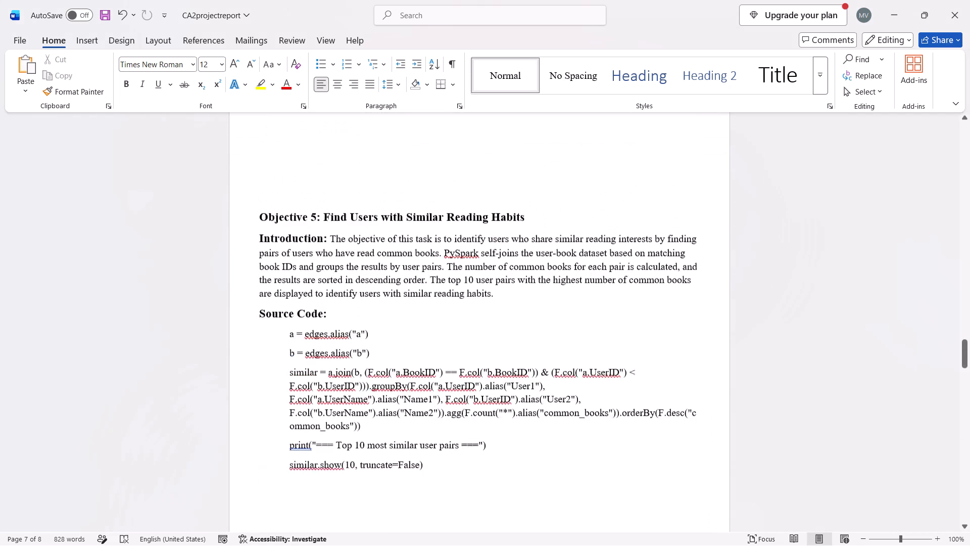
{"action": "scroll", "coordinate": [600, 342], "scroll_direction": "up", "scroll_amount": 5}
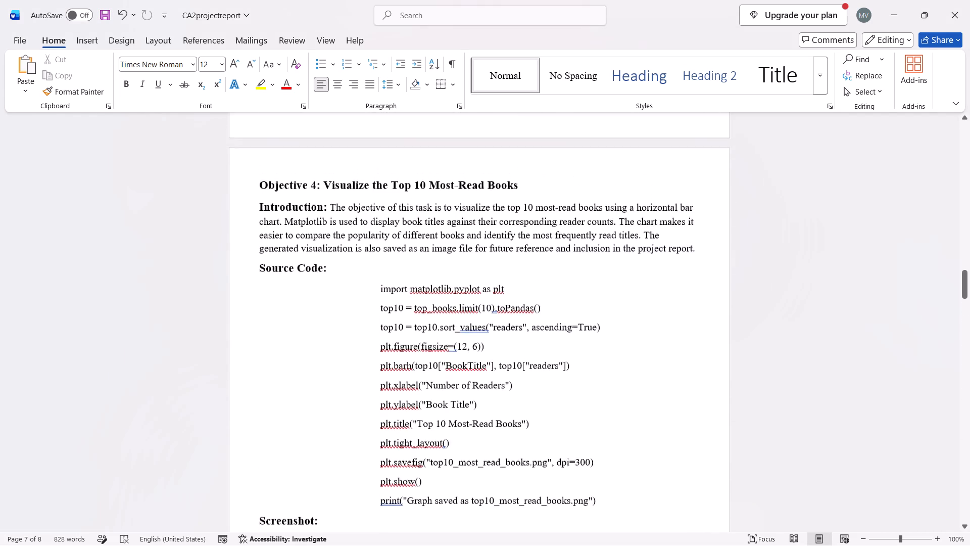
{"action": "scroll", "coordinate": [600, 342], "scroll_direction": "up", "scroll_amount": 1}
{"action": "scroll", "coordinate": [600, 342], "scroll_direction": "down", "scroll_amount": 8}
{"action": "scroll", "coordinate": [600, 342], "scroll_direction": "up", "scroll_amount": 6}
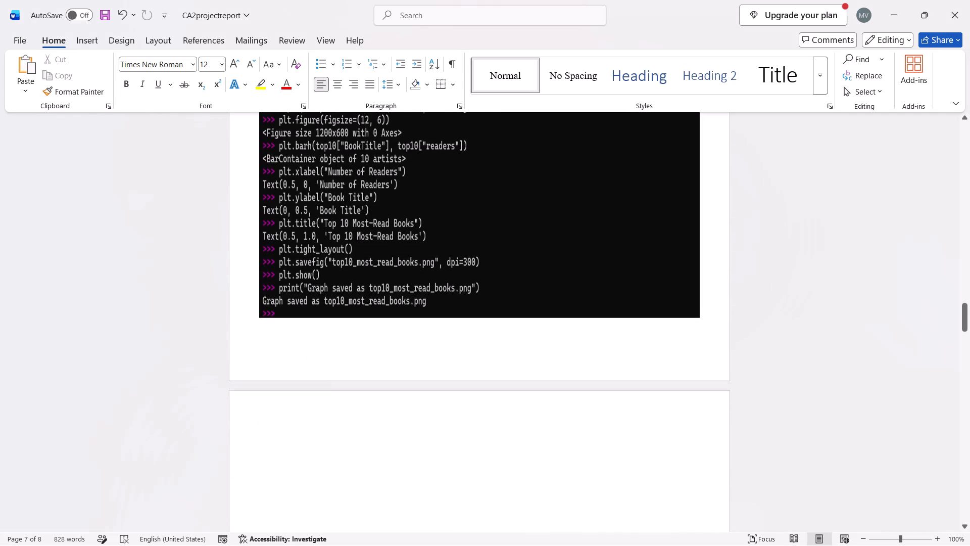
{"action": "left_click", "coordinate": [732, 302]}
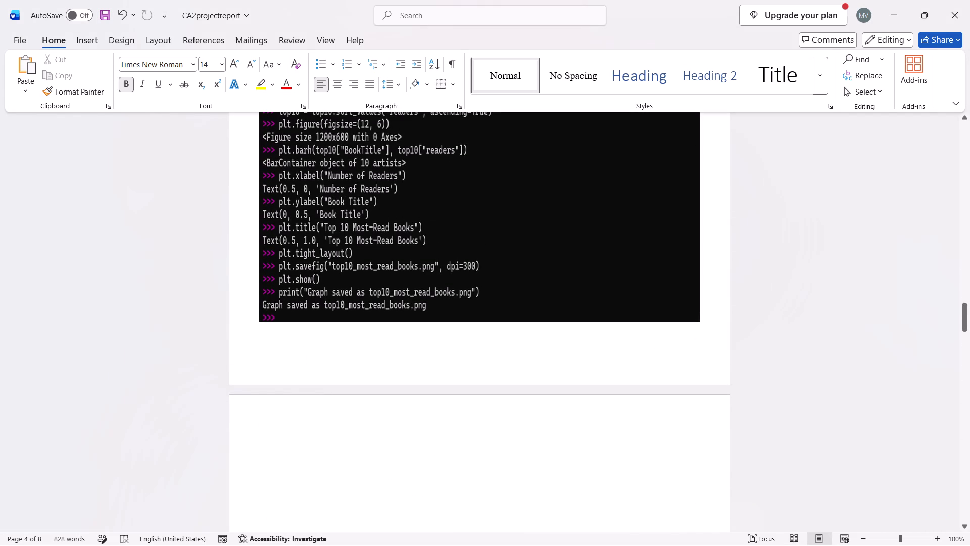
{"action": "left_click", "coordinate": [466, 405]}
{"action": "key", "text": "ctrl+v"}
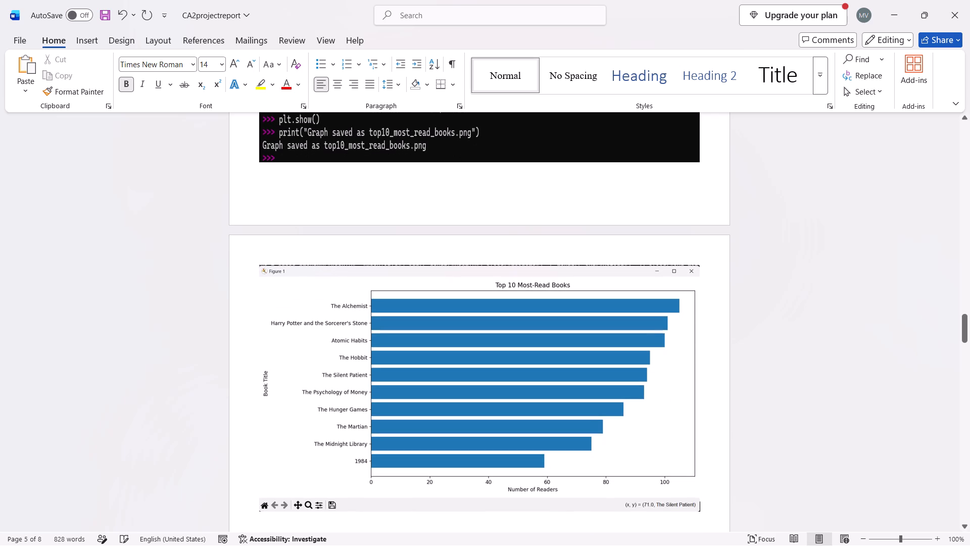
{"action": "scroll", "coordinate": [463, 407], "scroll_direction": "down", "scroll_amount": 5}
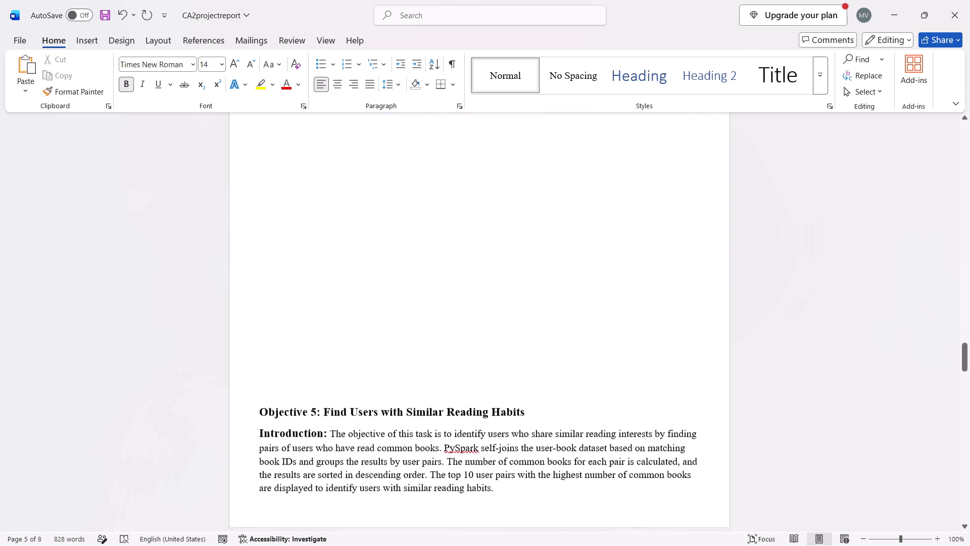
{"action": "scroll", "coordinate": [463, 407], "scroll_direction": "up", "scroll_amount": 9}
{"action": "scroll", "coordinate": [463, 407], "scroll_direction": "down", "scroll_amount": 2}
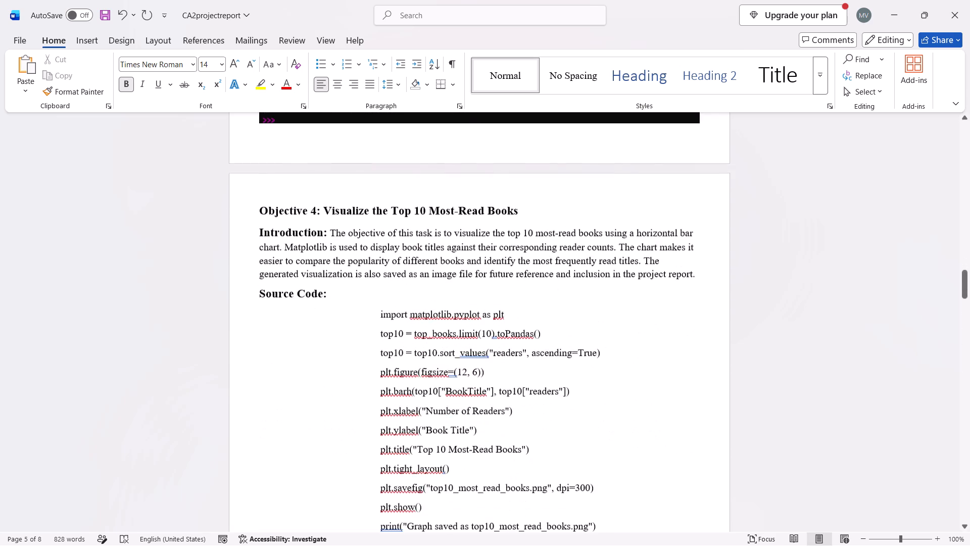
{"action": "scroll", "coordinate": [463, 407], "scroll_direction": "down", "scroll_amount": 7}
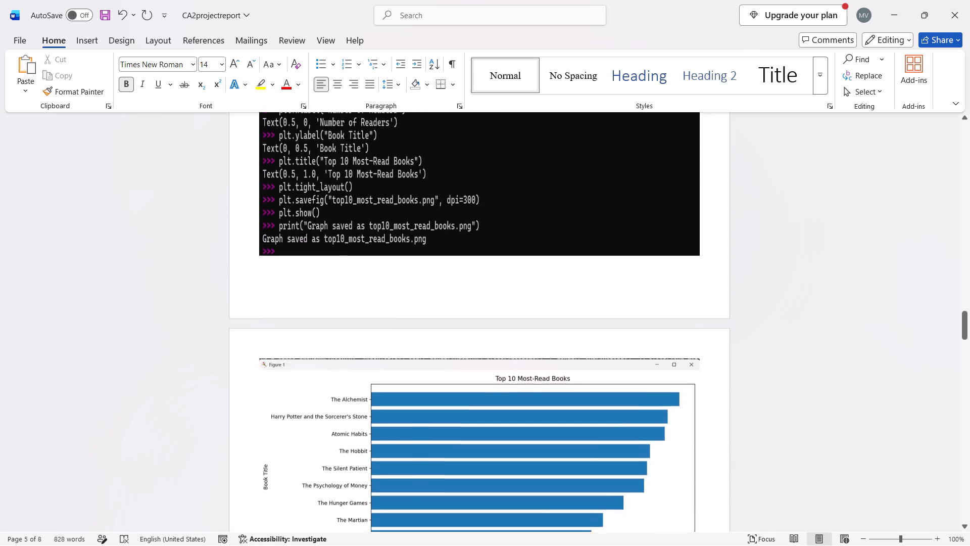
Remove the surplus blank lines between the Top 10 Most-Read Books chart and the Objective 5 heading, keeping a small gap.
{"action": "scroll", "coordinate": [463, 407], "scroll_direction": "down", "scroll_amount": 1}
{"action": "left_click", "coordinate": [346, 466]}
{"action": "scroll", "coordinate": [346, 466], "scroll_direction": "down", "scroll_amount": 3}
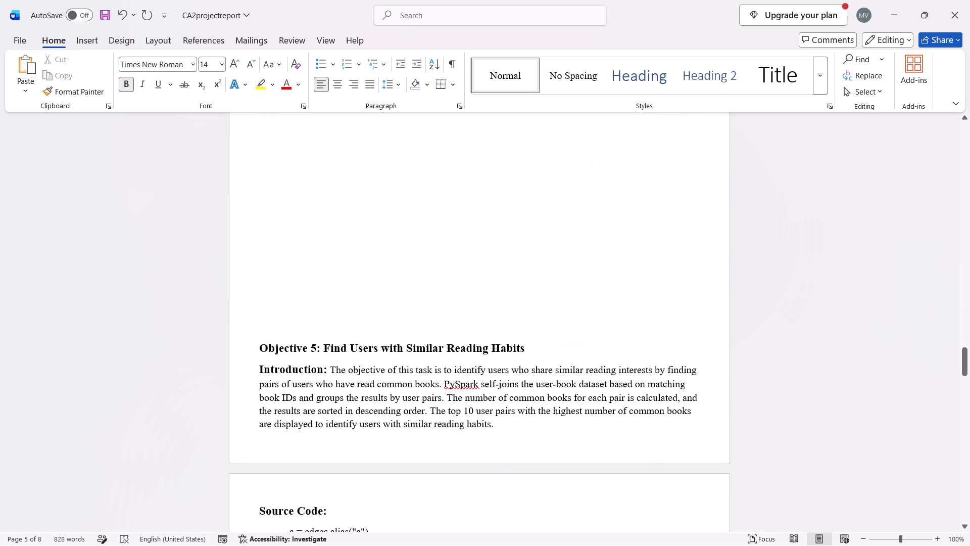
{"action": "left_click", "coordinate": [256, 346]}
{"action": "key", "text": "BackSpace"}
{"action": "key", "text": "BackSpace"}
{"action": "key", "text": "BackSpace"}
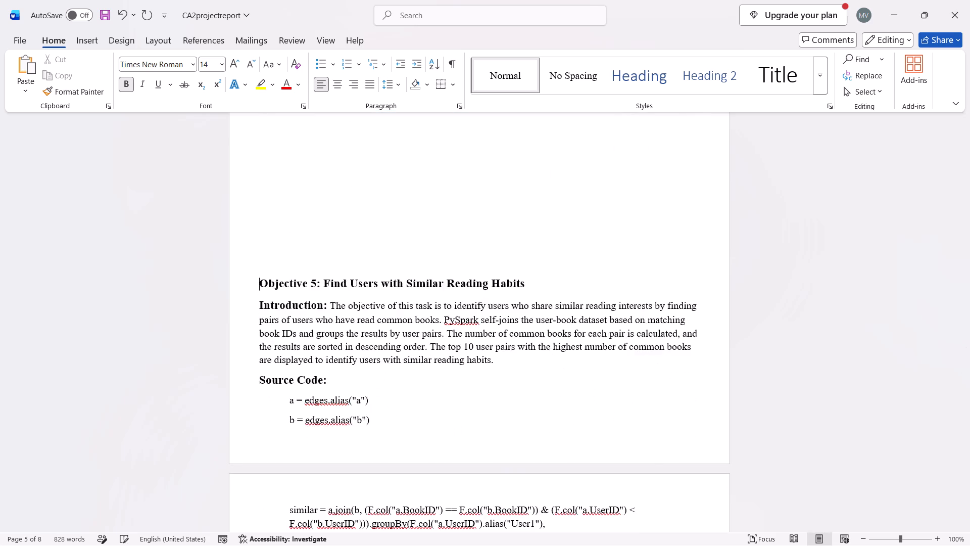
{"action": "key", "text": "BackSpace"}
{"action": "key", "text": "BackSpace"}
{"action": "key", "text": "BackSpace"}
{"action": "key", "text": "BackSpace"}
{"action": "key", "text": "BackSpace"}
{"action": "key", "text": "BackSpace"}
{"action": "scroll", "coordinate": [256, 346], "scroll_direction": "up", "scroll_amount": 1}
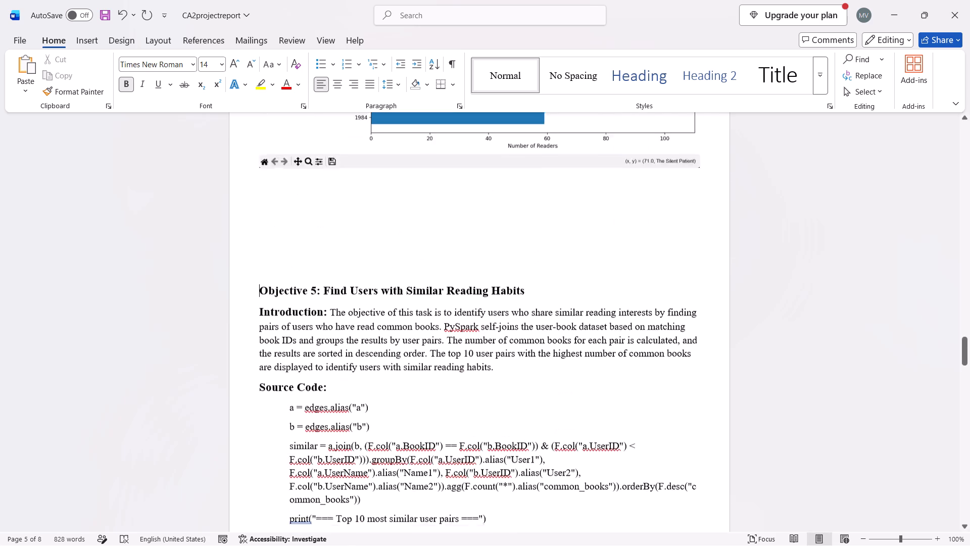
{"action": "scroll", "coordinate": [256, 346], "scroll_direction": "up", "scroll_amount": 1}
{"action": "key", "text": "BackSpace"}
{"action": "key", "text": "BackSpace"}
{"action": "key", "text": "BackSpace"}
{"action": "key", "text": "BackSpace"}
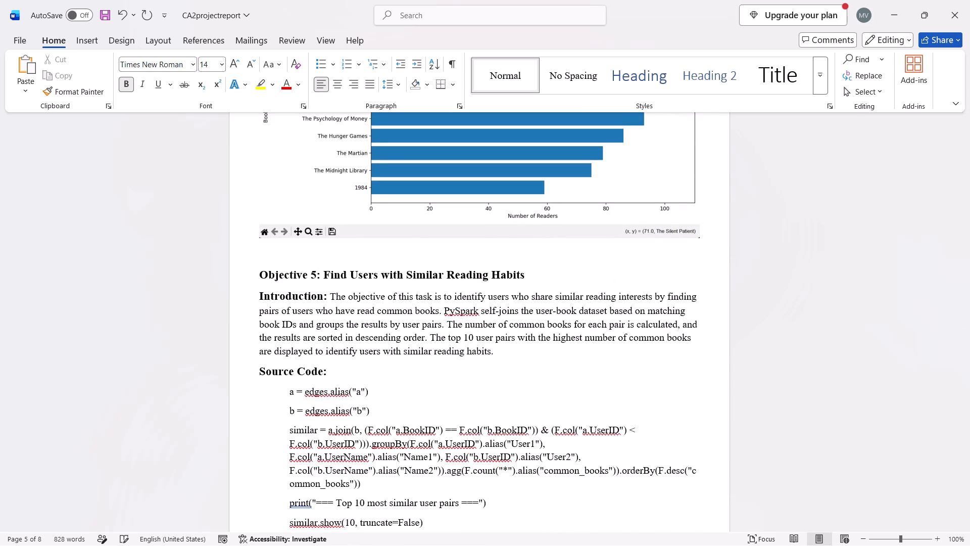
{"action": "key", "text": "BackSpace"}
{"action": "key", "text": "Return"}
Add two blank lines between the end of Objective 5's source code and its Screenshot heading.
{"action": "scroll", "coordinate": [463, 360], "scroll_direction": "down", "scroll_amount": 1}
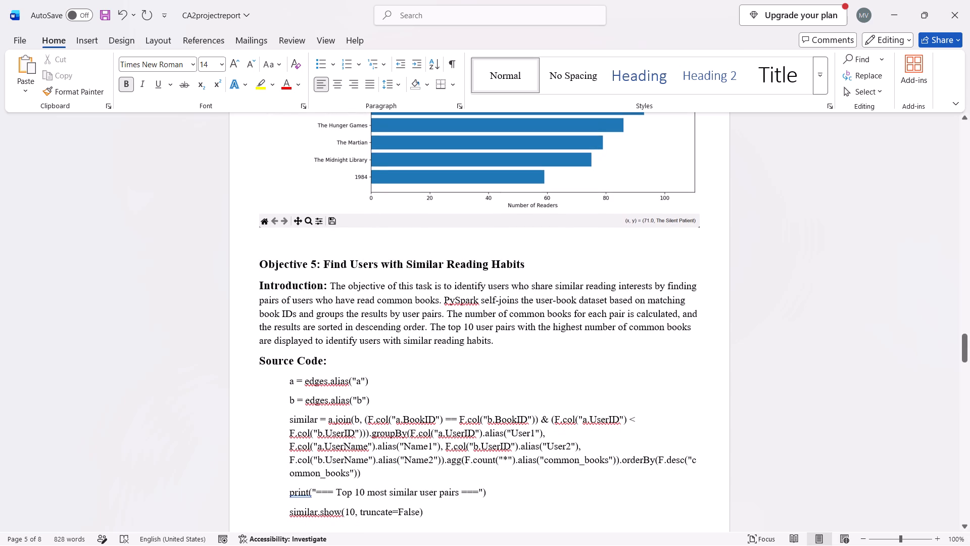
{"action": "scroll", "coordinate": [463, 360], "scroll_direction": "down", "scroll_amount": 1}
{"action": "scroll", "coordinate": [432, 332], "scroll_direction": "down", "scroll_amount": 1}
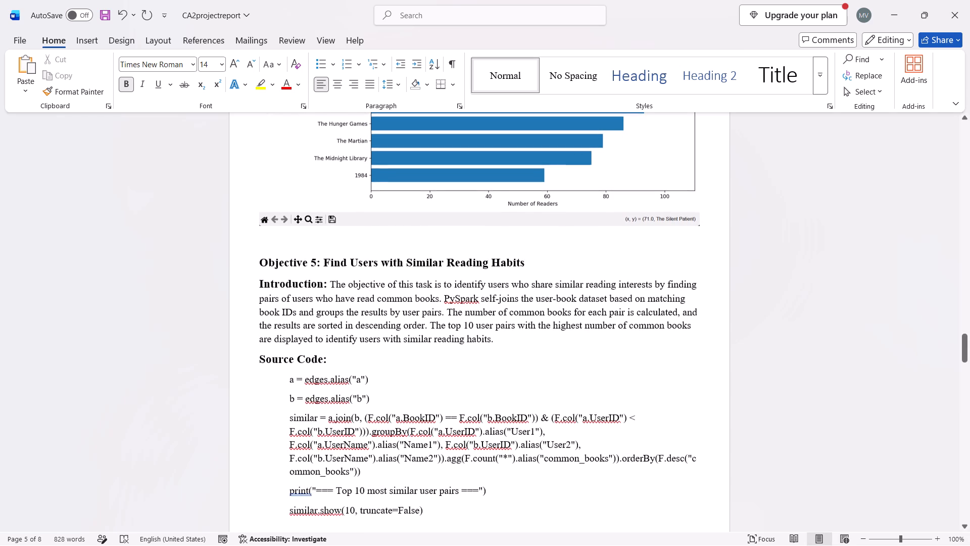
{"action": "scroll", "coordinate": [432, 332], "scroll_direction": "down", "scroll_amount": 3}
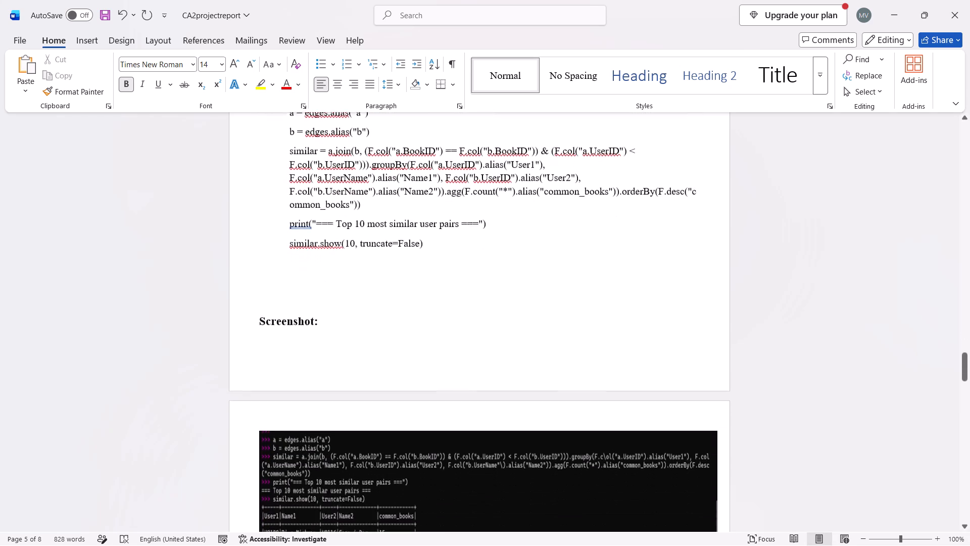
{"action": "scroll", "coordinate": [432, 332], "scroll_direction": "down", "scroll_amount": 1}
{"action": "left_click", "coordinate": [364, 294]}
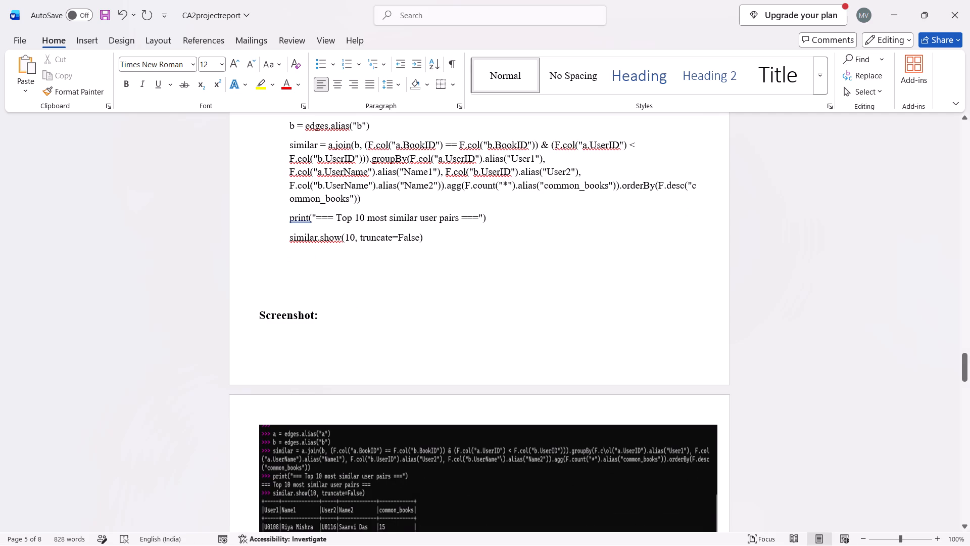
{"action": "key", "text": "Return"}
{"action": "key", "text": "Return"}
Add two blank lines between the Top 10 Most-Read Books chart and the Objective 5 heading.
{"action": "scroll", "coordinate": [364, 294], "scroll_direction": "up", "scroll_amount": 3}
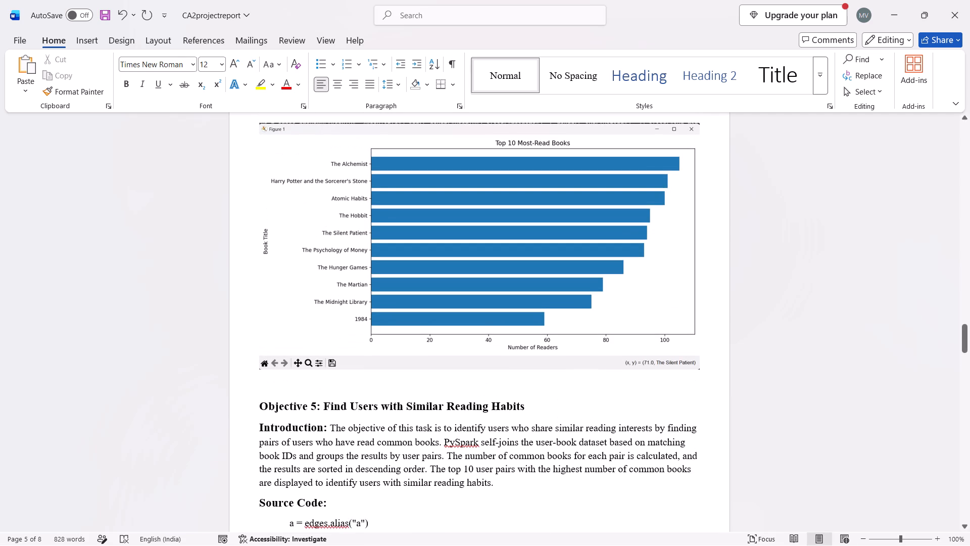
{"action": "left_click", "coordinate": [513, 382]}
{"action": "key", "text": "Return"}
{"action": "key", "text": "Return"}
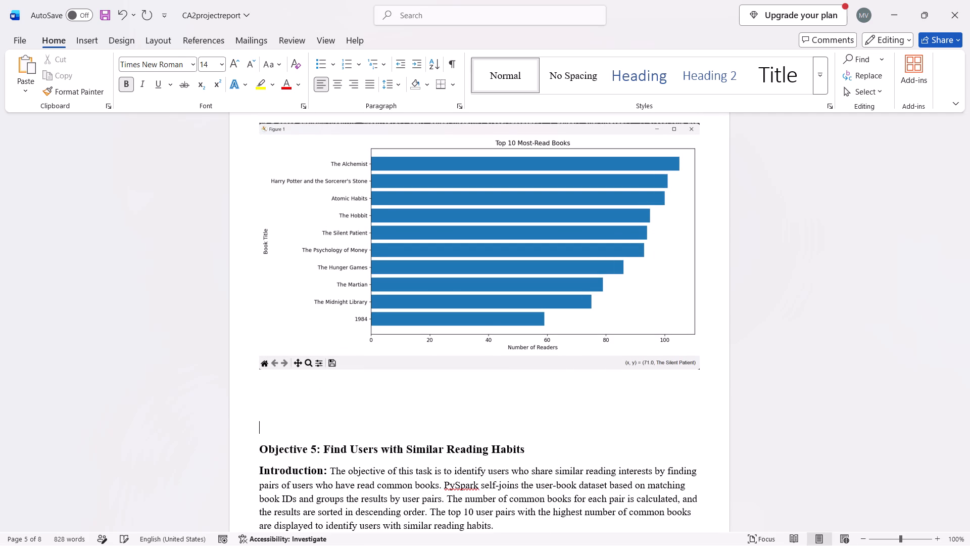
Capture a screenshot of the whole Figure 1 window showing the Book - User Bipartite Network graph.
{"action": "scroll", "coordinate": [513, 382], "scroll_direction": "down", "scroll_amount": 7}
{"action": "scroll", "coordinate": [585, 375], "scroll_direction": "down", "scroll_amount": 2}
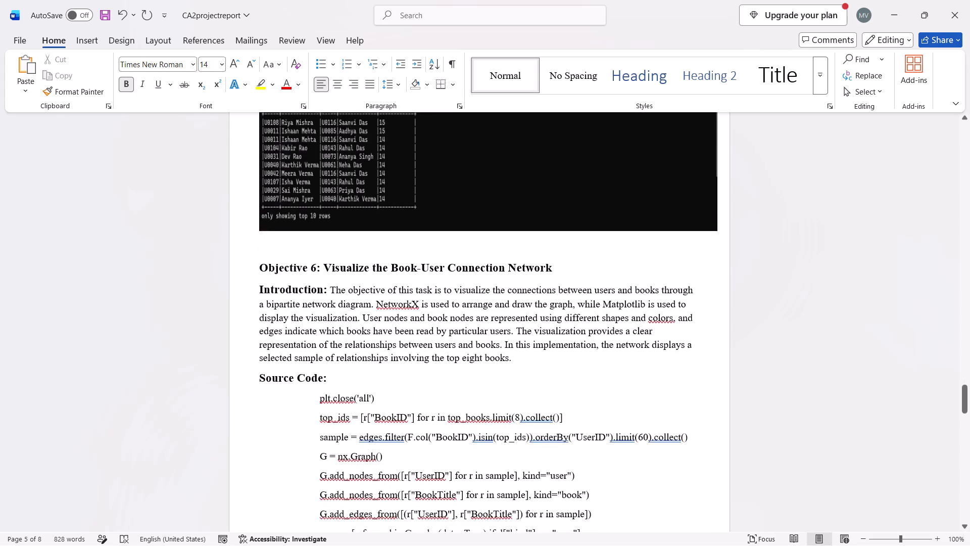
{"action": "scroll", "coordinate": [585, 375], "scroll_direction": "down", "scroll_amount": 5}
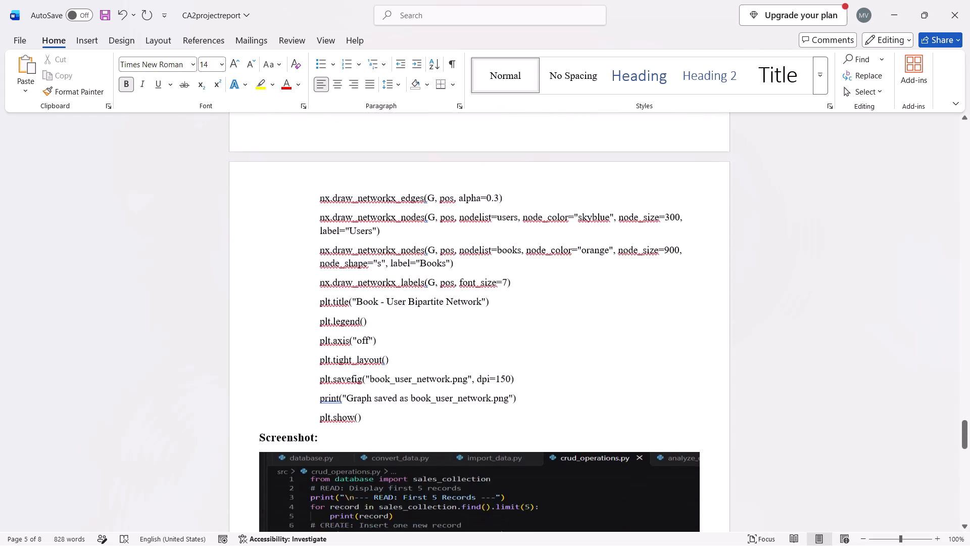
{"action": "scroll", "coordinate": [585, 375], "scroll_direction": "down", "scroll_amount": 2}
{"action": "key", "text": "alt+Tab"}
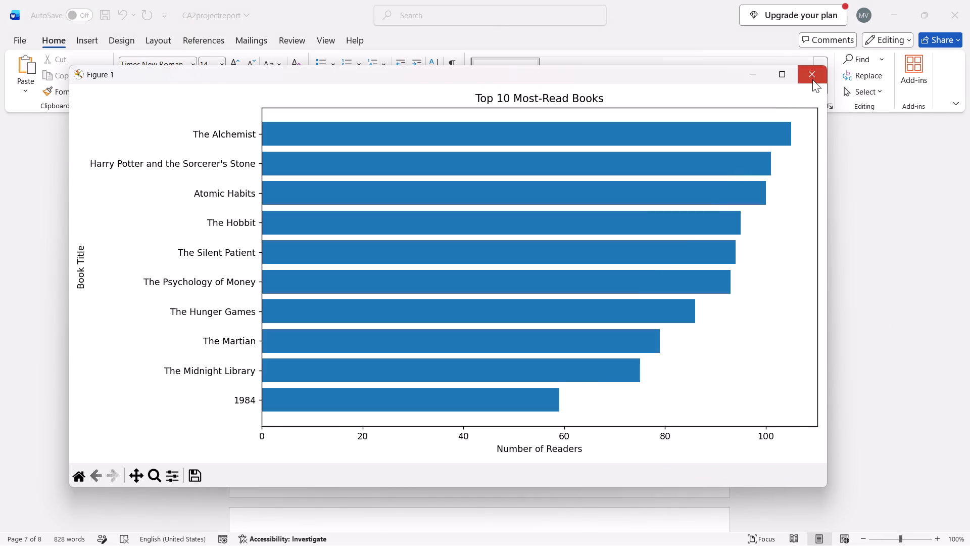
{"action": "key", "text": "alt+Tab"}
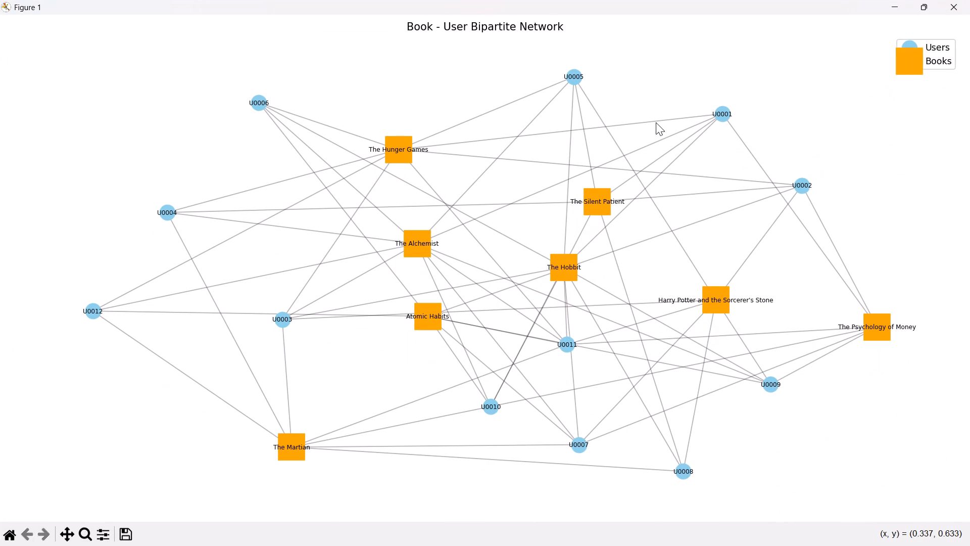
{"action": "left_click_drag", "start_coordinate": [0, 0], "coordinate": [240, 141]}
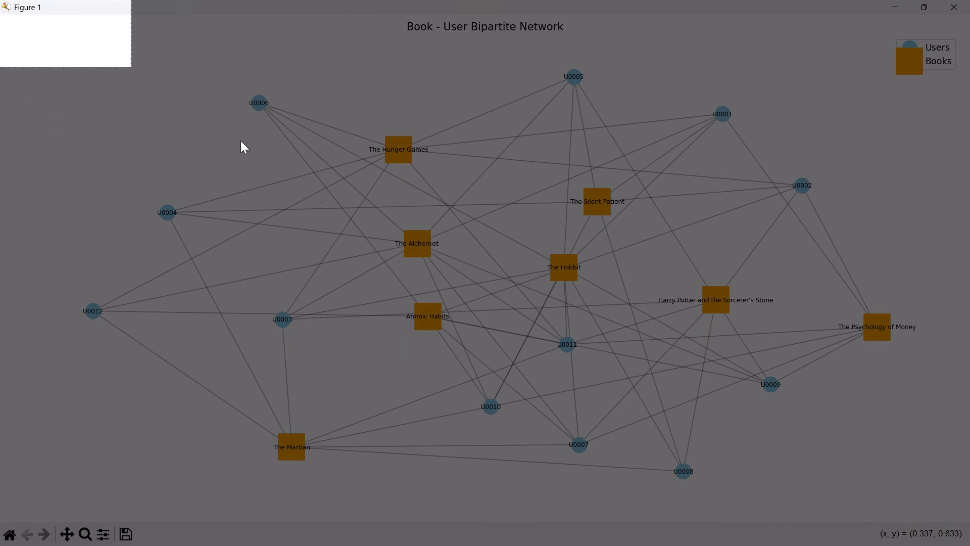
{"action": "left_click_drag", "start_coordinate": [240, 141], "coordinate": [969, 545]}
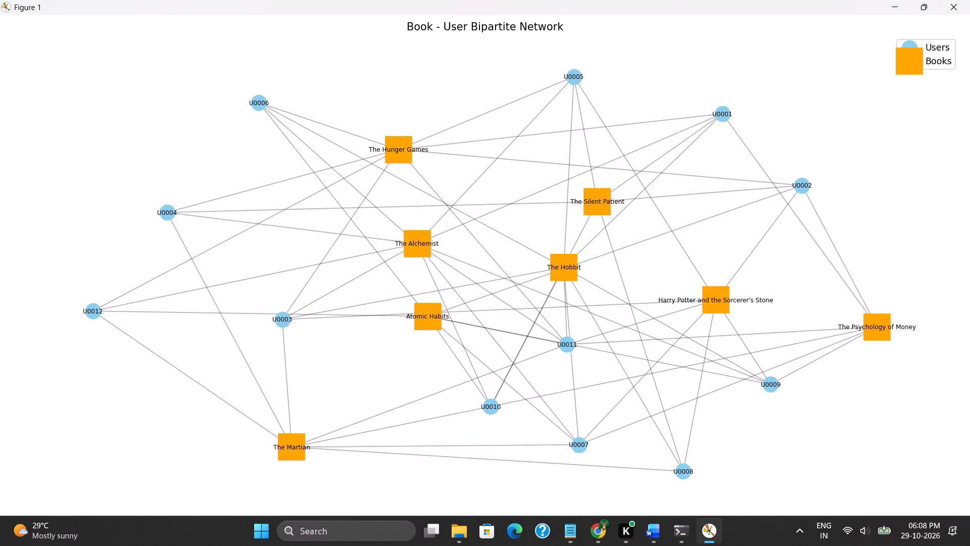
Paste the Book - User Bipartite Network screenshot in the Word report under Objective 6's Screenshot heading, above the old crud_operations.py image.
{"action": "key", "text": "alt+Tab"}
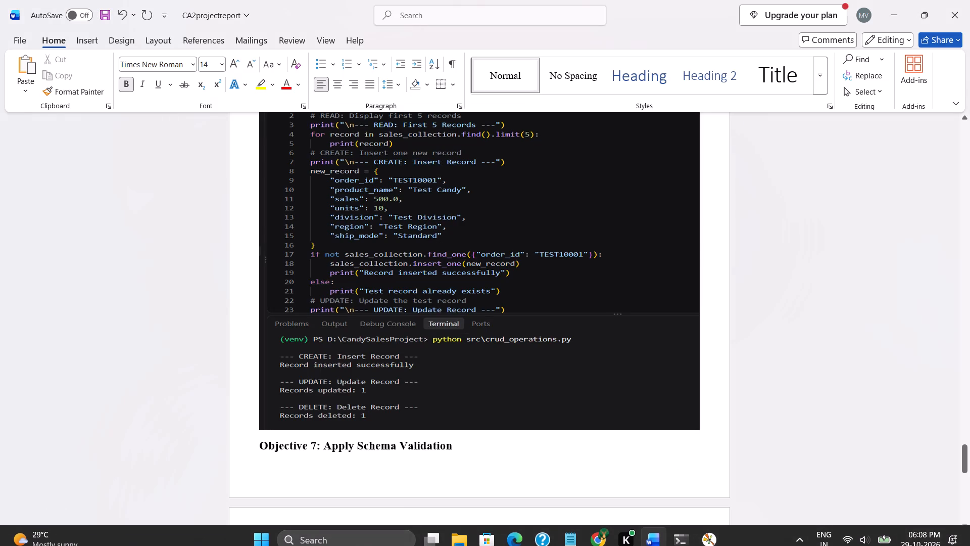
{"action": "scroll", "coordinate": [618, 378], "scroll_direction": "up", "scroll_amount": 3}
{"action": "scroll", "coordinate": [618, 378], "scroll_direction": "down", "scroll_amount": 3}
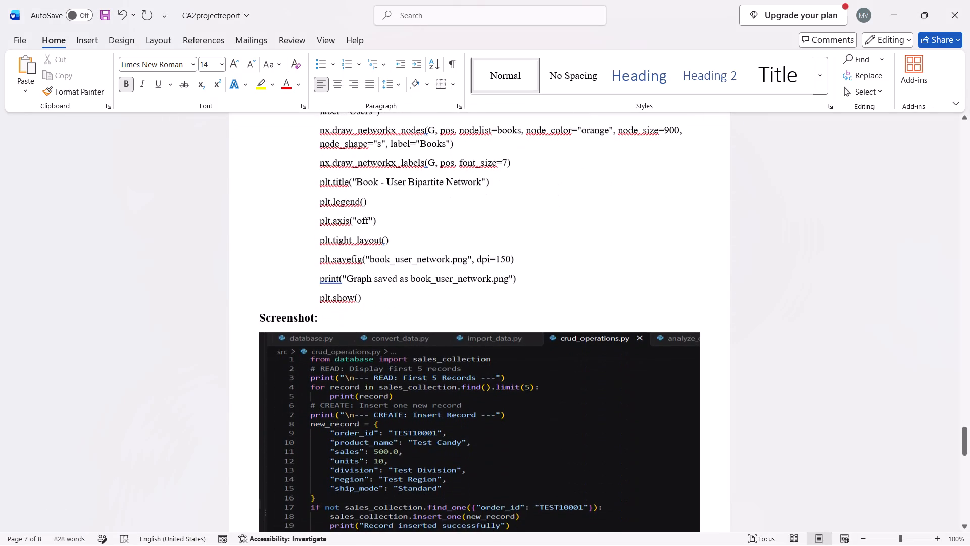
{"action": "left_click", "coordinate": [553, 412]}
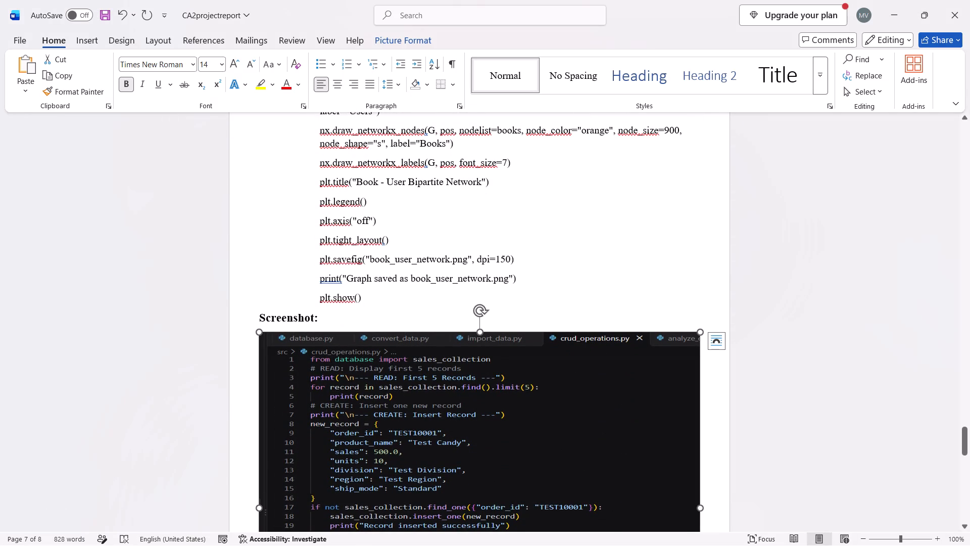
{"action": "key", "text": "ctrl+v"}
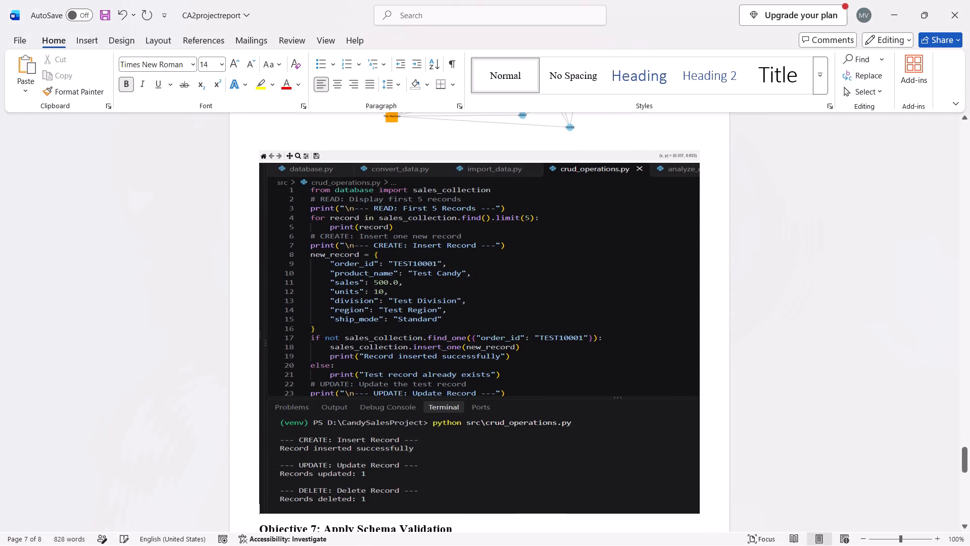
{"action": "scroll", "coordinate": [485, 360], "scroll_direction": "up", "scroll_amount": 5}
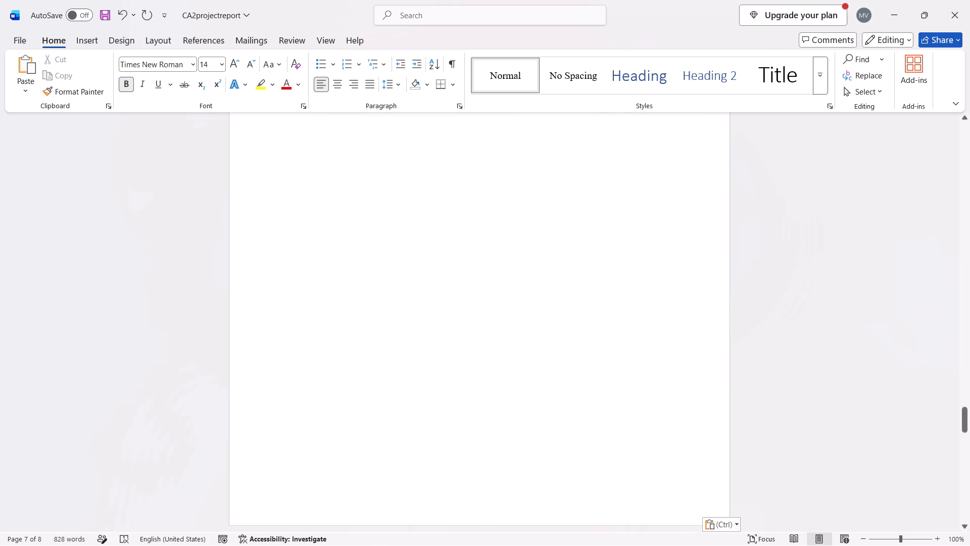
{"action": "scroll", "coordinate": [485, 360], "scroll_direction": "up", "scroll_amount": 1}
{"action": "scroll", "coordinate": [485, 360], "scroll_direction": "down", "scroll_amount": 1}
{"action": "left_click", "coordinate": [304, 338]}
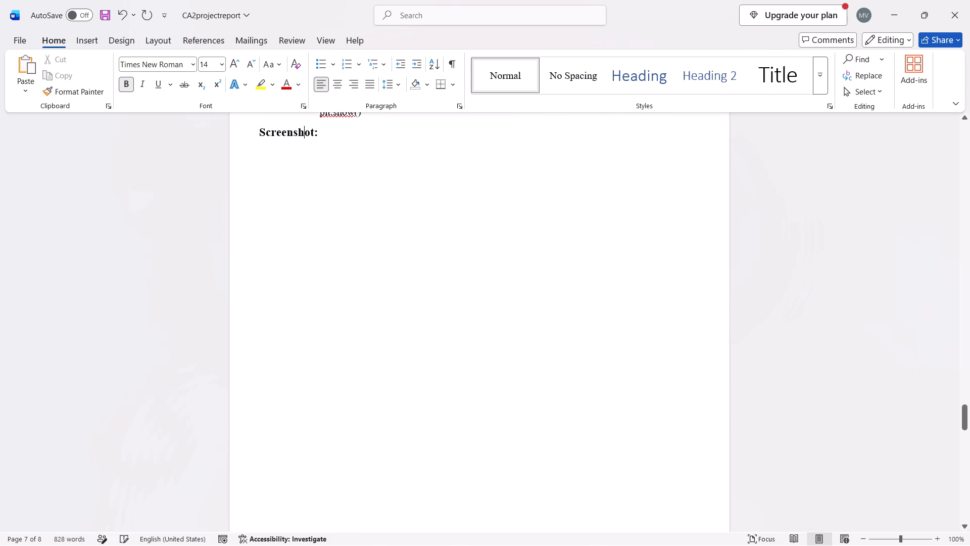
{"action": "scroll", "coordinate": [353, 377], "scroll_direction": "down", "scroll_amount": 3}
Slightly reduce the height of the pasted Book - User Bipartite Network picture, keeping its full width.
{"action": "left_click", "coordinate": [451, 430]}
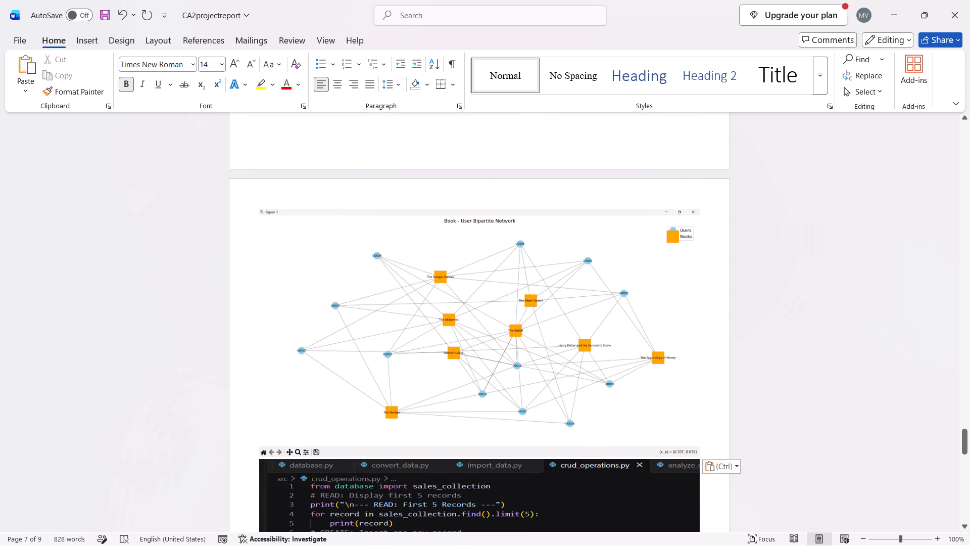
{"action": "left_click_drag", "start_coordinate": [480, 456], "coordinate": [472, 433]}
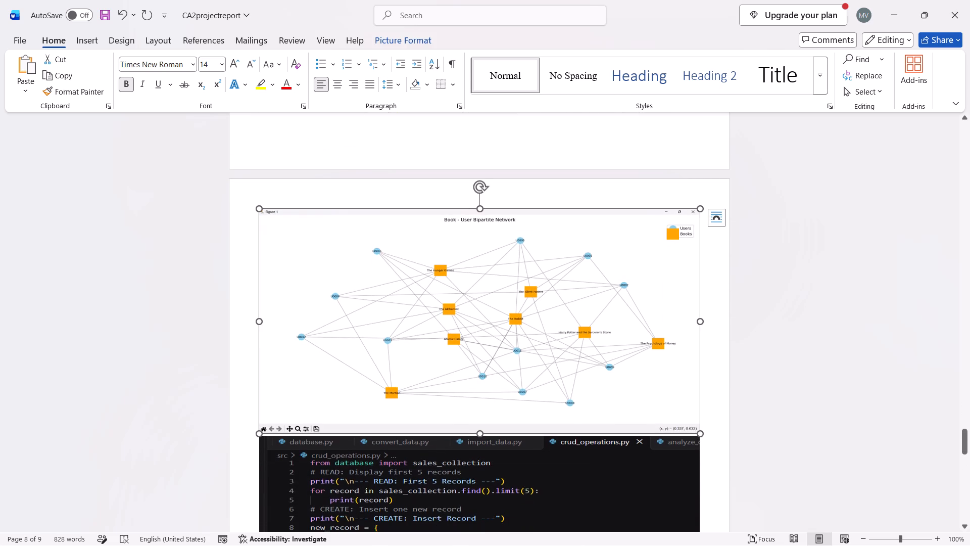
{"action": "left_click", "coordinate": [472, 433]}
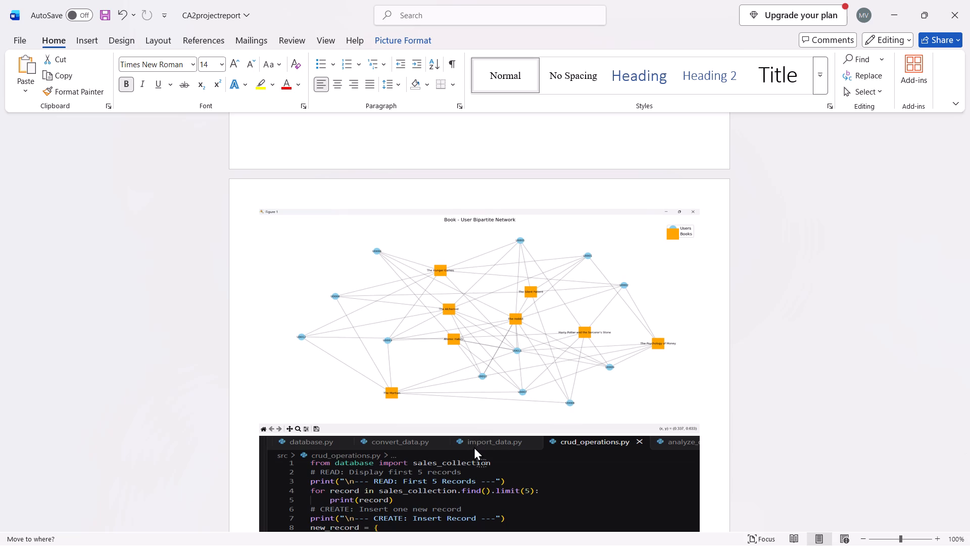
Remove the leftover candy sales crud_operations.py screenshot below the network picture in Objective 6.
{"action": "left_click", "coordinate": [477, 459]}
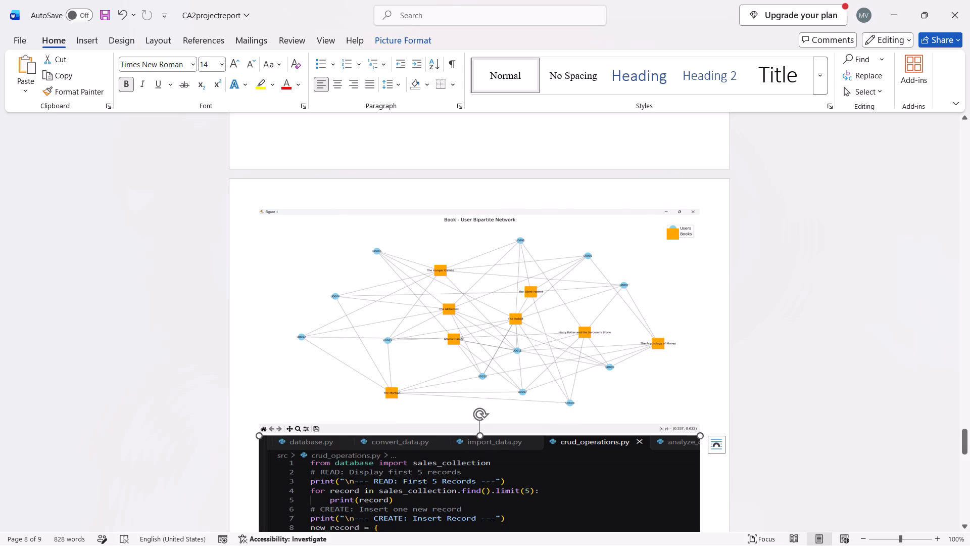
{"action": "right_click", "coordinate": [477, 459]}
{"action": "left_click", "coordinate": [503, 119]}
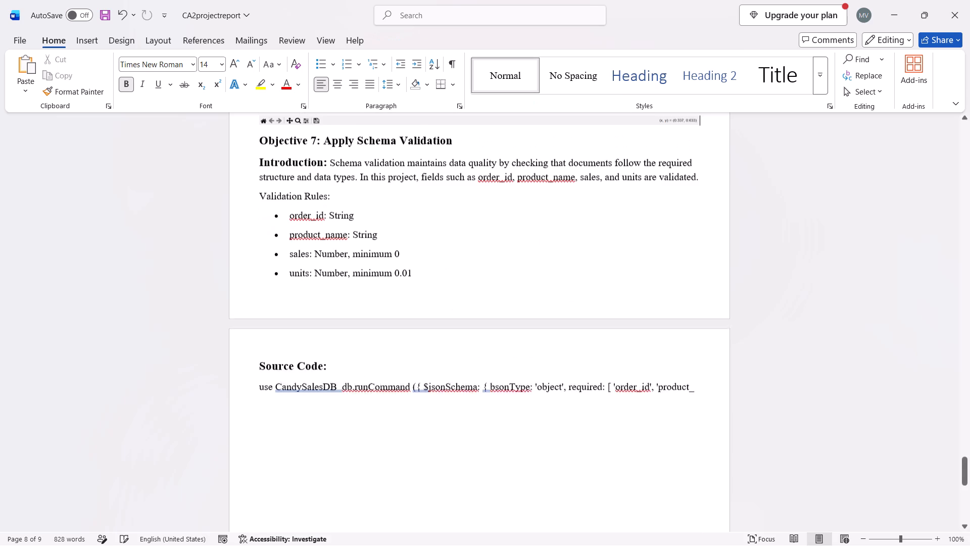
Review the report from Objective 6 back through Objective 5 to the cover page, checking the layout, source code and screenshots.
{"action": "scroll", "coordinate": [487, 438], "scroll_direction": "up", "scroll_amount": 2}
{"action": "scroll", "coordinate": [487, 438], "scroll_direction": "down", "scroll_amount": 4}
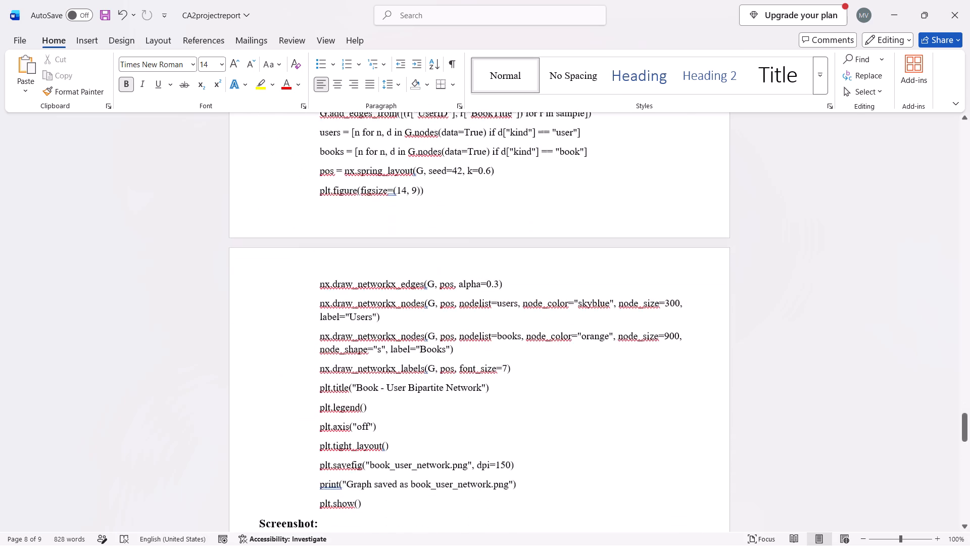
{"action": "scroll", "coordinate": [487, 438], "scroll_direction": "down", "scroll_amount": 2}
{"action": "scroll", "coordinate": [487, 438], "scroll_direction": "up", "scroll_amount": 1}
{"action": "scroll", "coordinate": [482, 388], "scroll_direction": "up", "scroll_amount": 4}
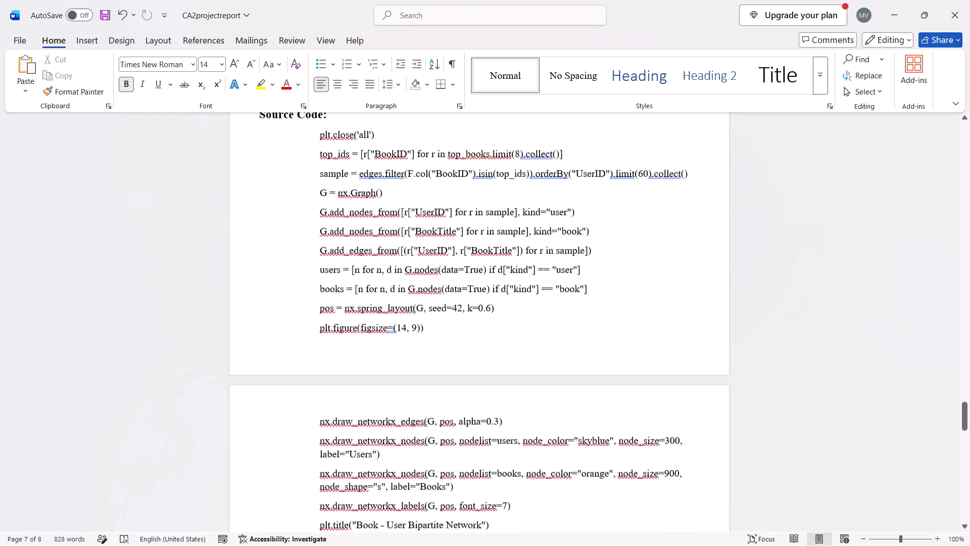
{"action": "scroll", "coordinate": [482, 388], "scroll_direction": "up", "scroll_amount": 1}
{"action": "scroll", "coordinate": [482, 388], "scroll_direction": "down", "scroll_amount": 6}
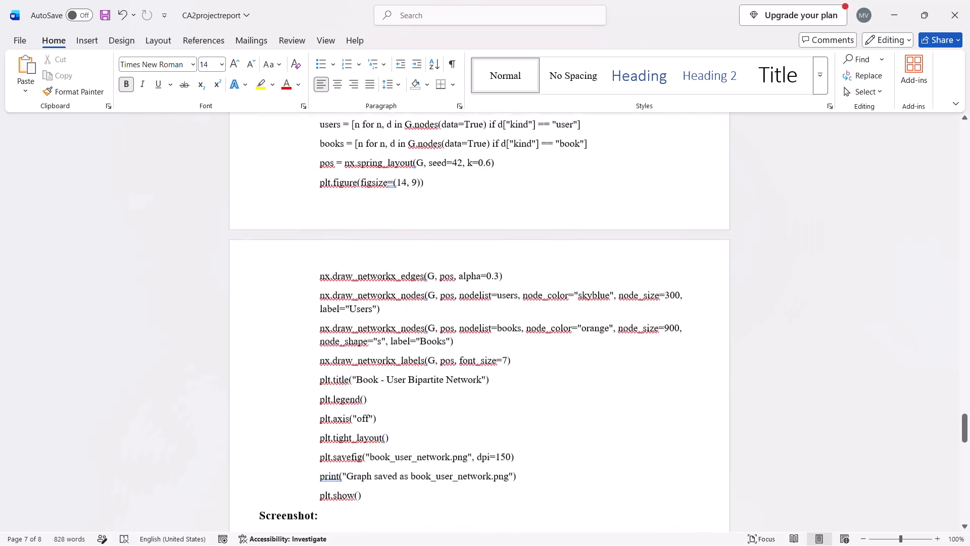
{"action": "scroll", "coordinate": [482, 388], "scroll_direction": "down", "scroll_amount": 1}
{"action": "scroll", "coordinate": [482, 388], "scroll_direction": "up", "scroll_amount": 4}
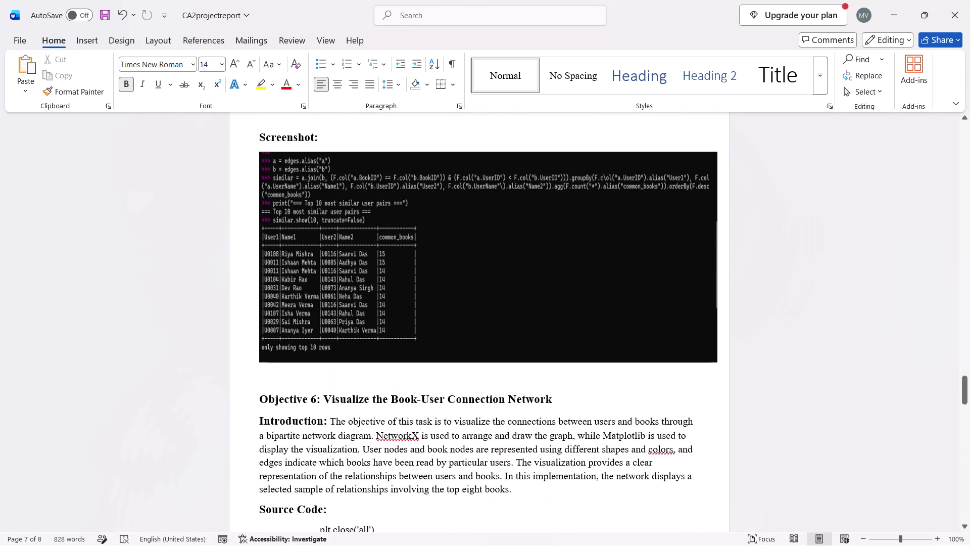
{"action": "scroll", "coordinate": [482, 388], "scroll_direction": "up", "scroll_amount": 5}
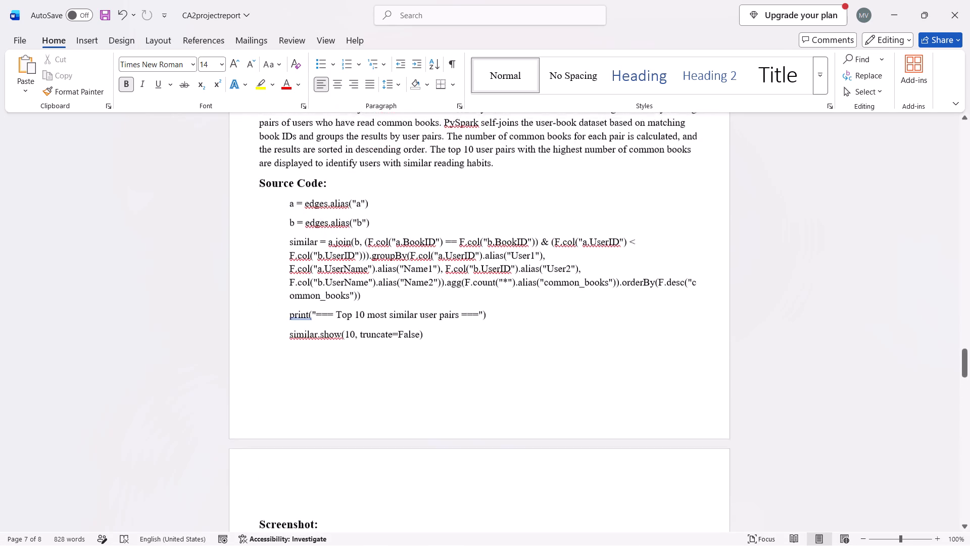
{"action": "scroll", "coordinate": [482, 388], "scroll_direction": "up", "scroll_amount": 11}
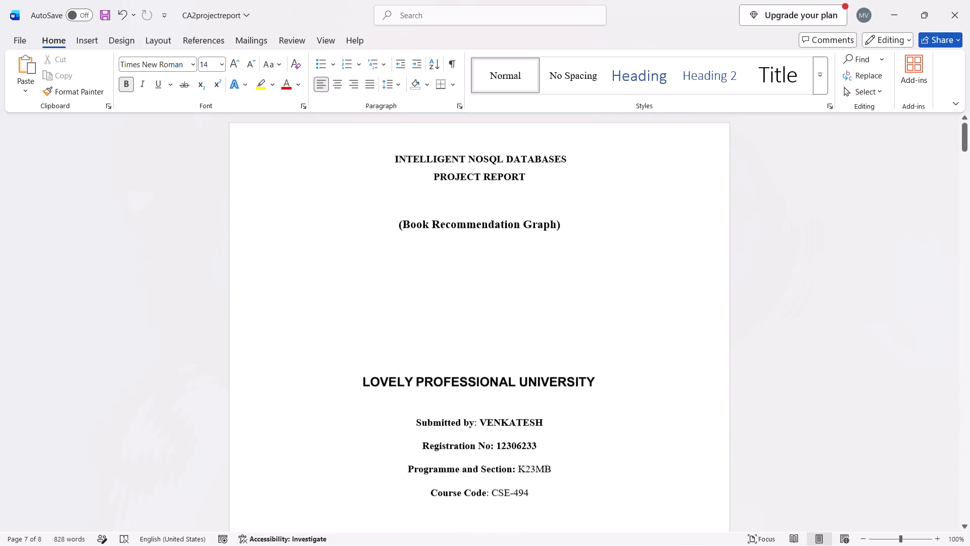
{"action": "scroll", "coordinate": [482, 388], "scroll_direction": "down", "scroll_amount": 1}
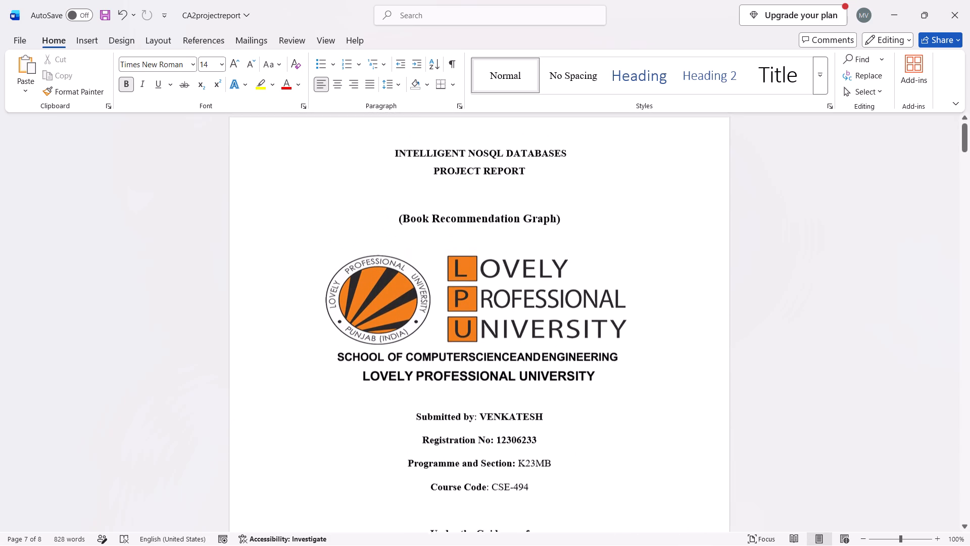
Review the report from the cover page through Objectives 1 to 6, checking the introductions, source code and screenshots.
{"action": "scroll", "coordinate": [482, 388], "scroll_direction": "down", "scroll_amount": 1}
{"action": "scroll", "coordinate": [513, 257], "scroll_direction": "down", "scroll_amount": 1}
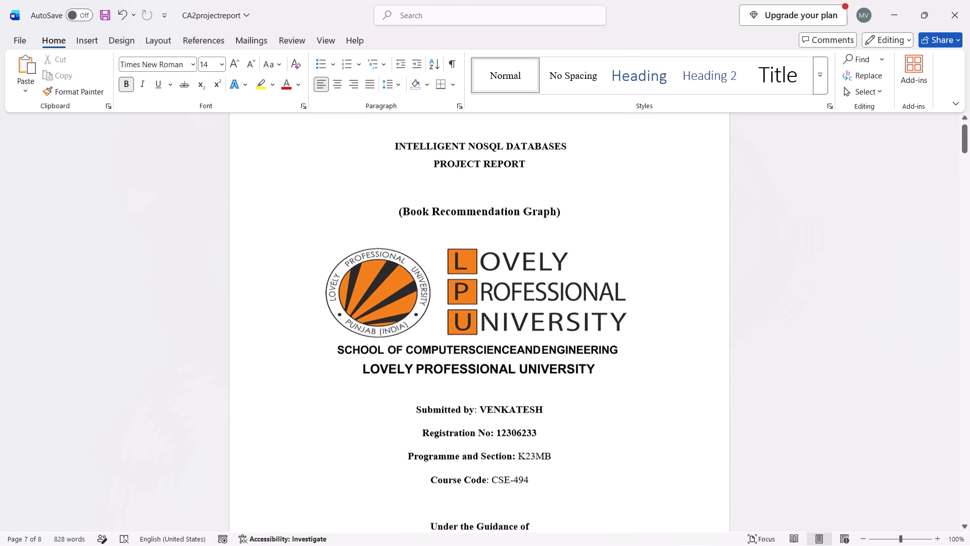
{"action": "scroll", "coordinate": [513, 257], "scroll_direction": "down", "scroll_amount": 7}
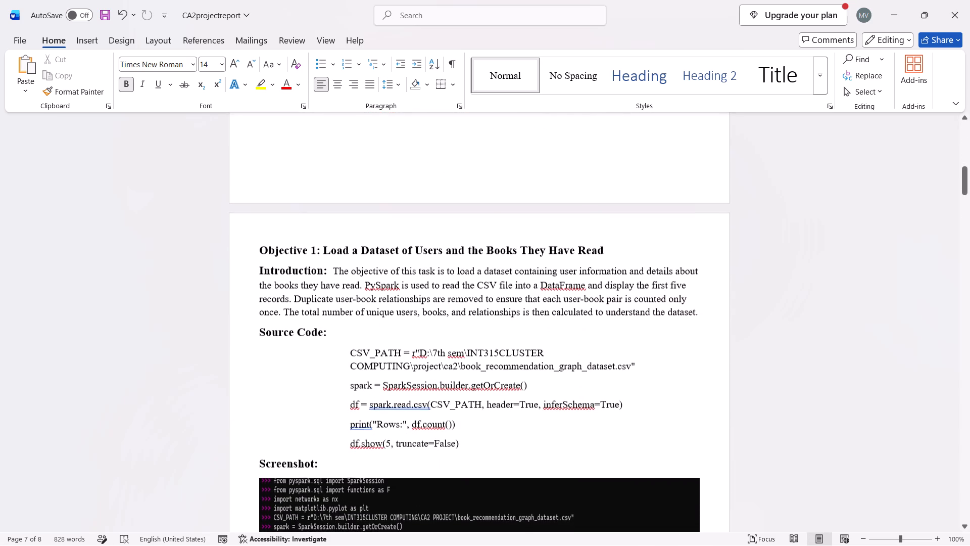
{"action": "scroll", "coordinate": [513, 257], "scroll_direction": "down", "scroll_amount": 1}
{"action": "scroll", "coordinate": [557, 269], "scroll_direction": "down", "scroll_amount": 3}
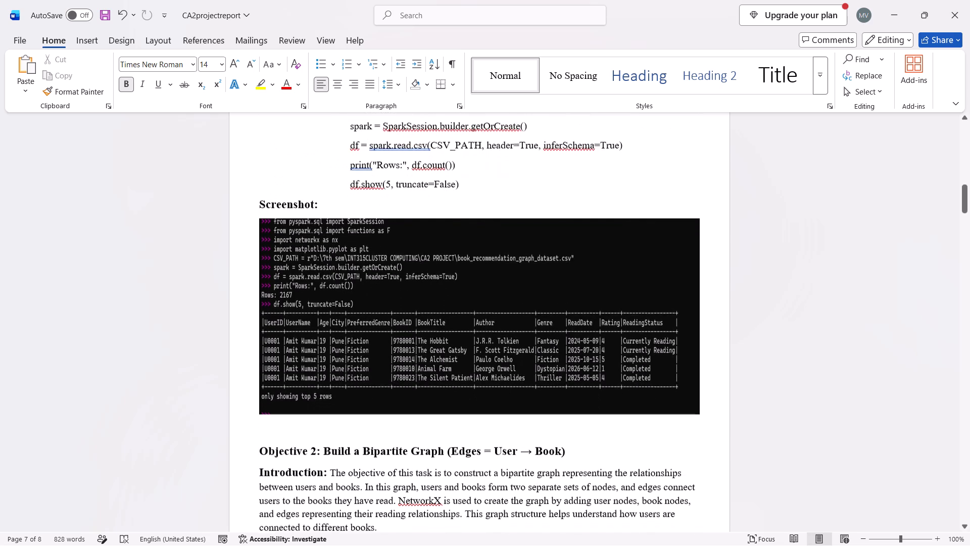
{"action": "scroll", "coordinate": [557, 269], "scroll_direction": "down", "scroll_amount": 1}
{"action": "scroll", "coordinate": [441, 274], "scroll_direction": "down", "scroll_amount": 1}
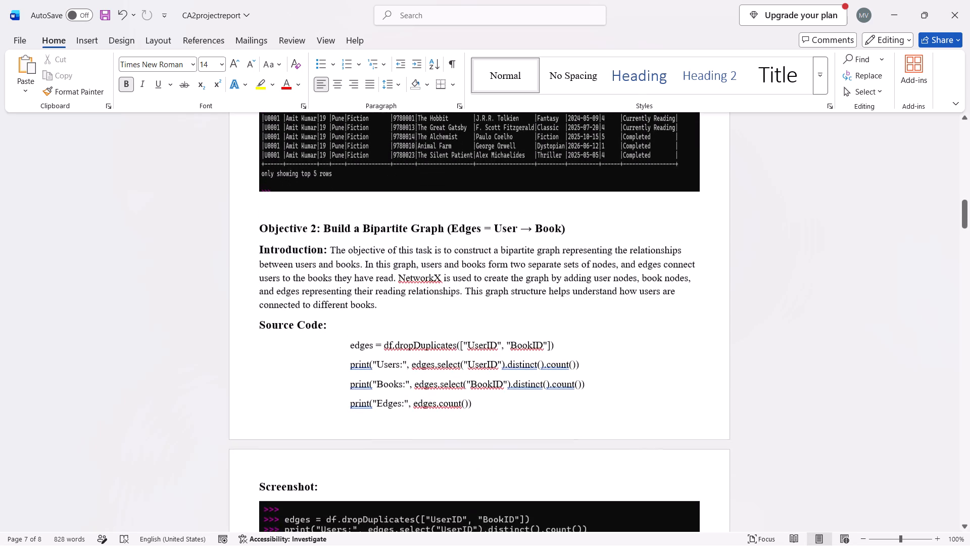
{"action": "scroll", "coordinate": [441, 274], "scroll_direction": "down", "scroll_amount": 1}
{"action": "scroll", "coordinate": [458, 333], "scroll_direction": "down", "scroll_amount": 1}
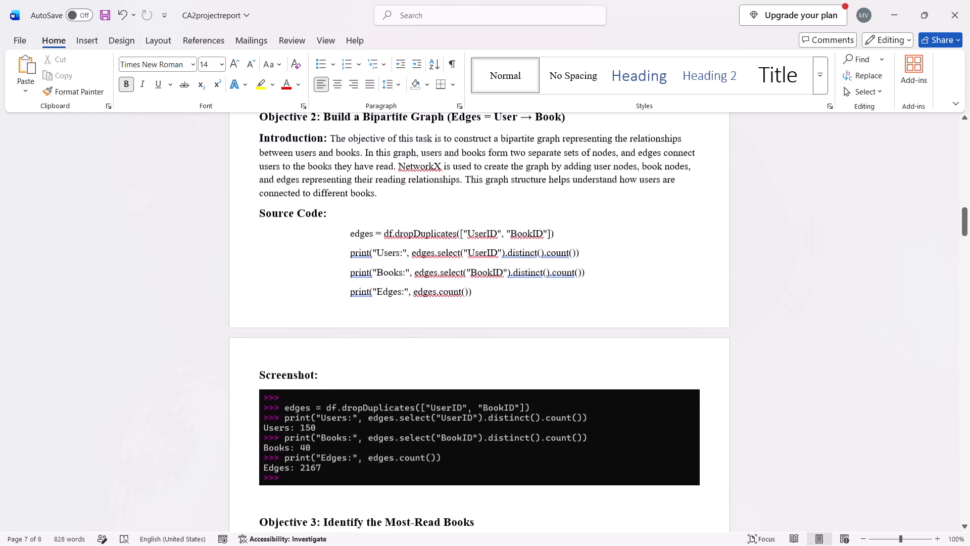
{"action": "scroll", "coordinate": [474, 414], "scroll_direction": "down", "scroll_amount": 2}
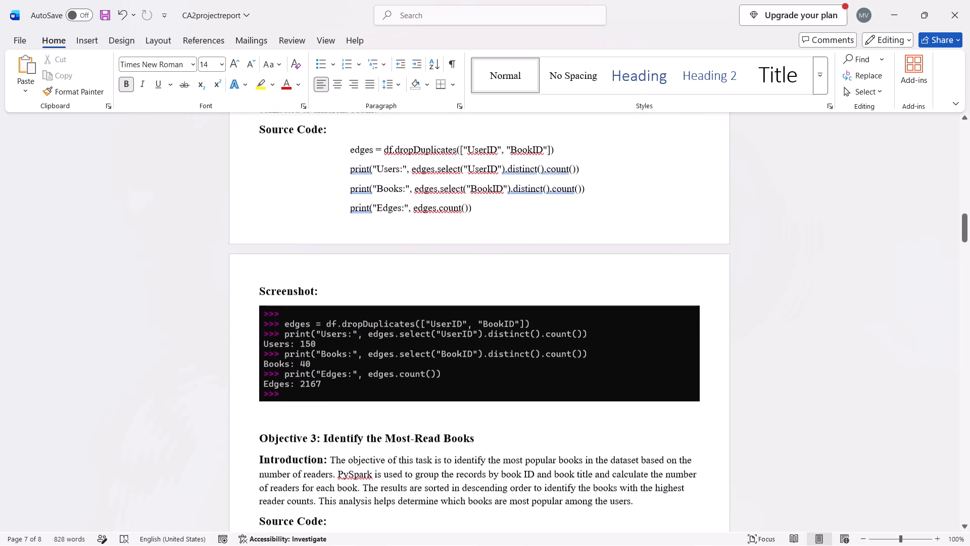
{"action": "scroll", "coordinate": [468, 389], "scroll_direction": "down", "scroll_amount": 3}
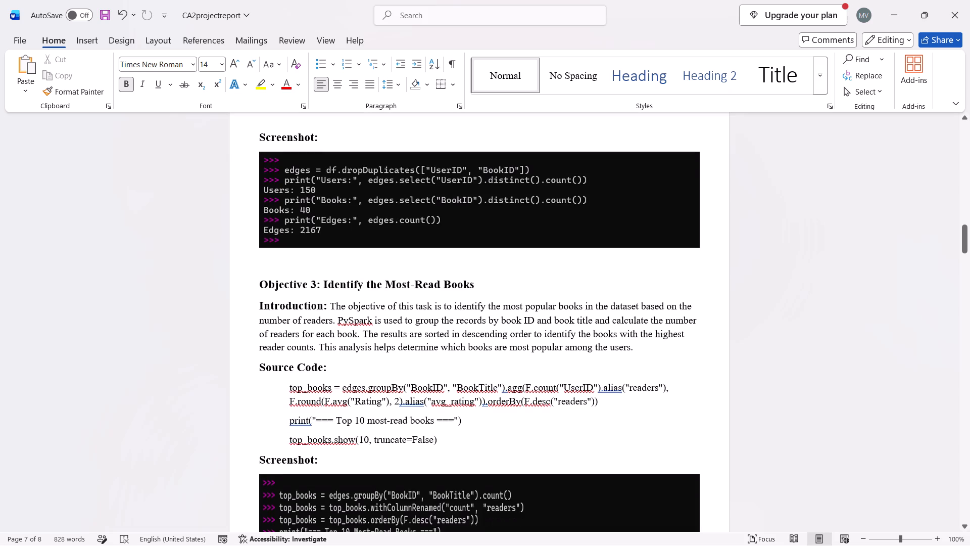
{"action": "scroll", "coordinate": [468, 389], "scroll_direction": "down", "scroll_amount": 2}
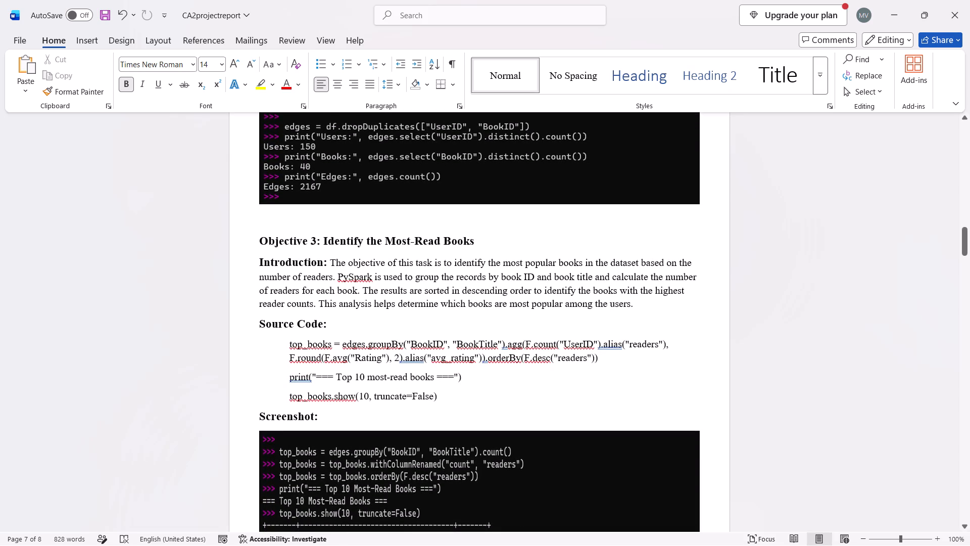
{"action": "scroll", "coordinate": [468, 389], "scroll_direction": "down", "scroll_amount": 1}
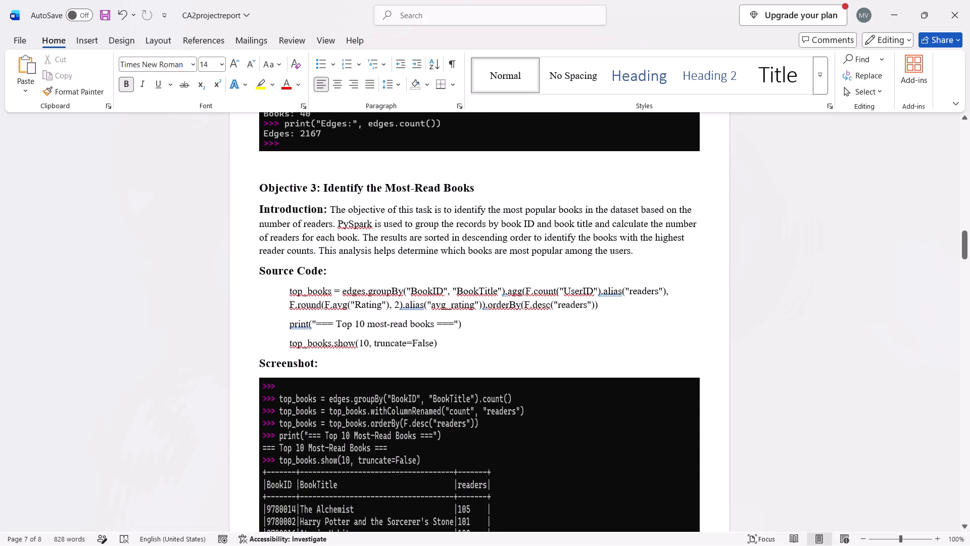
{"action": "scroll", "coordinate": [441, 358], "scroll_direction": "down", "scroll_amount": 1}
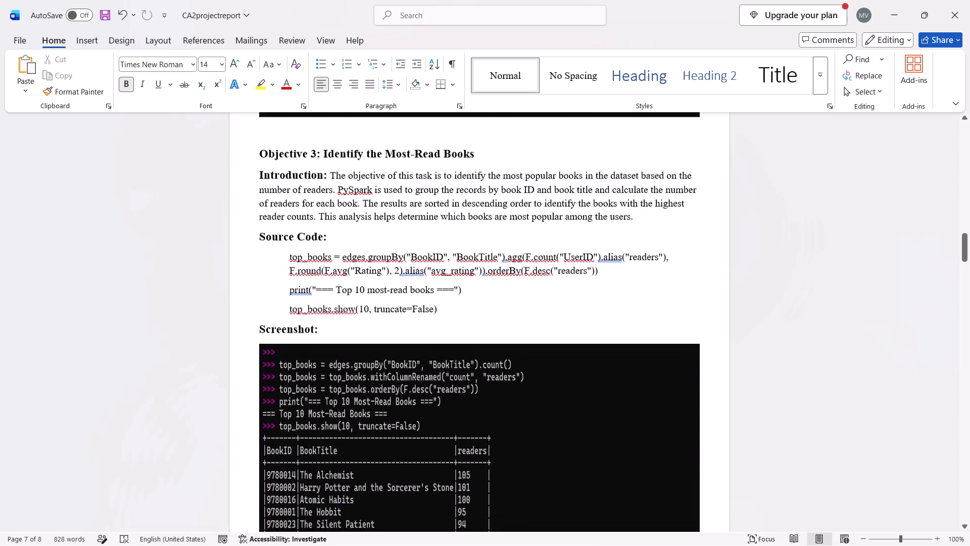
{"action": "scroll", "coordinate": [441, 358], "scroll_direction": "down", "scroll_amount": 1}
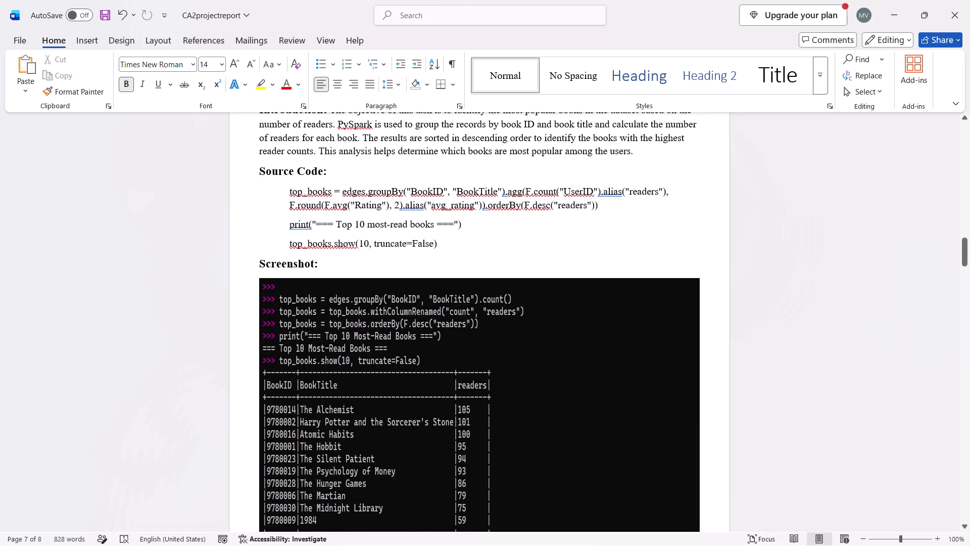
{"action": "scroll", "coordinate": [430, 341], "scroll_direction": "down", "scroll_amount": 1}
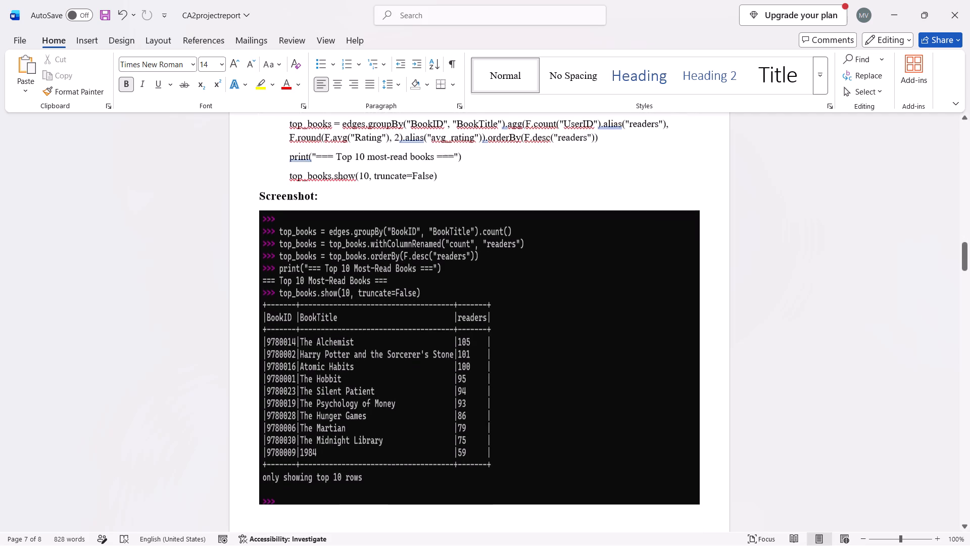
{"action": "scroll", "coordinate": [430, 341], "scroll_direction": "down", "scroll_amount": 5}
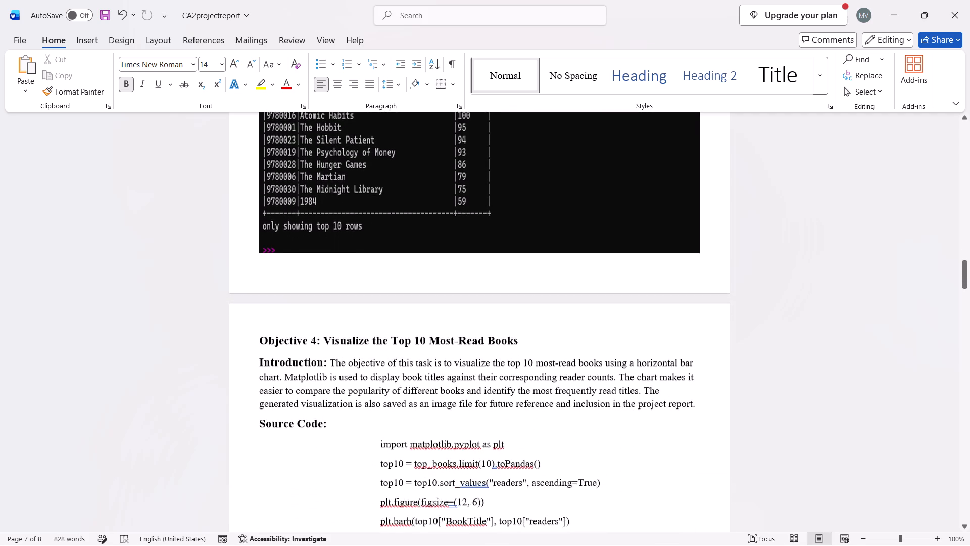
{"action": "scroll", "coordinate": [430, 341], "scroll_direction": "down", "scroll_amount": 4}
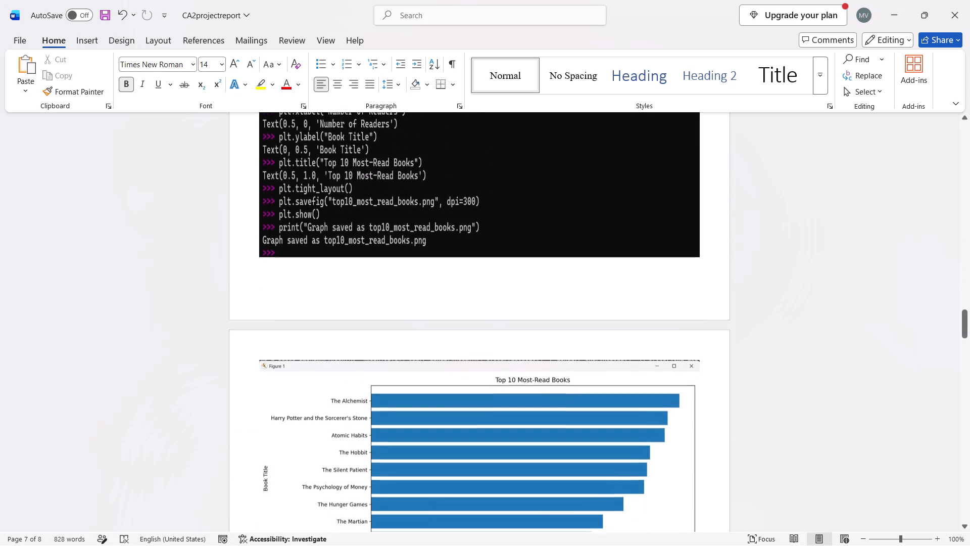
{"action": "scroll", "coordinate": [430, 341], "scroll_direction": "down", "scroll_amount": 1}
{"action": "scroll", "coordinate": [430, 341], "scroll_direction": "up", "scroll_amount": 4}
{"action": "scroll", "coordinate": [430, 341], "scroll_direction": "down", "scroll_amount": 4}
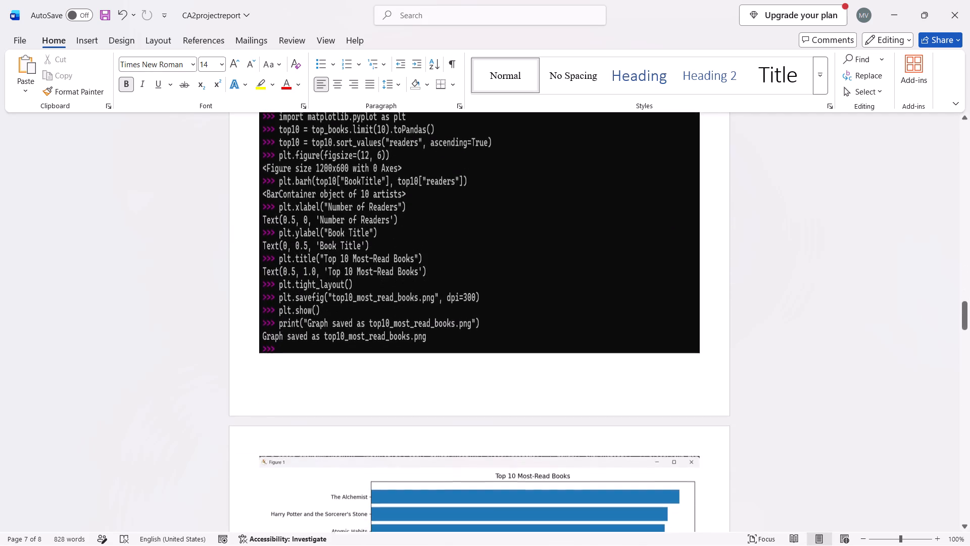
{"action": "scroll", "coordinate": [430, 341], "scroll_direction": "down", "scroll_amount": 2}
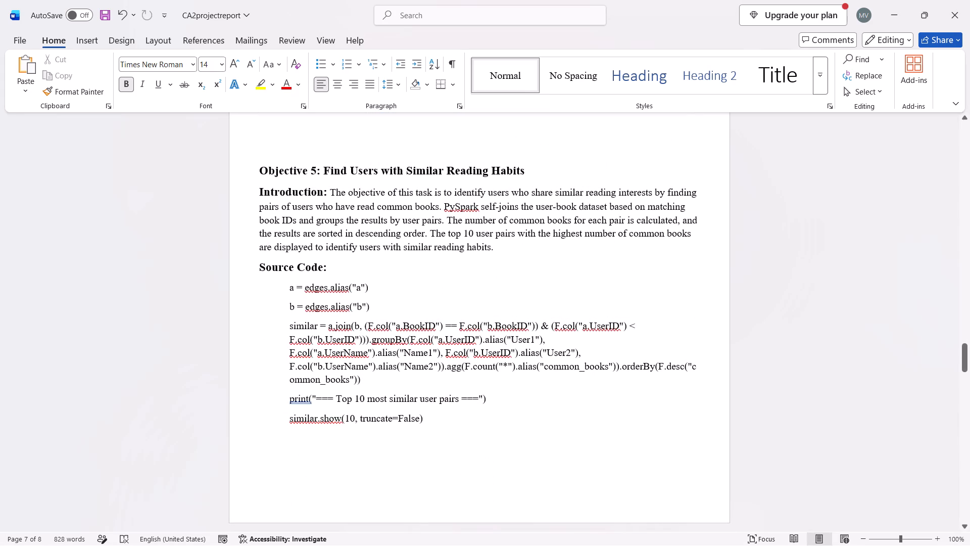
{"action": "scroll", "coordinate": [473, 376], "scroll_direction": "down", "scroll_amount": 2}
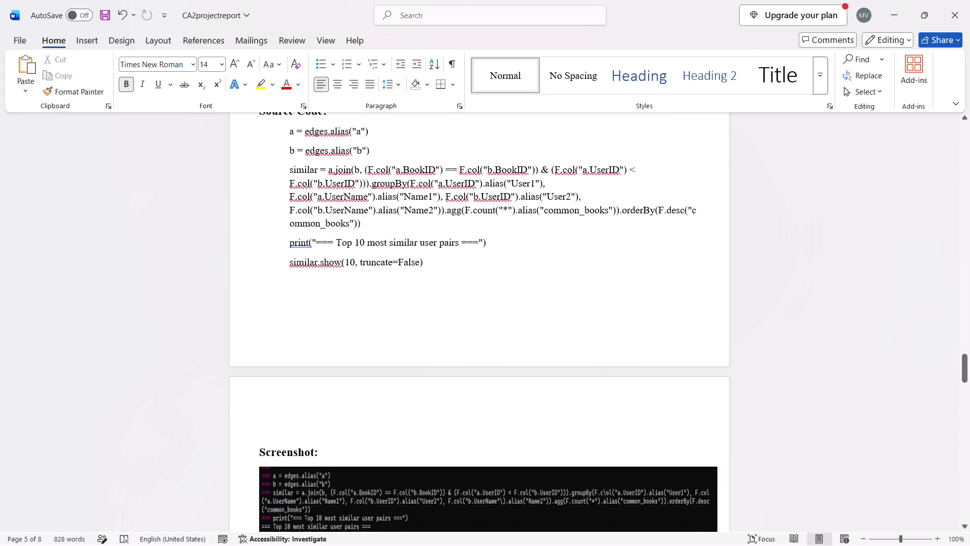
{"action": "scroll", "coordinate": [474, 374], "scroll_direction": "down", "scroll_amount": 5}
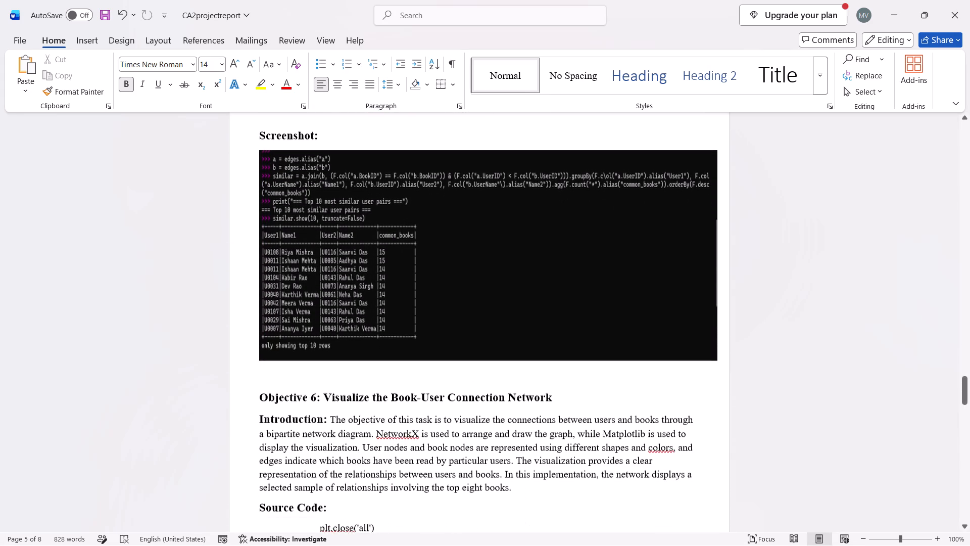
{"action": "scroll", "coordinate": [466, 375], "scroll_direction": "down", "scroll_amount": 2}
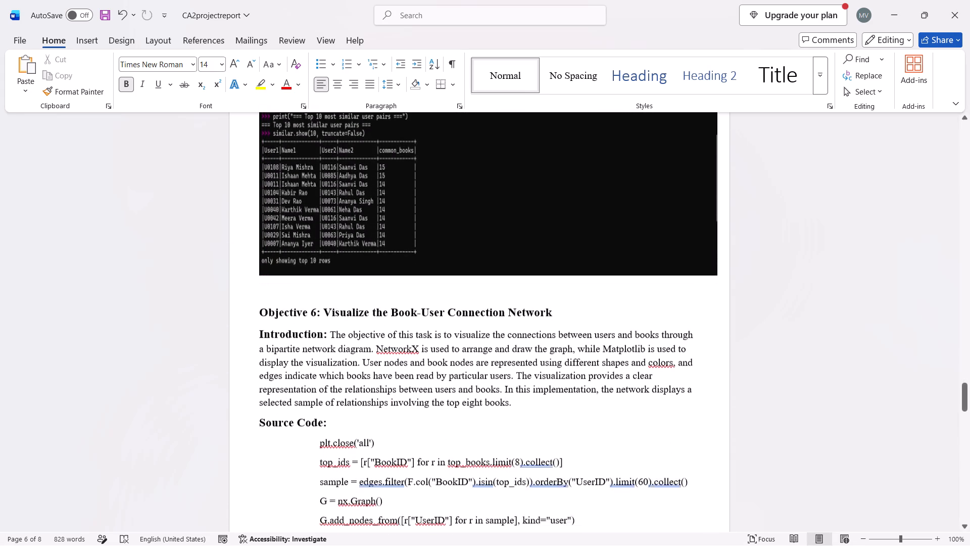
{"action": "scroll", "coordinate": [466, 375], "scroll_direction": "down", "scroll_amount": 4}
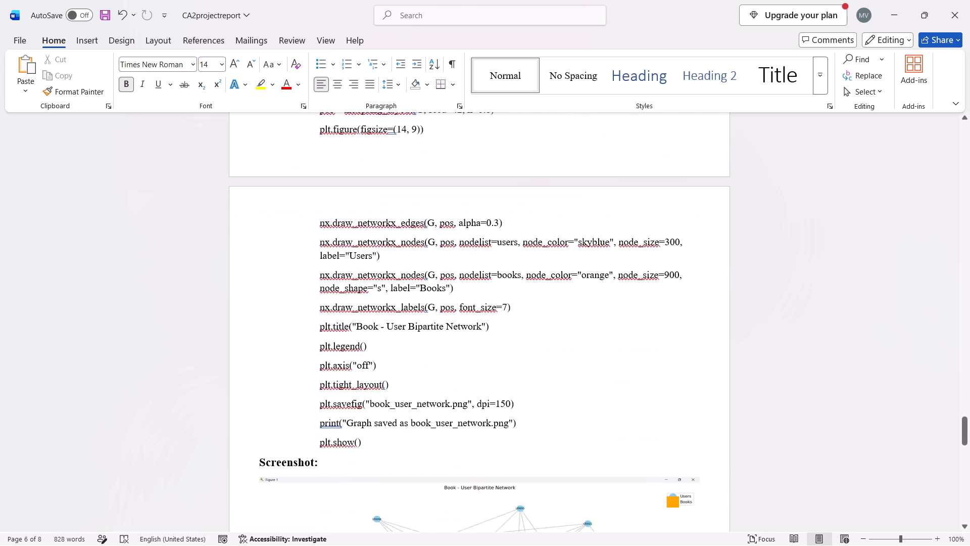
Enlarge the Book - User Bipartite Network picture in Objective 6, widening it past the text margin and stretching its height to fill the page.
{"action": "scroll", "coordinate": [466, 375], "scroll_direction": "down", "scroll_amount": 5}
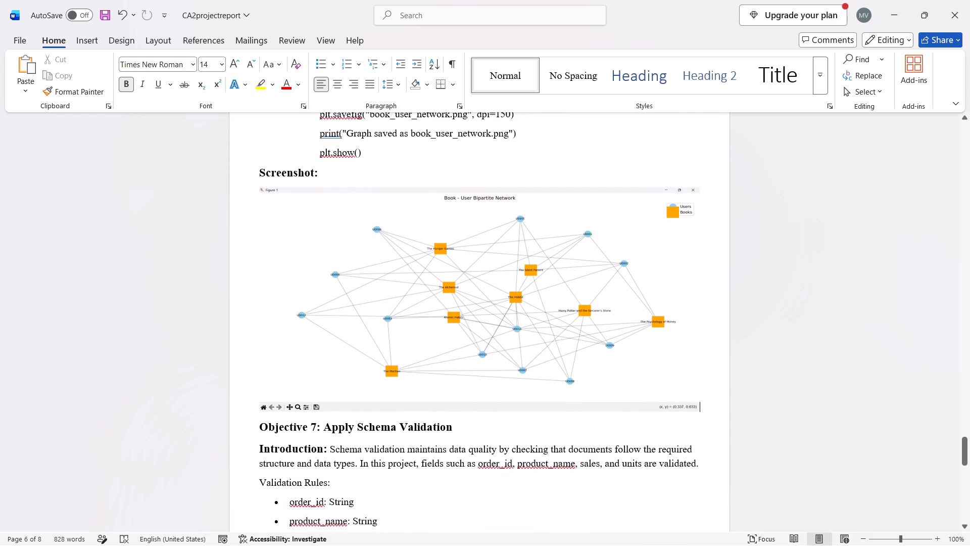
{"action": "left_click", "coordinate": [517, 353]}
{"action": "left_click_drag", "start_coordinate": [480, 411], "coordinate": [484, 496]}
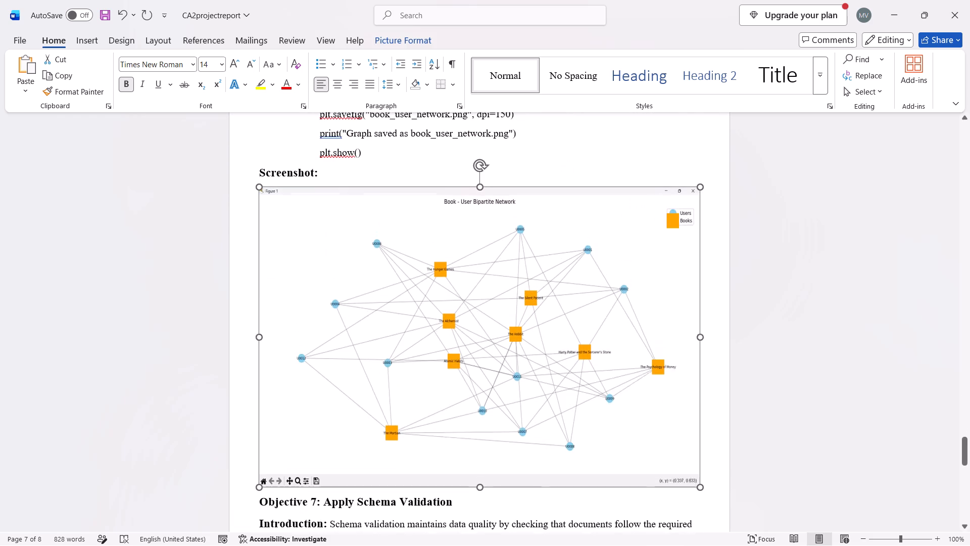
{"action": "left_click_drag", "start_coordinate": [484, 496], "coordinate": [486, 530]}
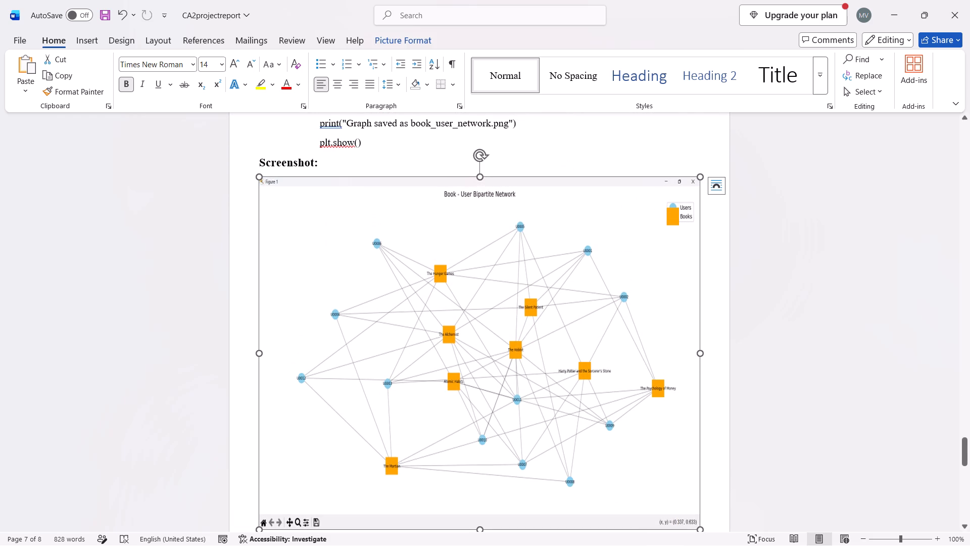
{"action": "left_click_drag", "start_coordinate": [699, 353], "coordinate": [725, 356]}
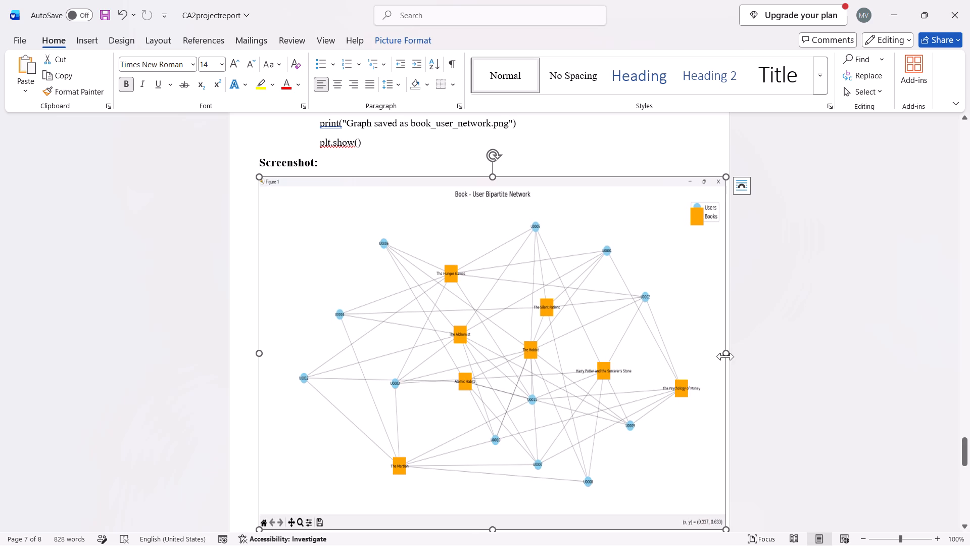
{"action": "scroll", "coordinate": [581, 400], "scroll_direction": "down", "scroll_amount": 2}
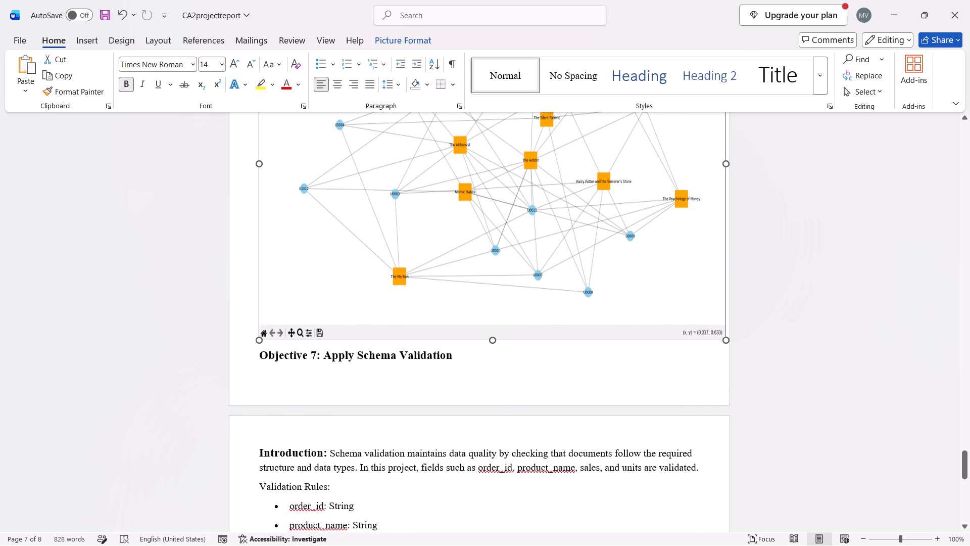
{"action": "left_click_drag", "start_coordinate": [491, 341], "coordinate": [494, 367]}
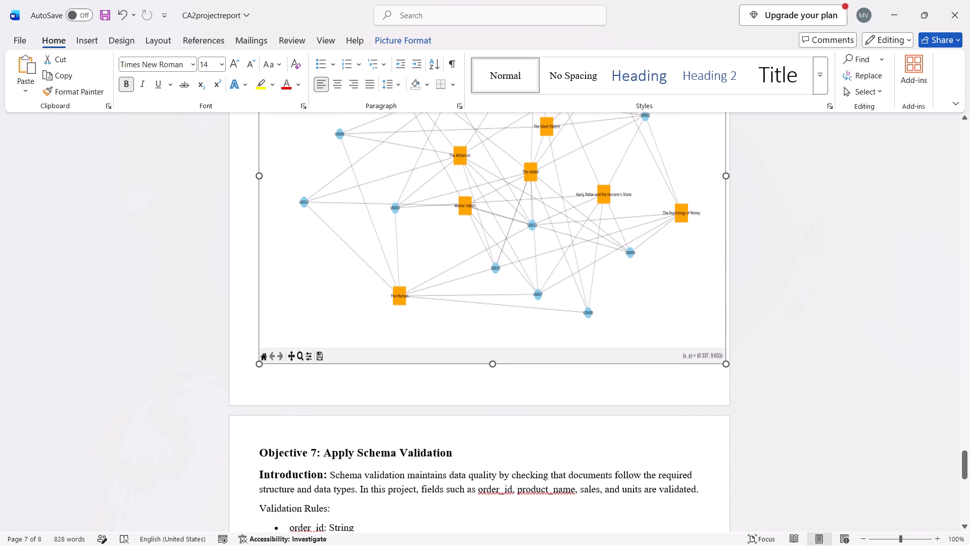
{"action": "left_click_drag", "start_coordinate": [494, 367], "coordinate": [494, 372]}
{"action": "scroll", "coordinate": [494, 372], "scroll_direction": "up", "scroll_amount": 2}
{"action": "scroll", "coordinate": [494, 372], "scroll_direction": "down", "scroll_amount": 2}
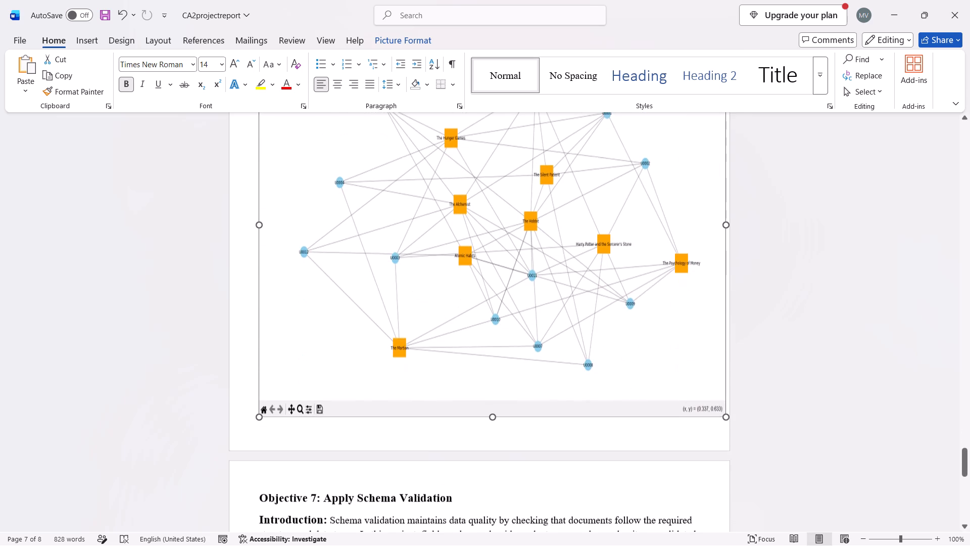
Replace the heading "Objective 7: Apply Schema Validation" below the network picture with "COMPLETE SOURCE CODE".
{"action": "scroll", "coordinate": [451, 406], "scroll_direction": "down", "scroll_amount": 1}
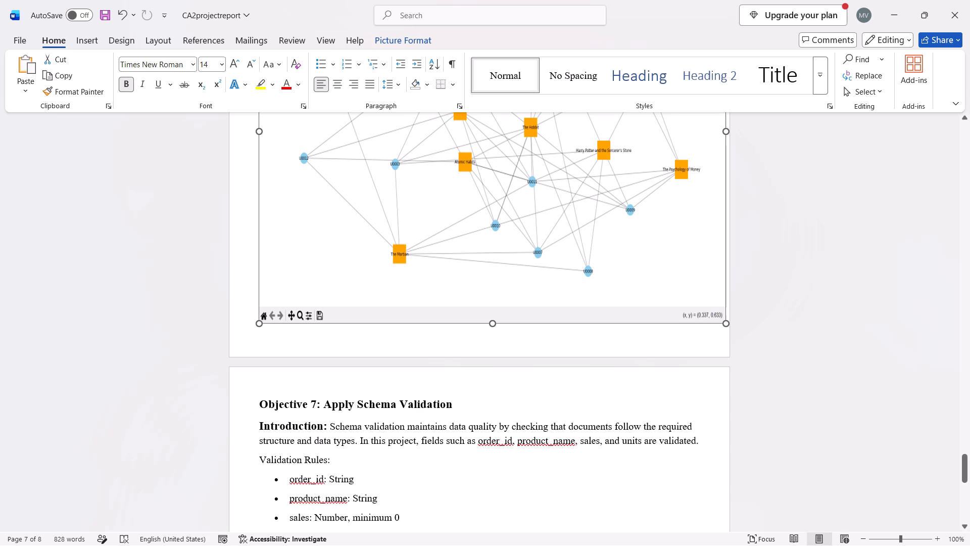
{"action": "left_click", "coordinate": [458, 405]}
{"action": "key", "text": "BackSpace"}
{"action": "key", "text": "BackSpace"}
{"action": "key", "text": "BackSpace"}
{"action": "key", "text": "BackSpace"}
{"action": "key", "text": "BackSpace"}
{"action": "key", "text": "BackSpace"}
{"action": "key", "text": "BackSpace"}
{"action": "key", "text": "BackSpace"}
{"action": "key", "text": "BackSpace"}
{"action": "key", "text": "BackSpace"}
{"action": "key", "text": "BackSpace"}
{"action": "key", "text": "BackSpace"}
{"action": "key", "text": "BackSpace"}
{"action": "key", "text": "BackSpace"}
{"action": "key", "text": "BackSpace"}
{"action": "key", "text": "BackSpace"}
{"action": "key", "text": "BackSpace"}
{"action": "key", "text": "BackSpace"}
{"action": "key", "text": "BackSpace"}
{"action": "key", "text": "BackSpace"}
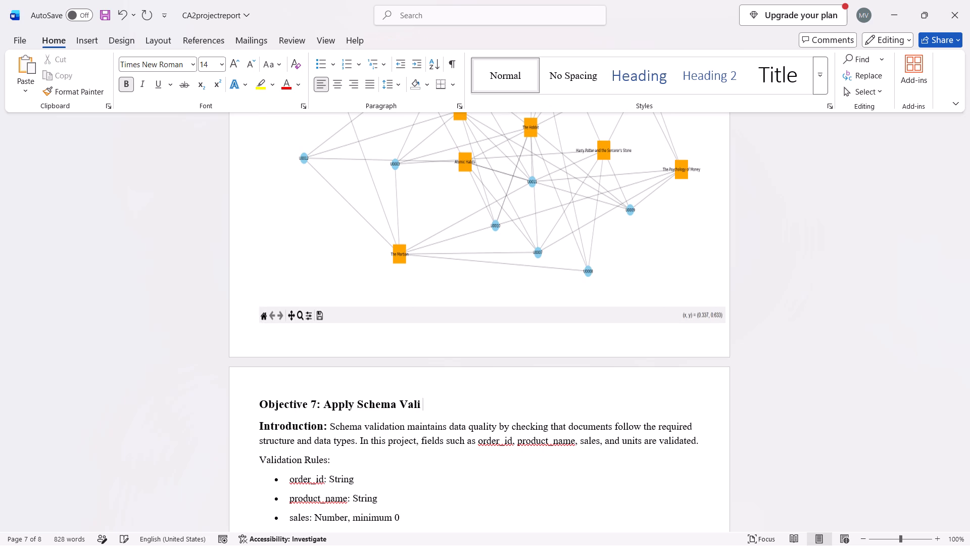
{"action": "key", "text": "BackSpace"}
{"action": "key", "text": "BackSpace"}
{"action": "key", "text": "BackSpace"}
{"action": "key", "text": "BackSpace"}
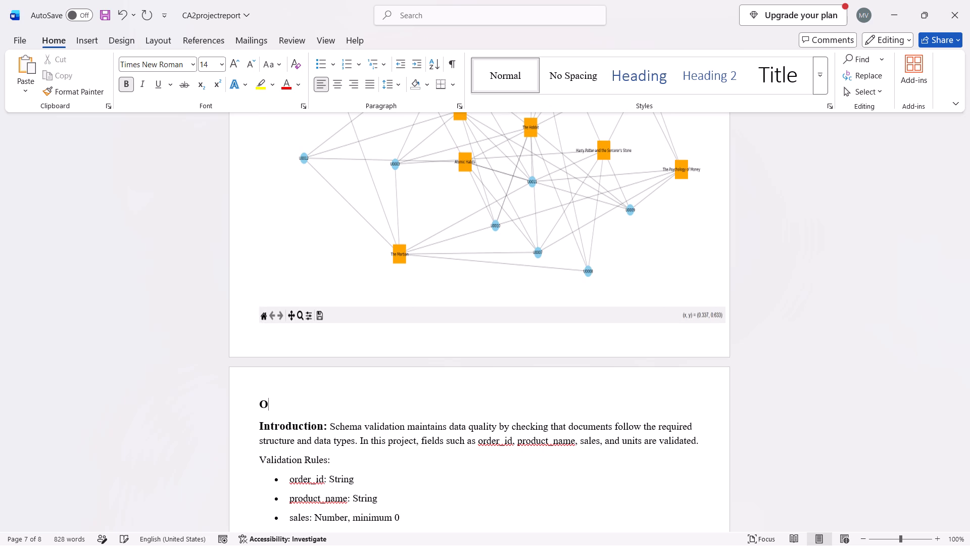
{"action": "type", "text": "COMPLETE SOURCE CODE"}
Remove the stray letter O at the start of the COMPLETE SOURCE CODE heading.
{"action": "key", "text": "Left"}
{"action": "key", "text": "Left"}
{"action": "key", "text": "Left"}
{"action": "key", "text": "Left"}
{"action": "key", "text": "Left"}
{"action": "key", "text": "Left"}
{"action": "key", "text": "Left"}
{"action": "key", "text": "Left"}
{"action": "key", "text": "Left"}
{"action": "key", "text": "Left"}
{"action": "key", "text": "Left"}
{"action": "key", "text": "Left"}
{"action": "key", "text": "Left"}
{"action": "key", "text": "Left"}
{"action": "key", "text": "Left"}
{"action": "key", "text": "Left"}
{"action": "key", "text": "Left"}
{"action": "key", "text": "Left"}
{"action": "key", "text": "Left"}
{"action": "key", "text": "Left"}
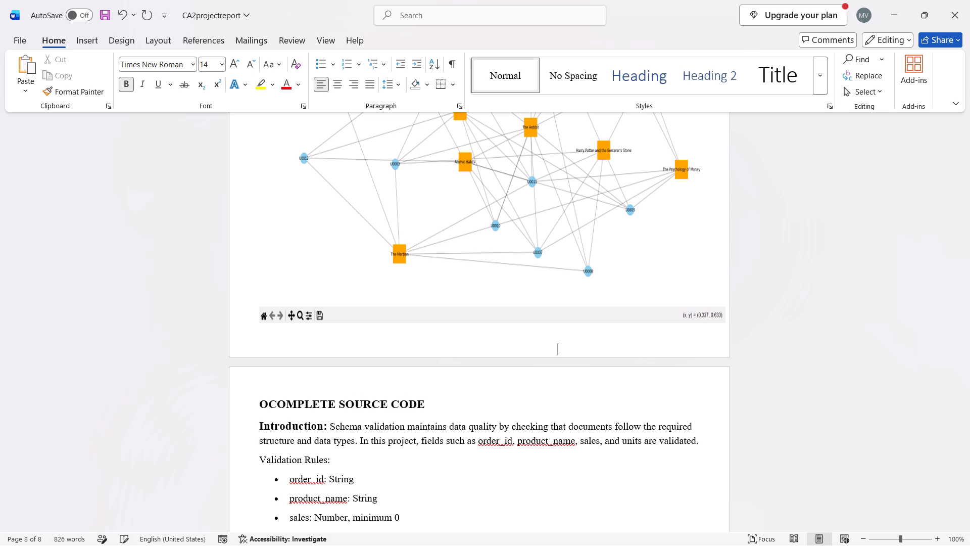
{"action": "key", "text": "Left"}
{"action": "scroll", "coordinate": [458, 405], "scroll_direction": "down", "scroll_amount": 1}
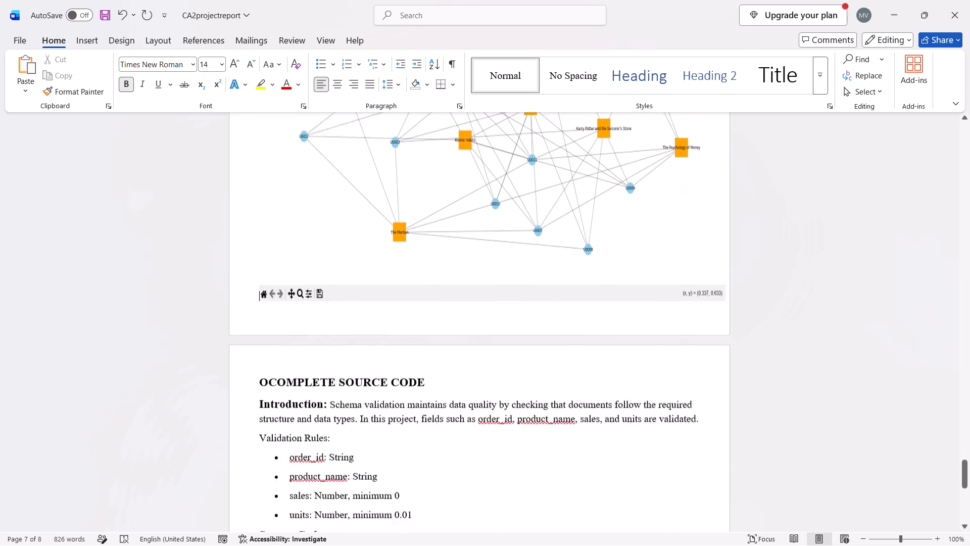
{"action": "scroll", "coordinate": [458, 405], "scroll_direction": "down", "scroll_amount": 1}
{"action": "left_click", "coordinate": [273, 299]}
{"action": "key", "text": "Left"}
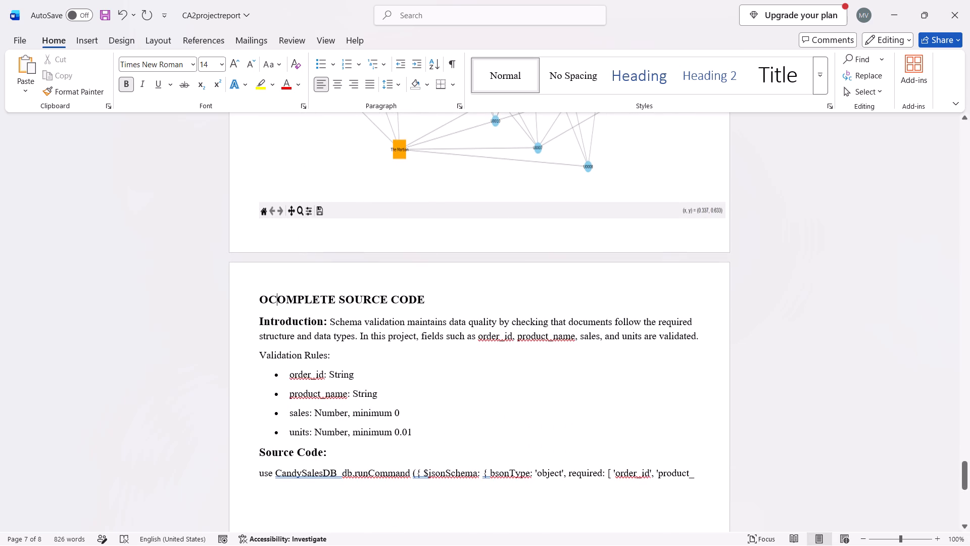
{"action": "key", "text": "BackSpace"}
Add a colon at the end of the COMPLETE SOURCE CODE heading and start a new empty line below it.
{"action": "key", "text": "Right"}
{"action": "key", "text": "Right"}
{"action": "key", "text": "Right"}
{"action": "key", "text": "Right"}
{"action": "key", "text": "Right"}
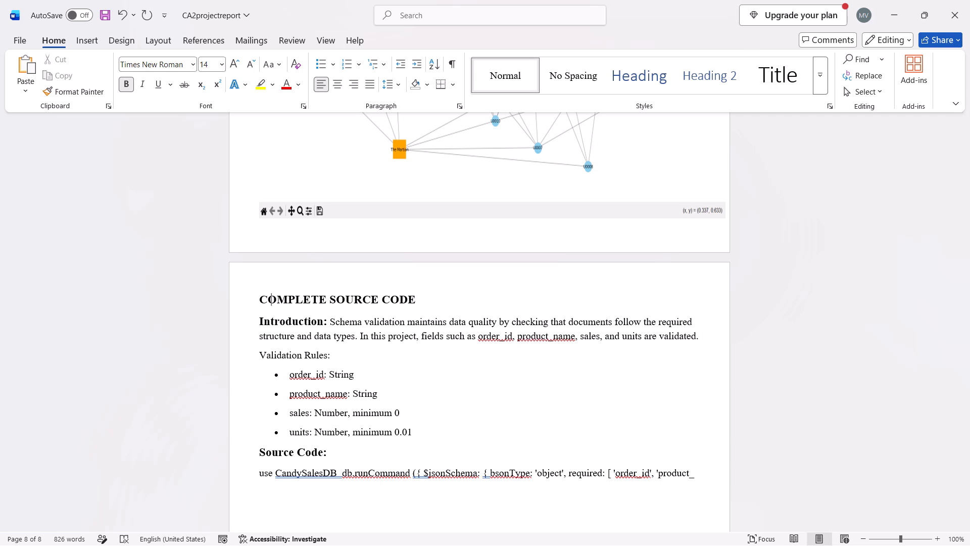
{"action": "key", "text": "Right"}
{"action": "key", "text": "Right"}
{"action": "key", "text": "Right"}
{"action": "key", "text": "Right"}
{"action": "key", "text": "Right"}
{"action": "key", "text": "Right"}
{"action": "key", "text": "Right"}
{"action": "key", "text": "Right"}
{"action": "key", "text": "Right"}
{"action": "key", "text": "Right"}
{"action": "key", "text": "Right"}
{"action": "key", "text": "Right"}
{"action": "key", "text": "Right"}
{"action": "key", "text": "Right"}
{"action": "key", "text": "Right"}
{"action": "key", "text": "shift+colon"}
{"action": "key", "text": "Return"}
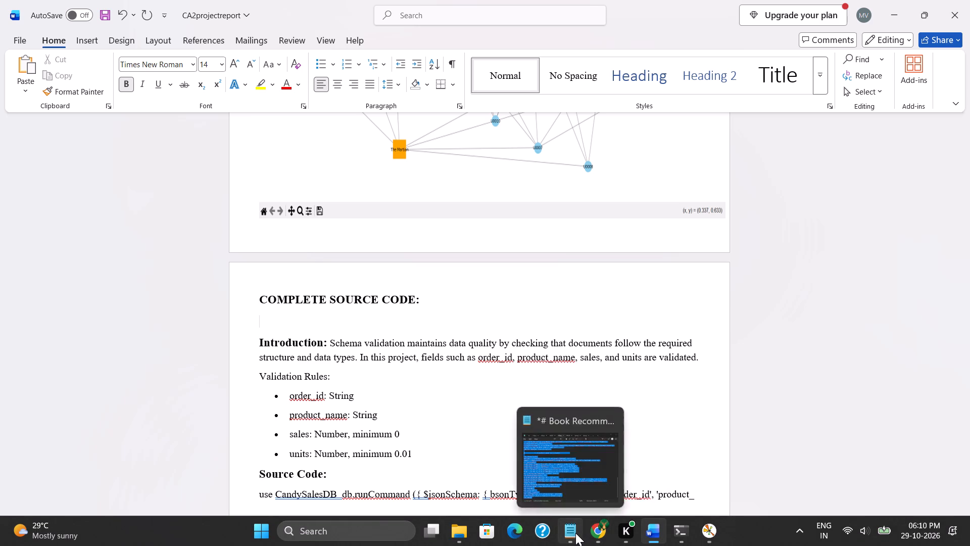
Switch to the book recommendation code in Notepad and delete the comment line "5. Visualize book-user network" with one blank line.
{"action": "left_click", "coordinate": [575, 533]}
{"action": "left_click", "coordinate": [488, 381]}
{"action": "scroll", "coordinate": [488, 381], "scroll_direction": "up", "scroll_amount": 1}
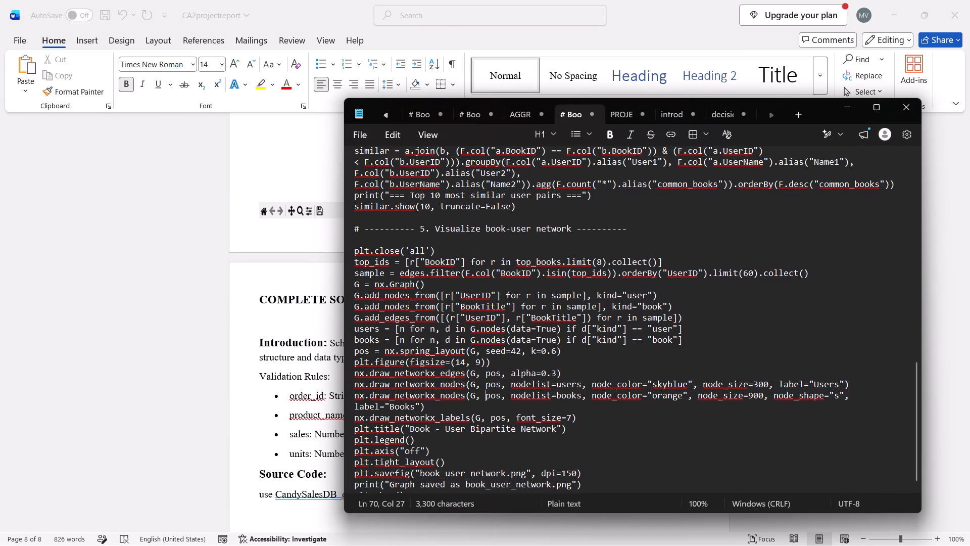
{"action": "scroll", "coordinate": [488, 381], "scroll_direction": "up", "scroll_amount": 1}
{"action": "left_click_drag", "start_coordinate": [631, 255], "coordinate": [443, 255]}
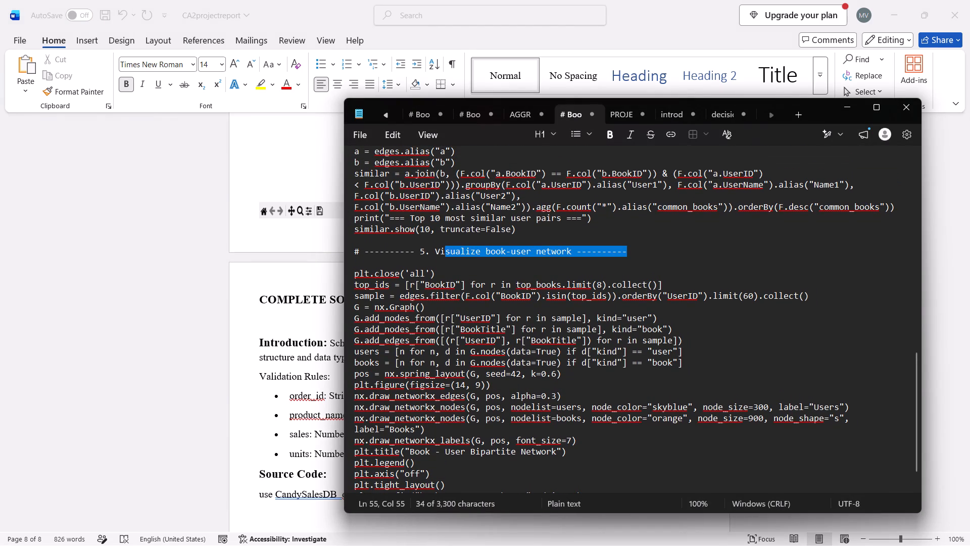
{"action": "left_click_drag", "start_coordinate": [443, 255], "coordinate": [356, 250]}
{"action": "key", "text": "BackSpace"}
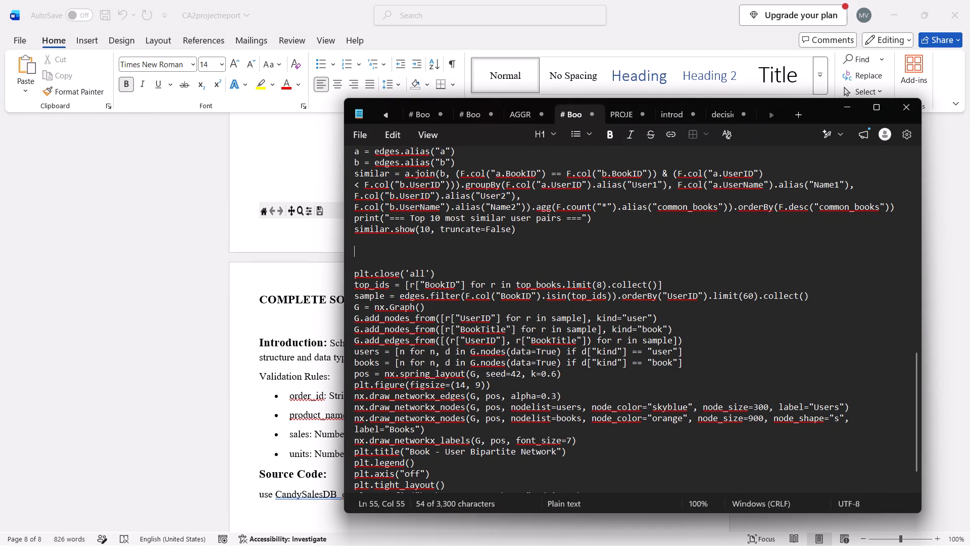
{"action": "key", "text": "BackSpace"}
Delete the comment line "4. Users with similar reading habits" from the code, along with one blank line.
{"action": "scroll", "coordinate": [430, 258], "scroll_direction": "up", "scroll_amount": 1}
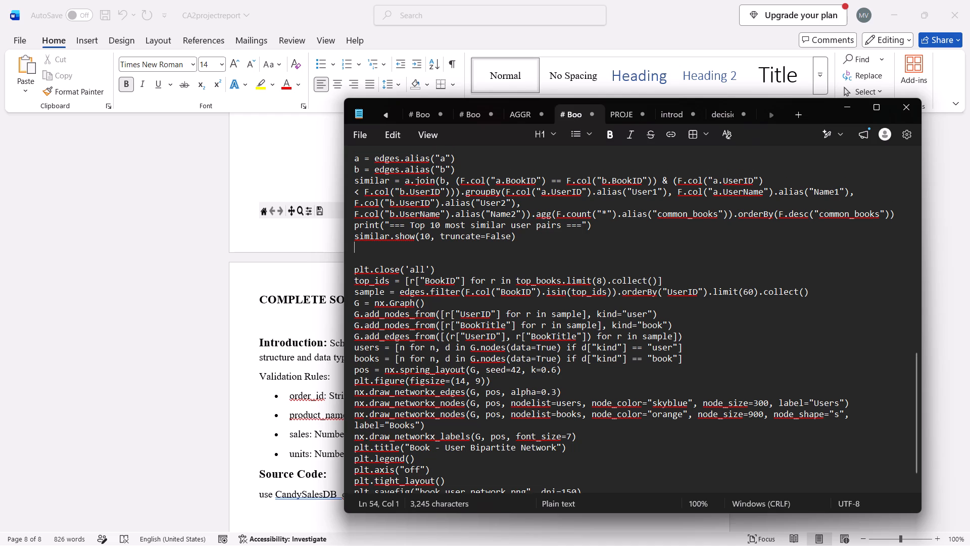
{"action": "scroll", "coordinate": [430, 258], "scroll_direction": "up", "scroll_amount": 1}
{"action": "left_click_drag", "start_coordinate": [664, 229], "coordinate": [433, 229]}
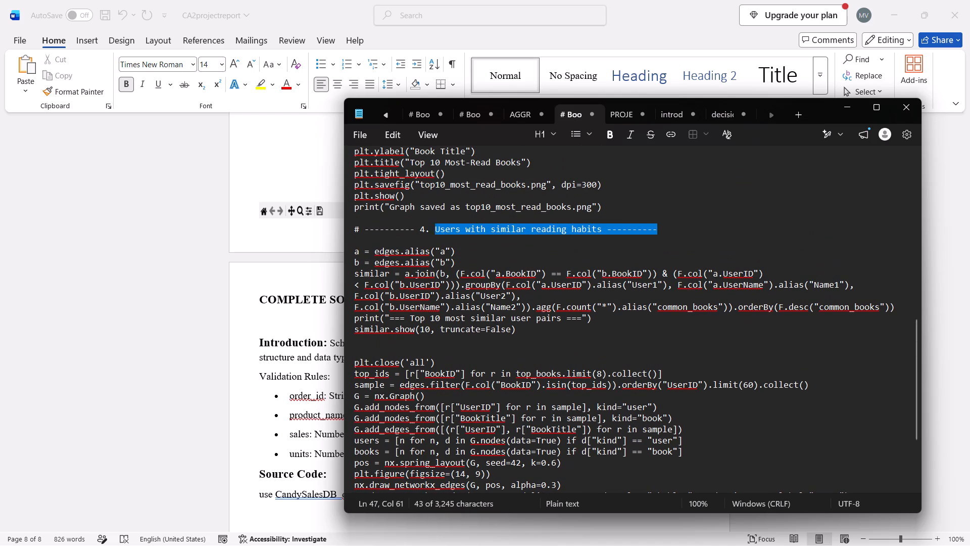
{"action": "left_click_drag", "start_coordinate": [433, 229], "coordinate": [354, 225]}
{"action": "key", "text": "BackSpace"}
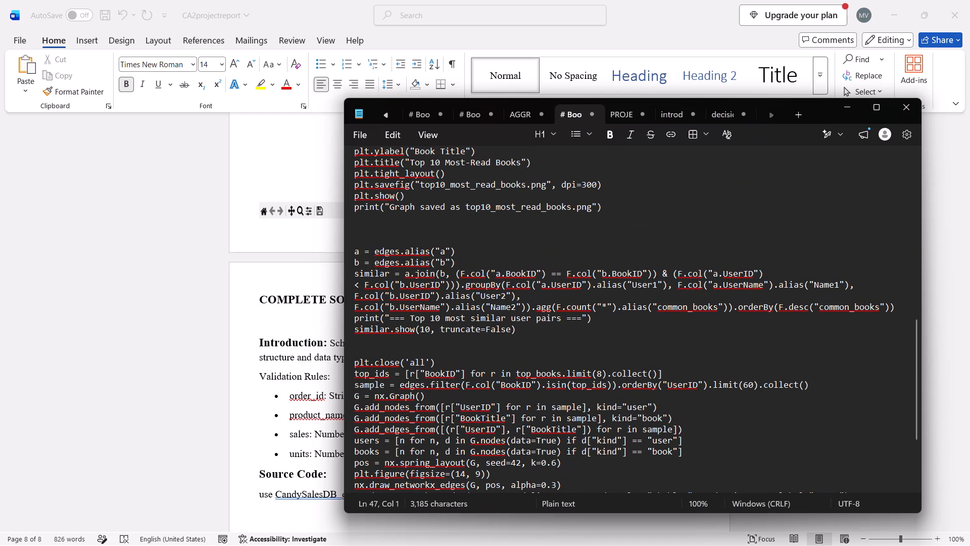
{"action": "key", "text": "BackSpace"}
Delete the comment line "3B. Visualize Top 10 Most-Read Books" from the code, along with one blank line.
{"action": "scroll", "coordinate": [450, 241], "scroll_direction": "up", "scroll_amount": 1}
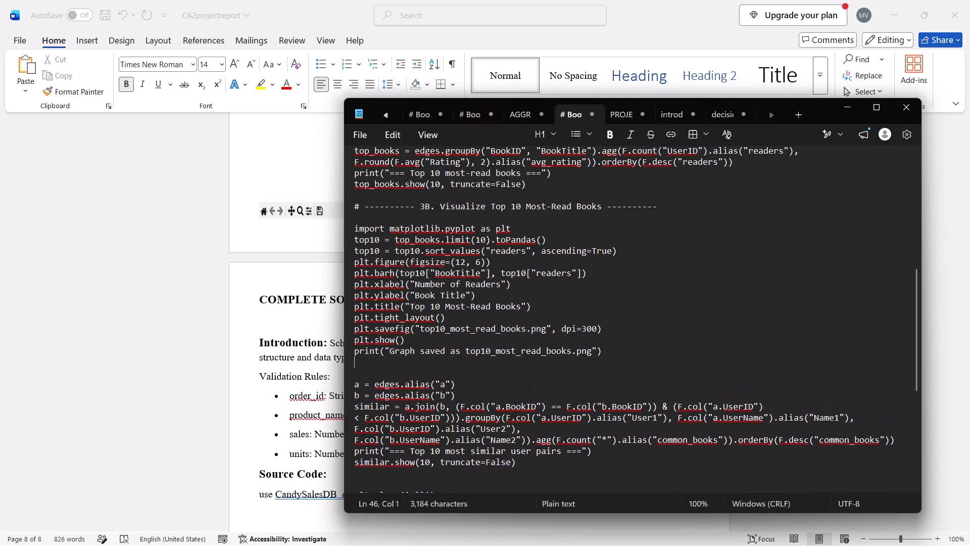
{"action": "scroll", "coordinate": [450, 241], "scroll_direction": "up", "scroll_amount": 1}
{"action": "left_click_drag", "start_coordinate": [673, 226], "coordinate": [386, 222]}
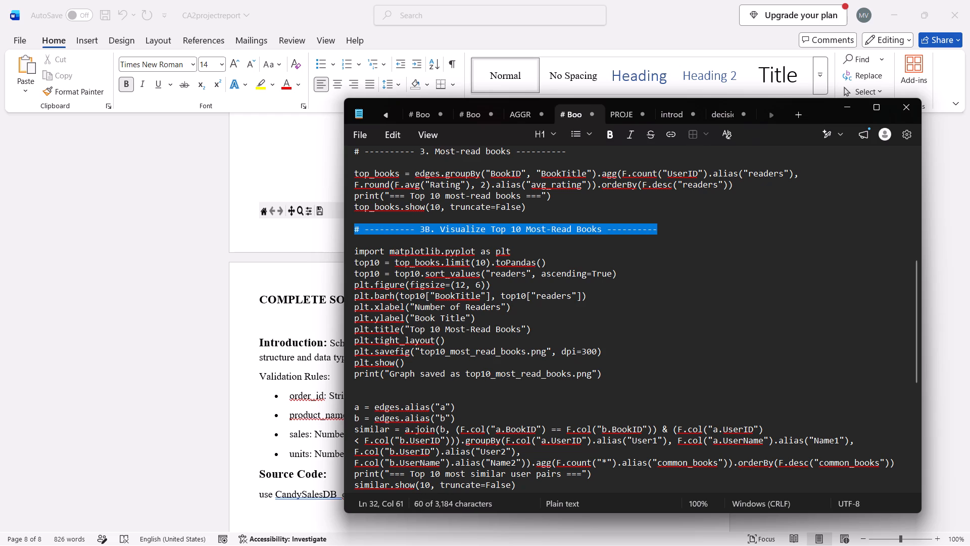
{"action": "key", "text": "BackSpace"}
{"action": "key", "text": "BackSpace"}
Delete the comment line "3. Most-read books" above the top_books code, along with one blank line.
{"action": "scroll", "coordinate": [386, 222], "scroll_direction": "up", "scroll_amount": 1}
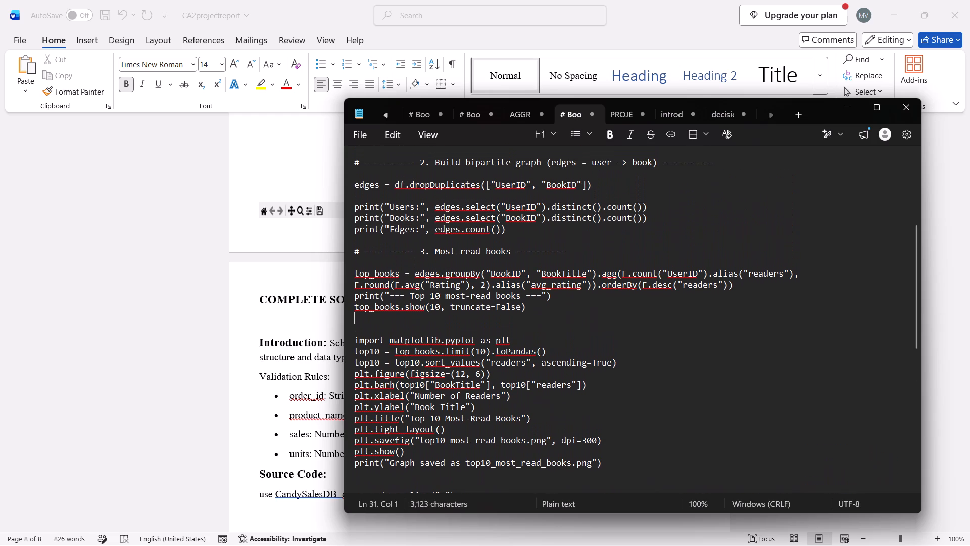
{"action": "left_click_drag", "start_coordinate": [585, 254], "coordinate": [365, 255]}
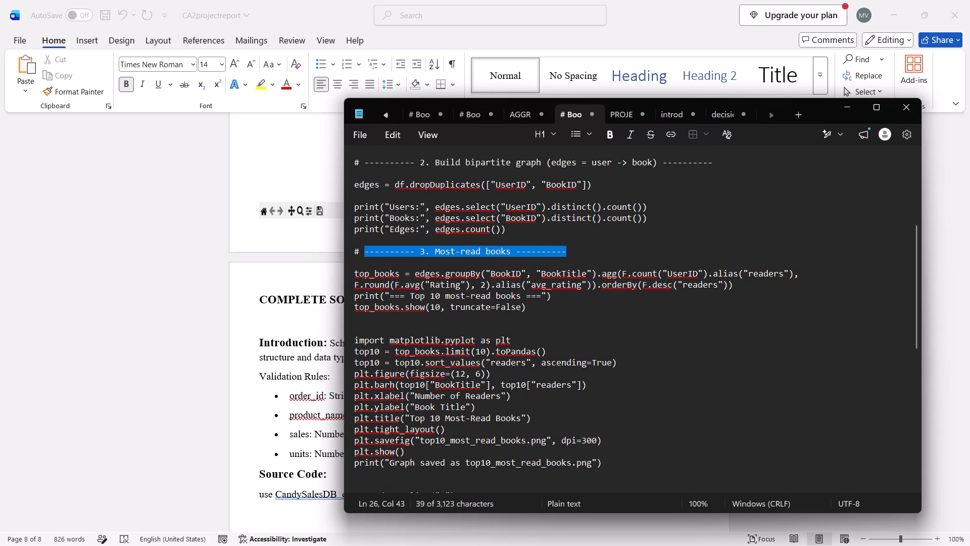
{"action": "left_click_drag", "start_coordinate": [365, 255], "coordinate": [355, 255]}
{"action": "key", "text": "BackSpace"}
{"action": "key", "text": "BackSpace"}
Remove the blank line below the edges assignment and the comment line "2. Build bipartite graph" with one blank line.
{"action": "scroll", "coordinate": [446, 259], "scroll_direction": "up", "scroll_amount": 1}
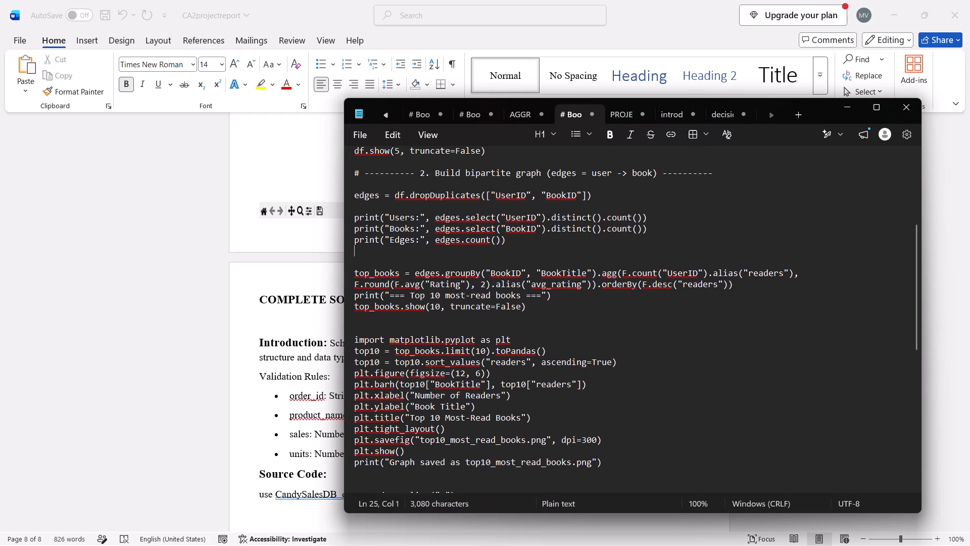
{"action": "scroll", "coordinate": [446, 259], "scroll_direction": "up", "scroll_amount": 1}
{"action": "left_click", "coordinate": [483, 296]}
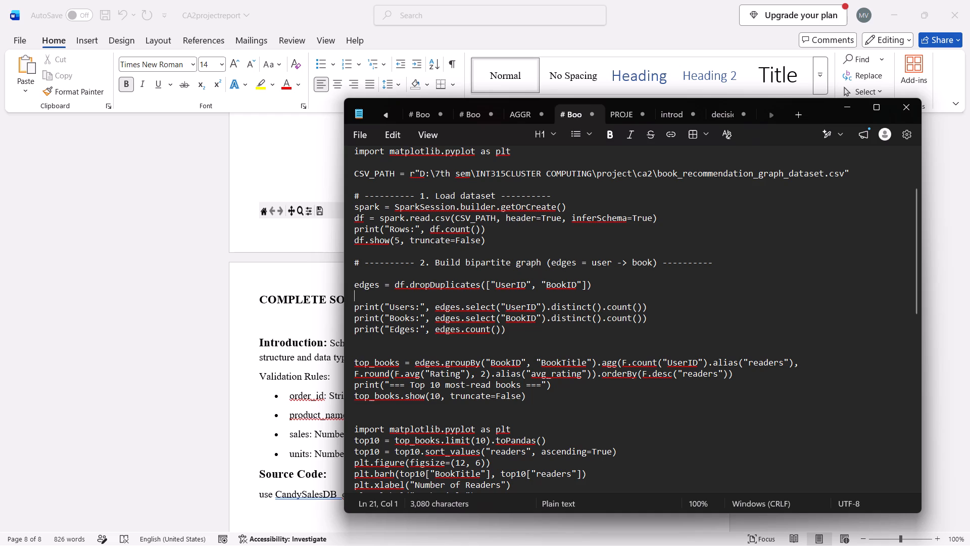
{"action": "key", "text": "BackSpace"}
{"action": "left_click_drag", "start_coordinate": [731, 258], "coordinate": [664, 260]}
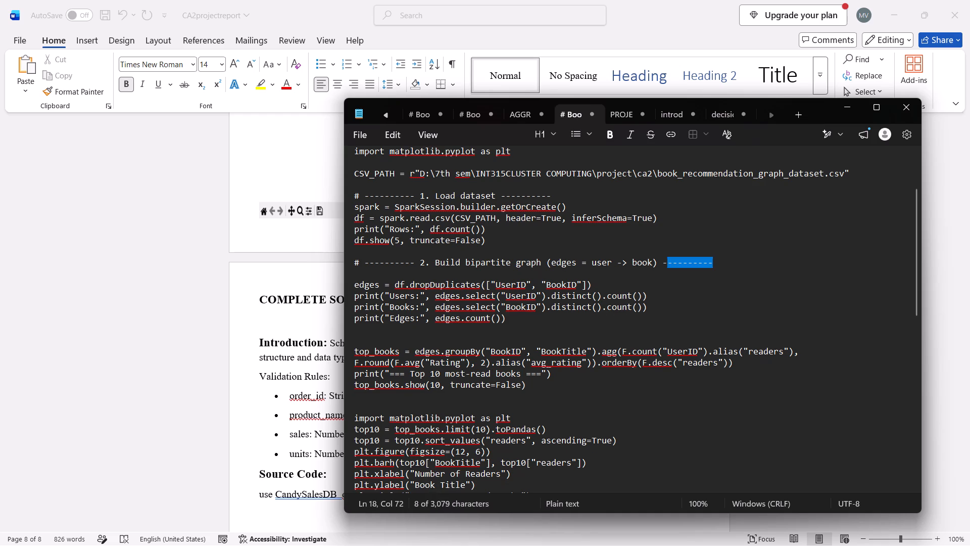
{"action": "left_click_drag", "start_coordinate": [664, 260], "coordinate": [355, 261]}
{"action": "key", "text": "BackSpace"}
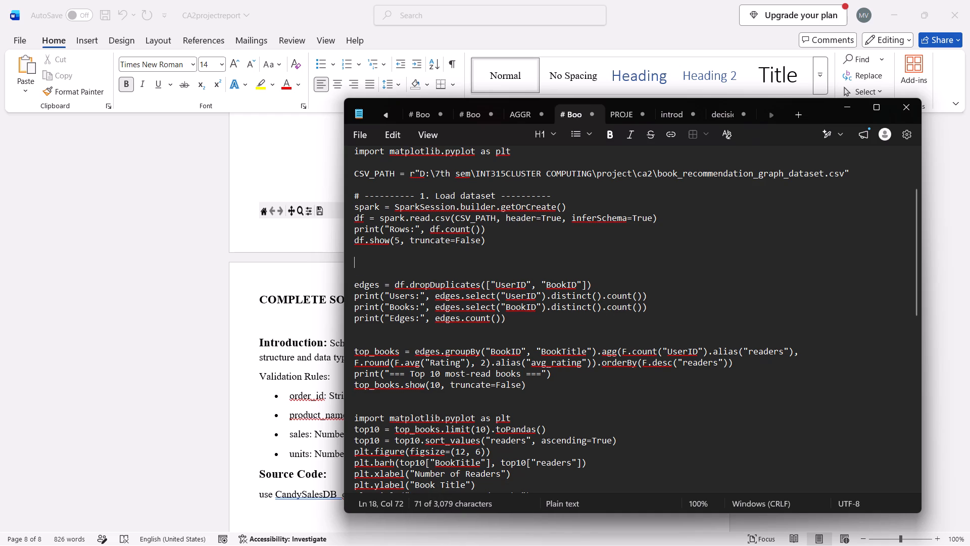
{"action": "key", "text": "BackSpace"}
Delete the comment line "1. Load dataset" and the blank line between CSV_PATH and the spark assignment.
{"action": "scroll", "coordinate": [414, 263], "scroll_direction": "up", "scroll_amount": 1}
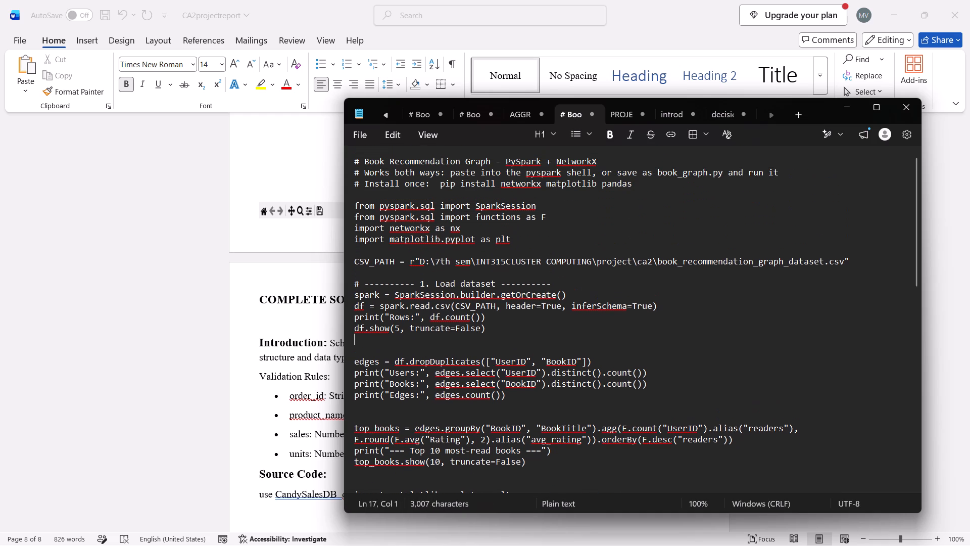
{"action": "left_click_drag", "start_coordinate": [556, 285], "coordinate": [358, 278]}
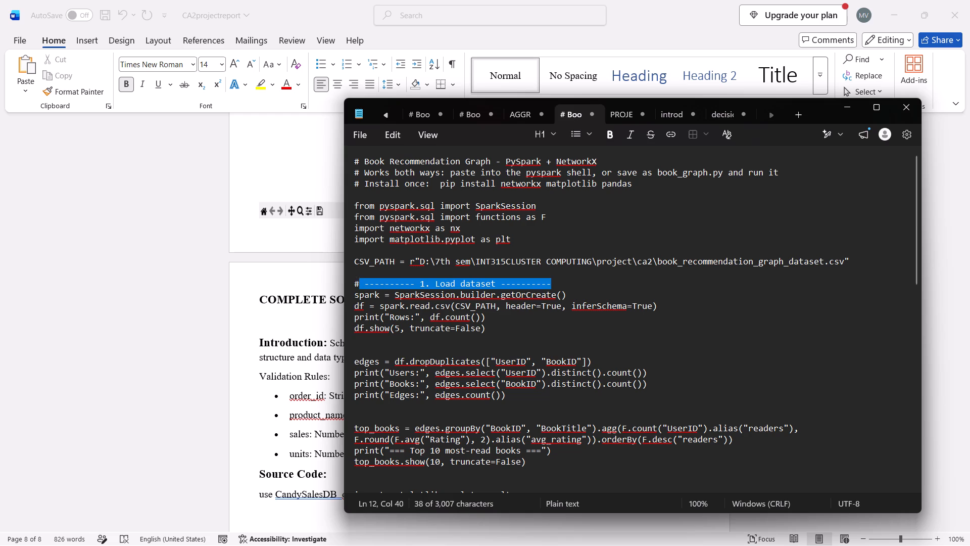
{"action": "left_click_drag", "start_coordinate": [358, 278], "coordinate": [354, 275]}
{"action": "key", "text": "BackSpace"}
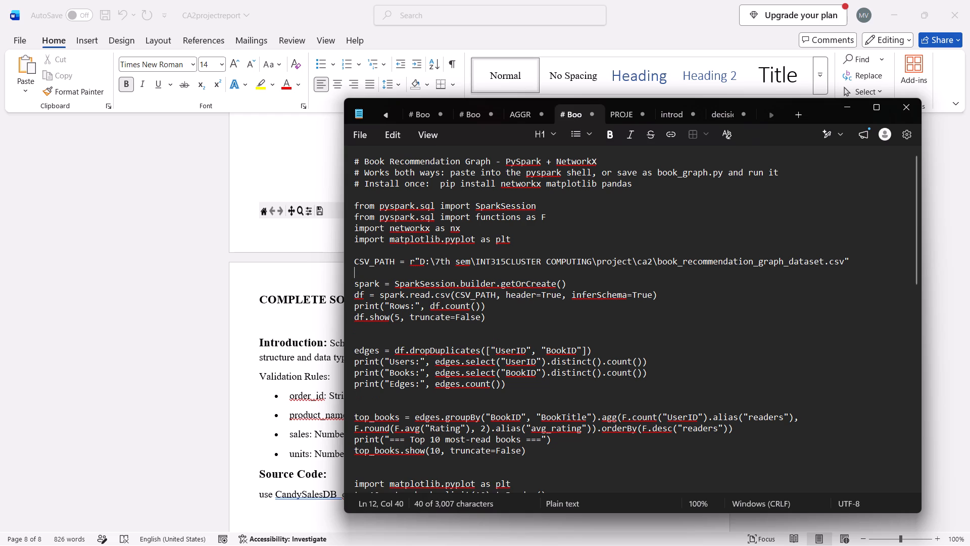
{"action": "key", "text": "BackSpace"}
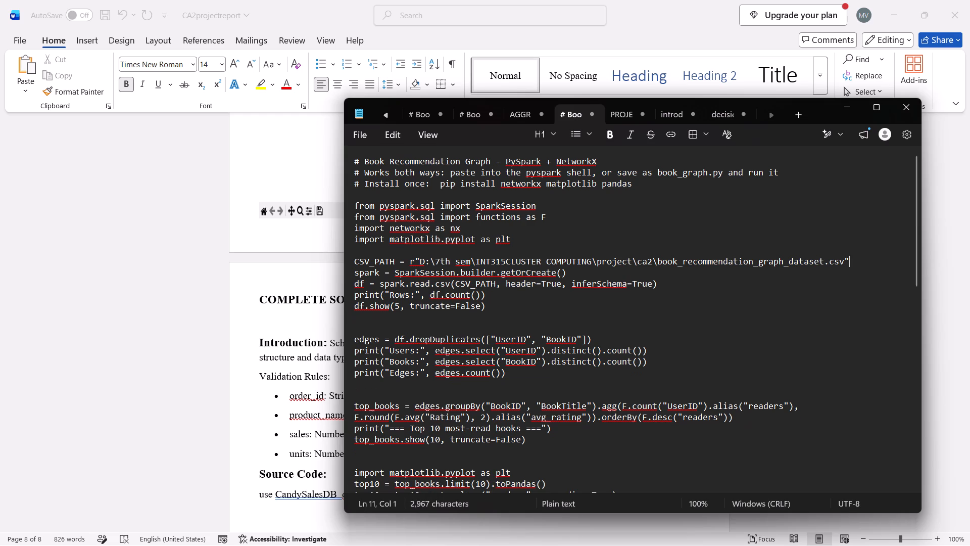
Delete the three introductory comment lines at the start of the code, from "Book Recommendation Graph" to "Install once".
{"action": "left_click_drag", "start_coordinate": [642, 185], "coordinate": [353, 161]}
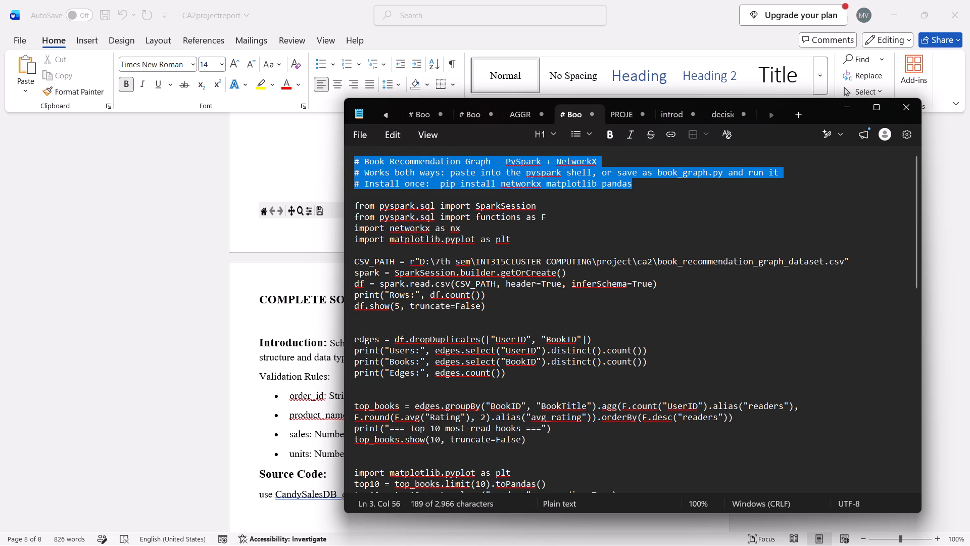
{"action": "key", "text": "BackSpace"}
{"action": "key", "text": "BackSpace"}
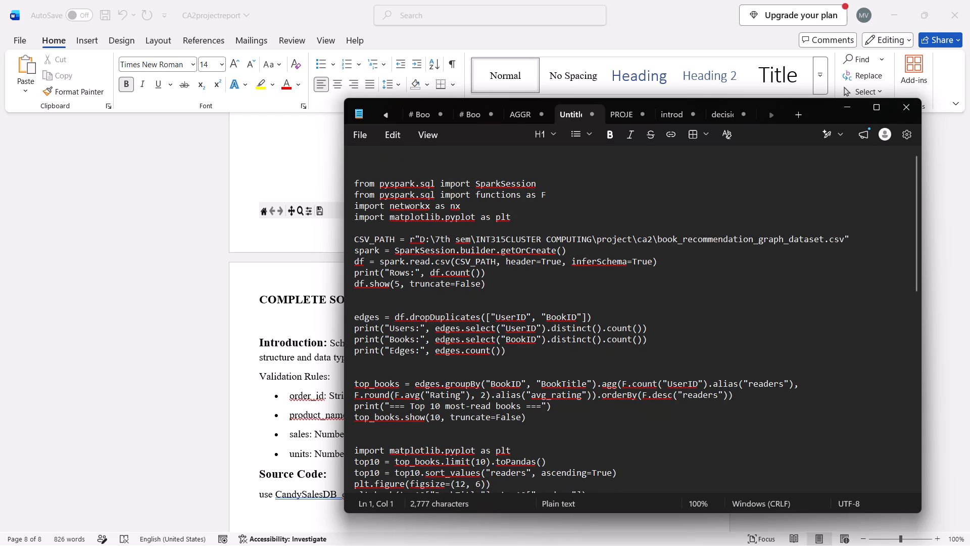
Copy the whole cleaned code and paste it into the Word report on the empty line under COMPLETE SOURCE CODE.
{"action": "left_click_drag", "start_coordinate": [354, 180], "coordinate": [459, 499]}
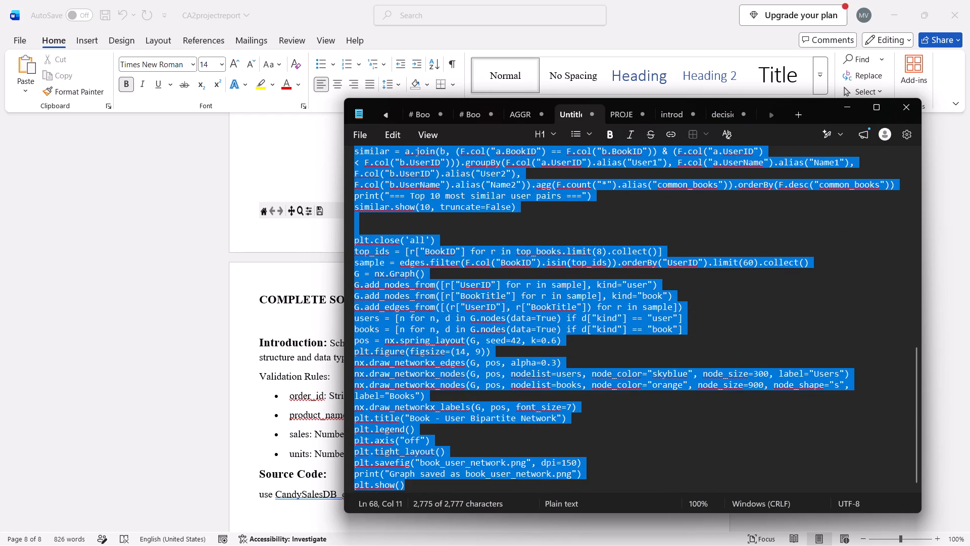
{"action": "left_click_drag", "start_coordinate": [459, 499], "coordinate": [455, 493]}
{"action": "key", "text": "ctrl+c"}
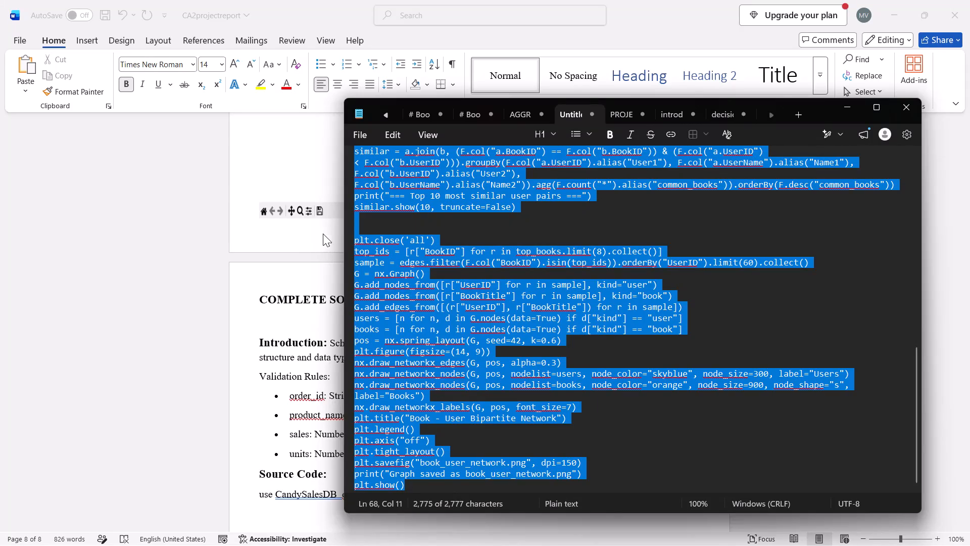
{"action": "left_click", "coordinate": [305, 324]}
{"action": "key", "text": "ctrl+v"}
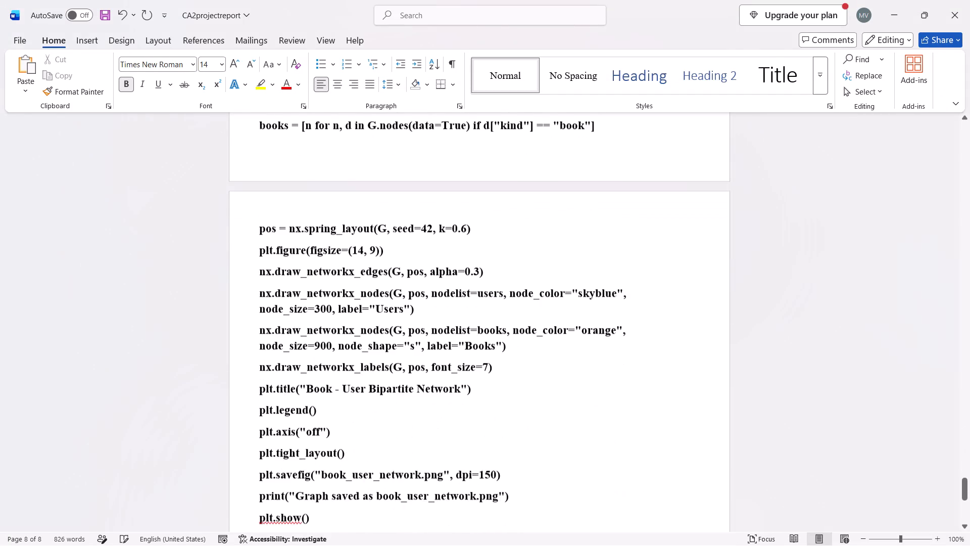
Format all the pasted code, from the first pyspark import to the final plt.show(), as 11 pt non-bold text.
{"action": "scroll", "coordinate": [377, 287], "scroll_direction": "up", "scroll_amount": 1}
{"action": "scroll", "coordinate": [377, 287], "scroll_direction": "right", "scroll_amount": 1}
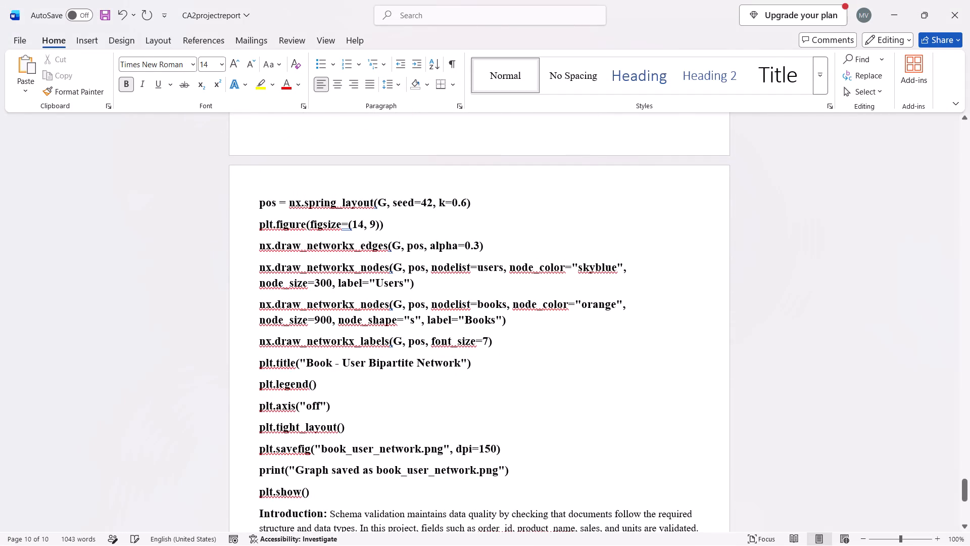
{"action": "left_click_drag", "start_coordinate": [319, 494], "coordinate": [289, 87]}
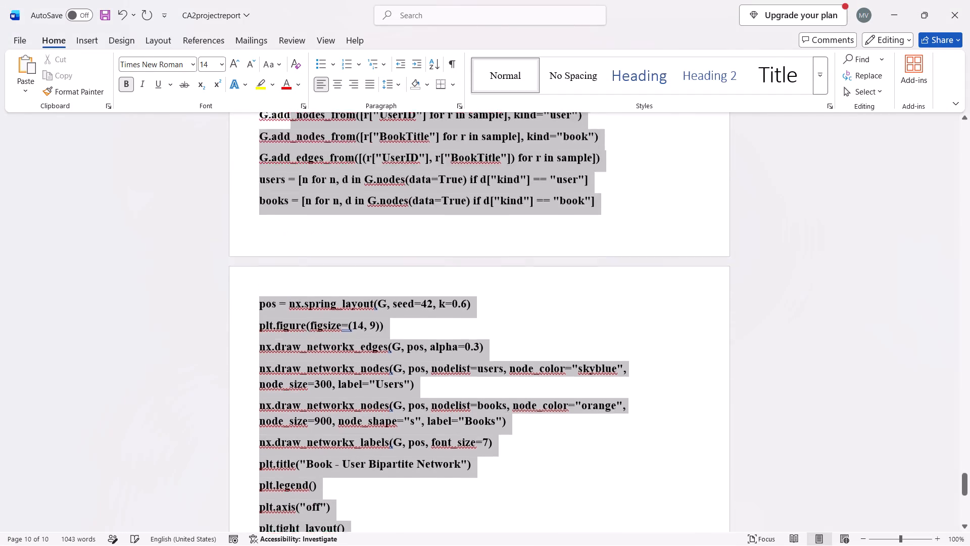
{"action": "left_click_drag", "start_coordinate": [289, 87], "coordinate": [298, 38]}
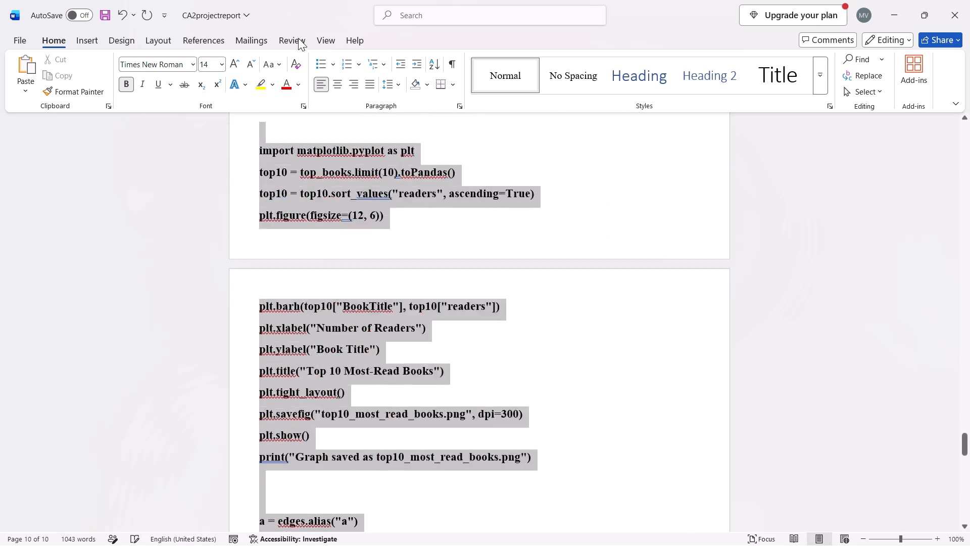
{"action": "left_click_drag", "start_coordinate": [298, 38], "coordinate": [270, 268]}
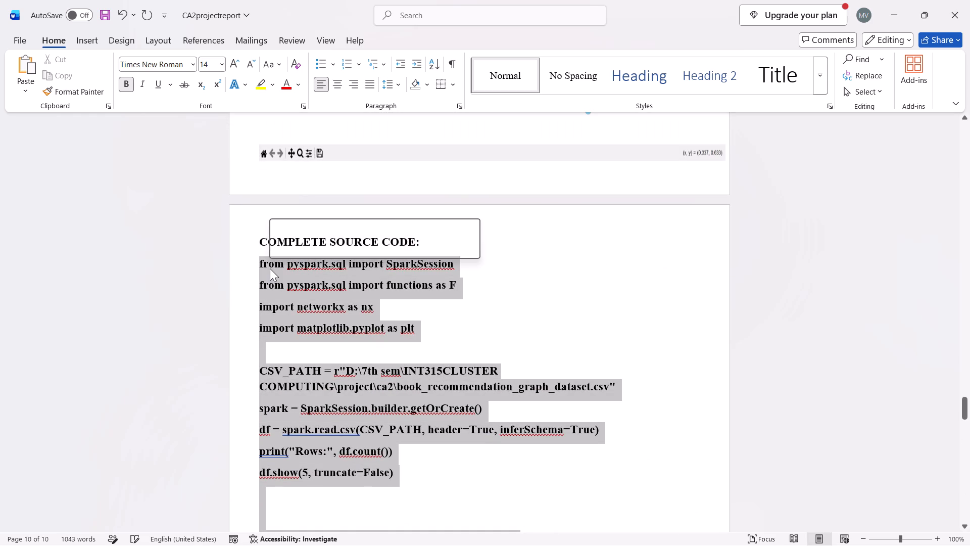
{"action": "left_click", "coordinate": [364, 232]}
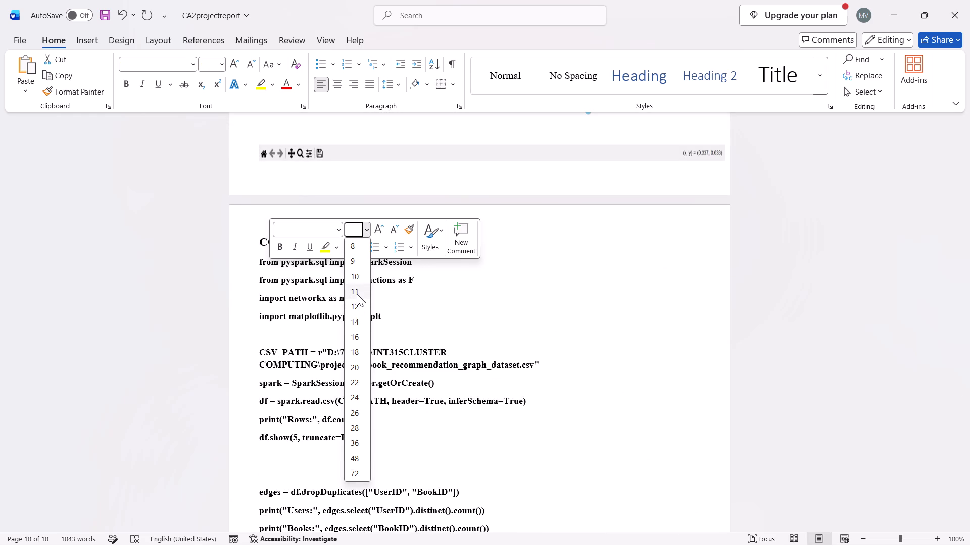
{"action": "left_click", "coordinate": [357, 294]}
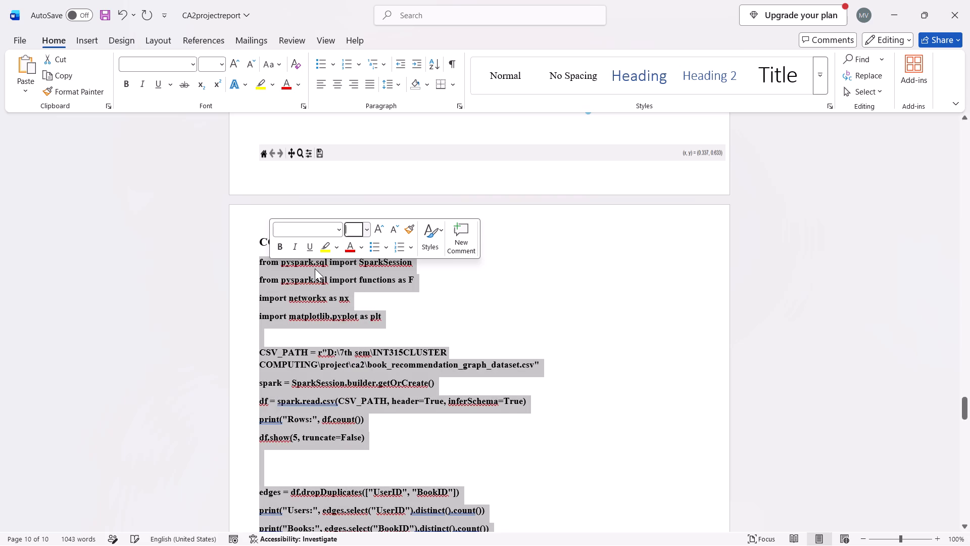
{"action": "left_click", "coordinate": [283, 248]}
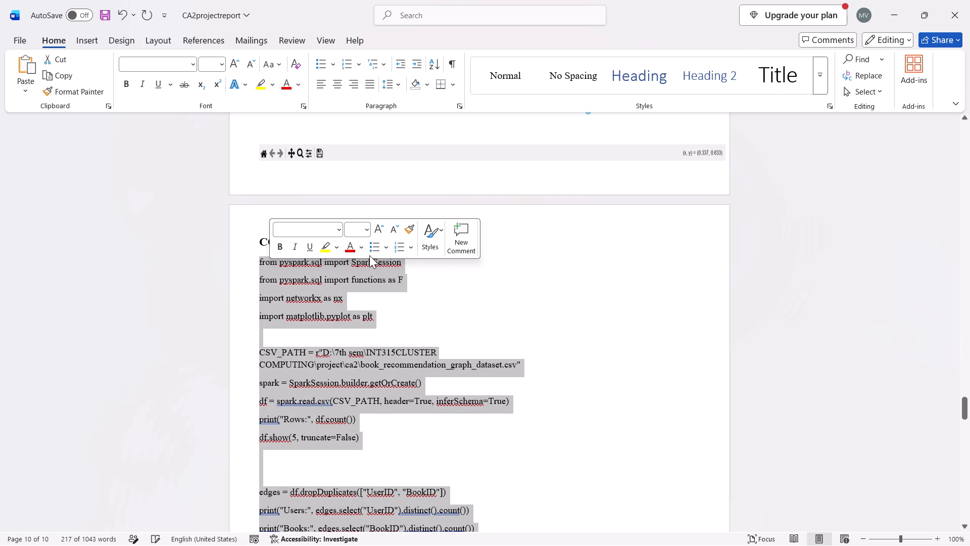
Increase the indent of the pasted code block by three levels and deselect it.
{"action": "triple_click", "coordinate": [419, 62]}
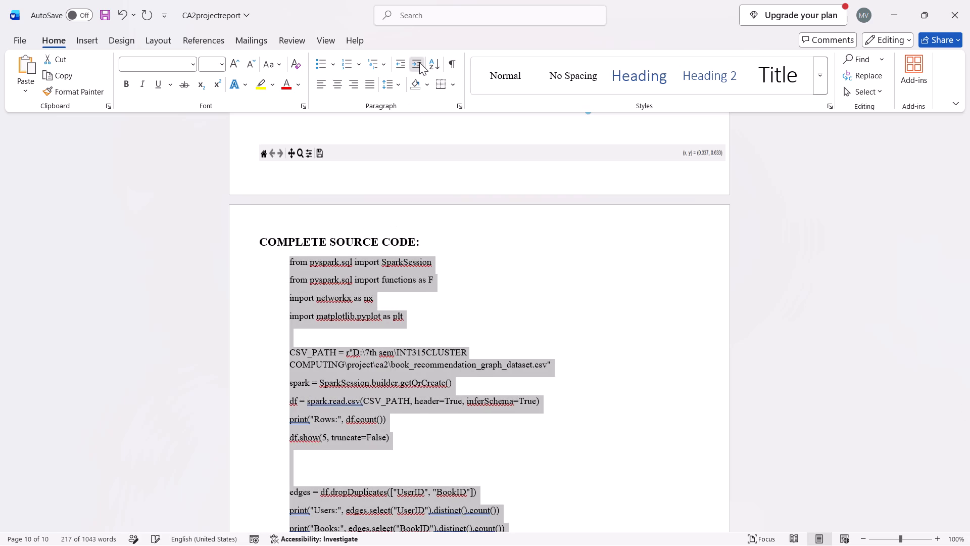
{"action": "left_click", "coordinate": [476, 395]}
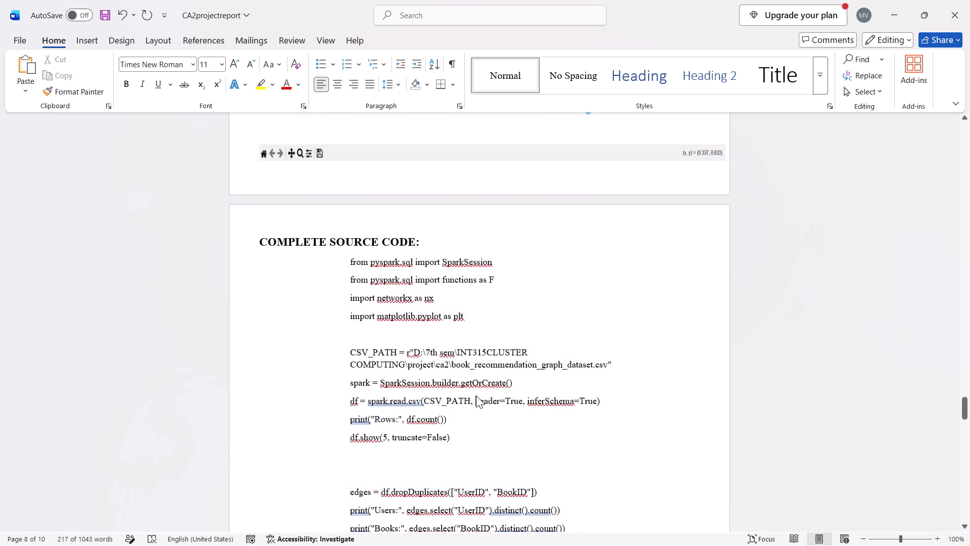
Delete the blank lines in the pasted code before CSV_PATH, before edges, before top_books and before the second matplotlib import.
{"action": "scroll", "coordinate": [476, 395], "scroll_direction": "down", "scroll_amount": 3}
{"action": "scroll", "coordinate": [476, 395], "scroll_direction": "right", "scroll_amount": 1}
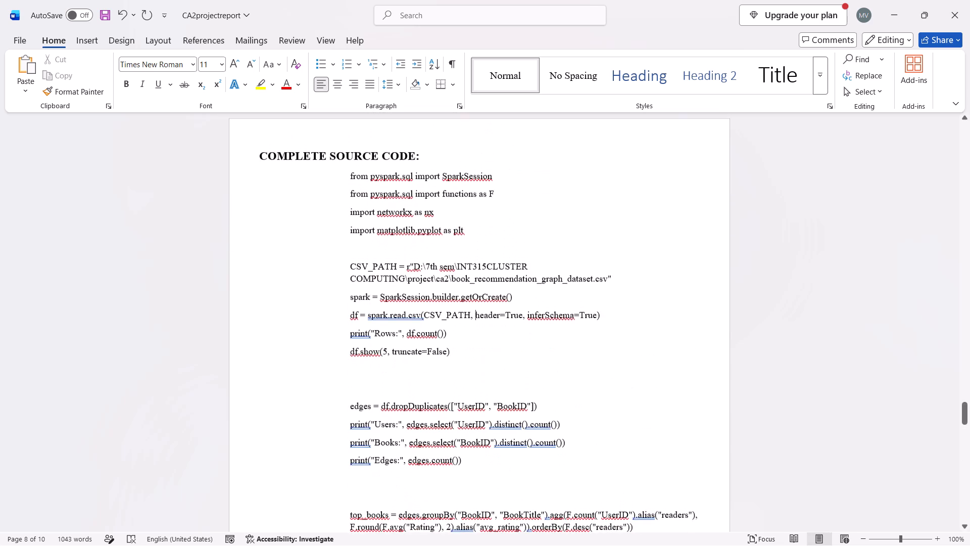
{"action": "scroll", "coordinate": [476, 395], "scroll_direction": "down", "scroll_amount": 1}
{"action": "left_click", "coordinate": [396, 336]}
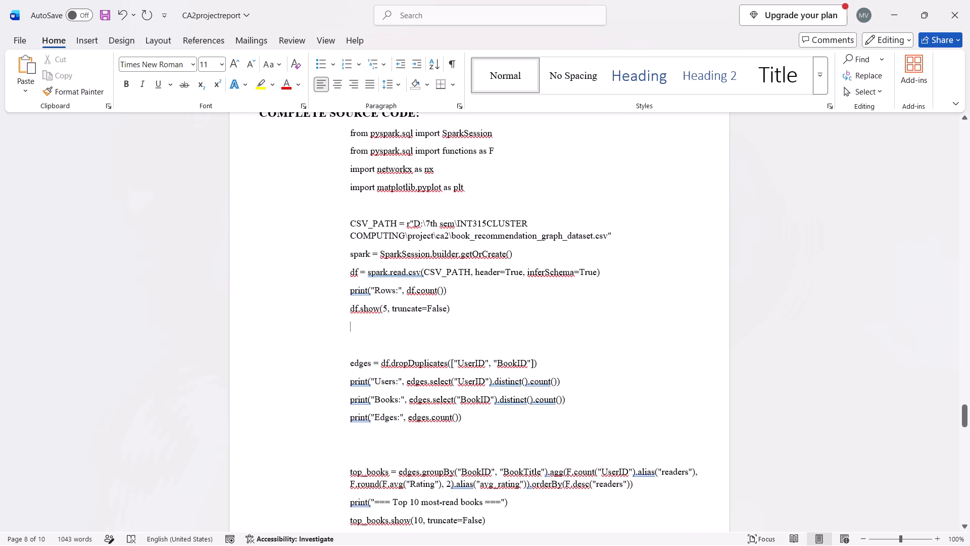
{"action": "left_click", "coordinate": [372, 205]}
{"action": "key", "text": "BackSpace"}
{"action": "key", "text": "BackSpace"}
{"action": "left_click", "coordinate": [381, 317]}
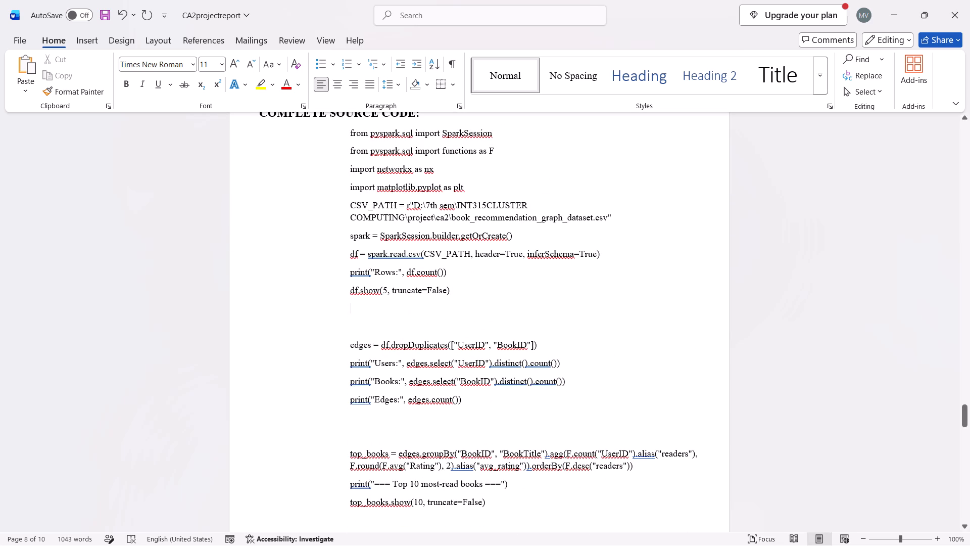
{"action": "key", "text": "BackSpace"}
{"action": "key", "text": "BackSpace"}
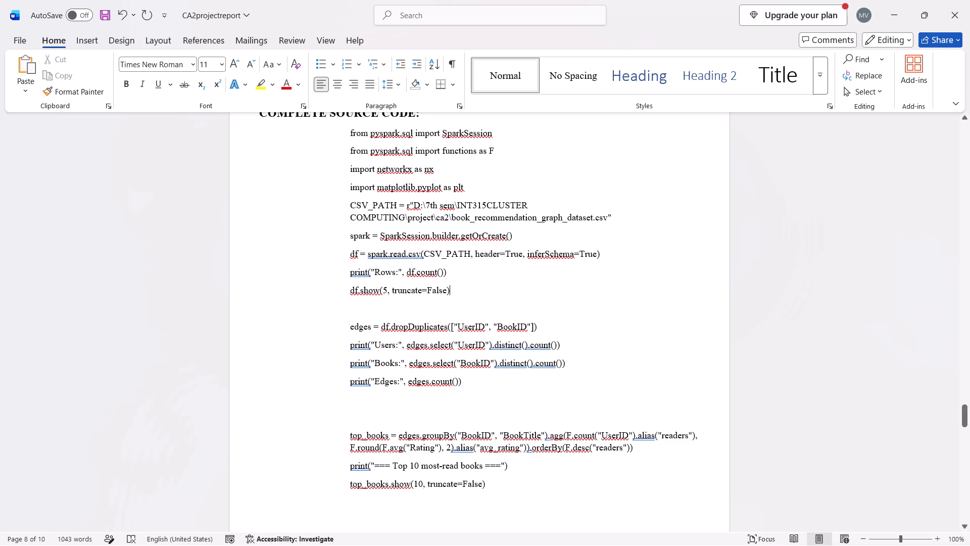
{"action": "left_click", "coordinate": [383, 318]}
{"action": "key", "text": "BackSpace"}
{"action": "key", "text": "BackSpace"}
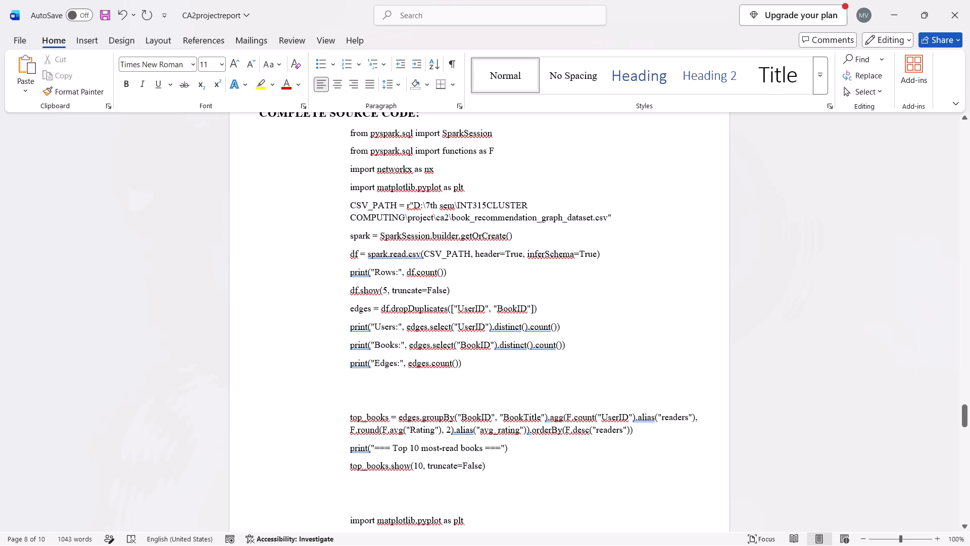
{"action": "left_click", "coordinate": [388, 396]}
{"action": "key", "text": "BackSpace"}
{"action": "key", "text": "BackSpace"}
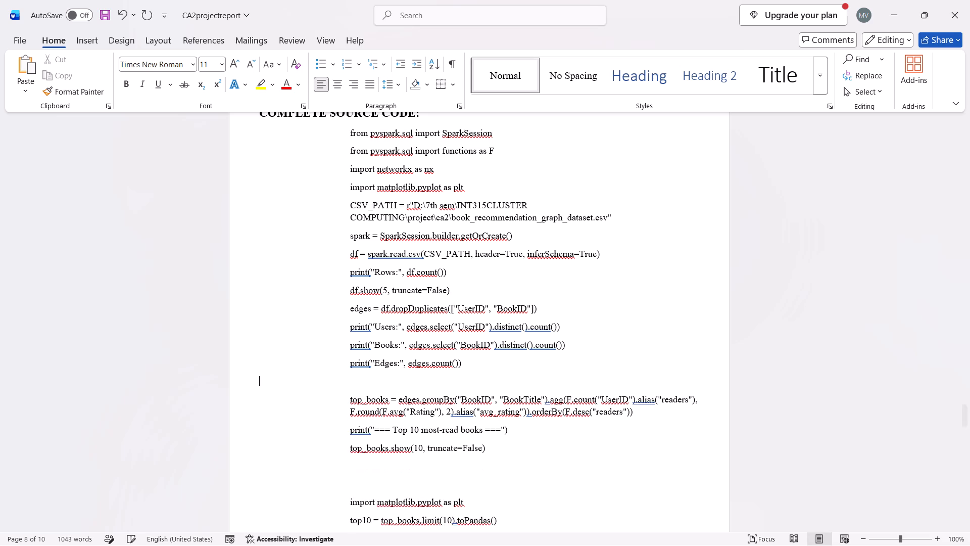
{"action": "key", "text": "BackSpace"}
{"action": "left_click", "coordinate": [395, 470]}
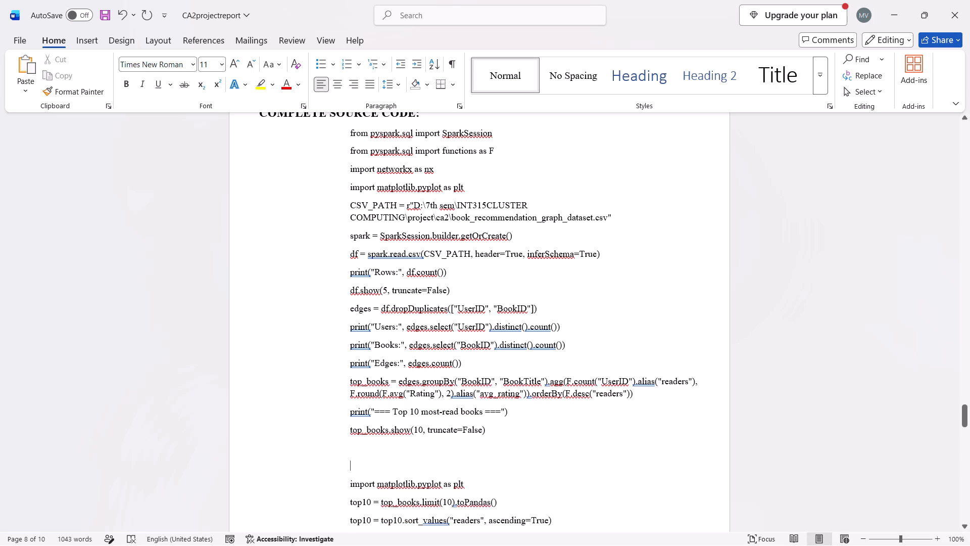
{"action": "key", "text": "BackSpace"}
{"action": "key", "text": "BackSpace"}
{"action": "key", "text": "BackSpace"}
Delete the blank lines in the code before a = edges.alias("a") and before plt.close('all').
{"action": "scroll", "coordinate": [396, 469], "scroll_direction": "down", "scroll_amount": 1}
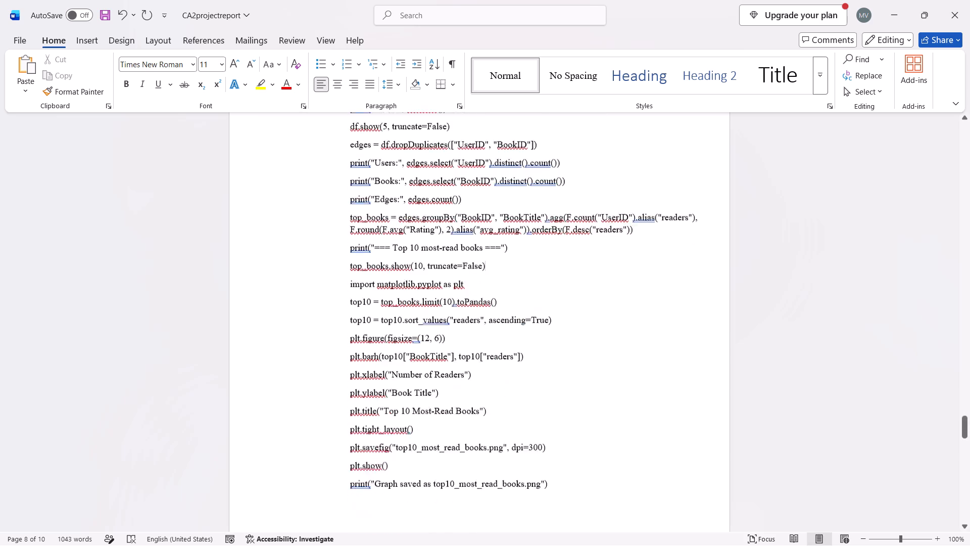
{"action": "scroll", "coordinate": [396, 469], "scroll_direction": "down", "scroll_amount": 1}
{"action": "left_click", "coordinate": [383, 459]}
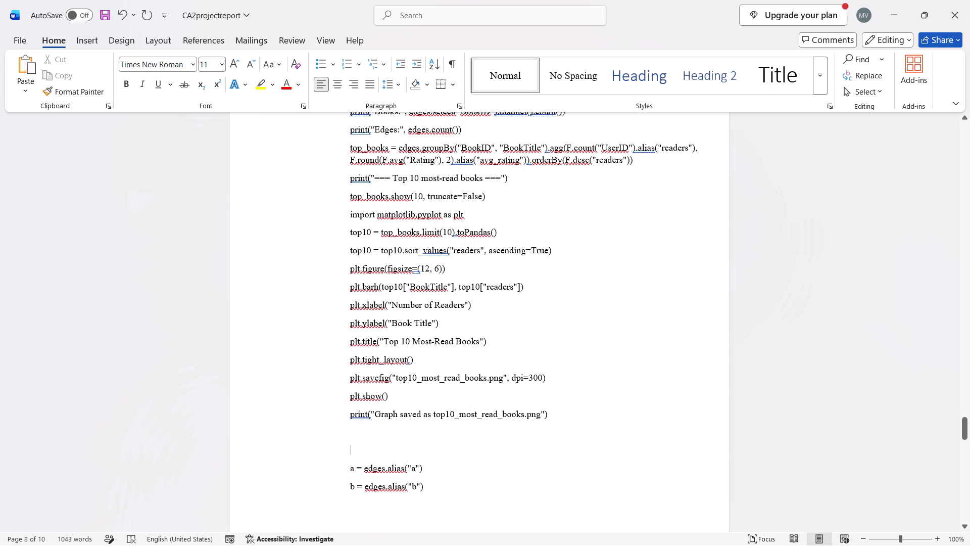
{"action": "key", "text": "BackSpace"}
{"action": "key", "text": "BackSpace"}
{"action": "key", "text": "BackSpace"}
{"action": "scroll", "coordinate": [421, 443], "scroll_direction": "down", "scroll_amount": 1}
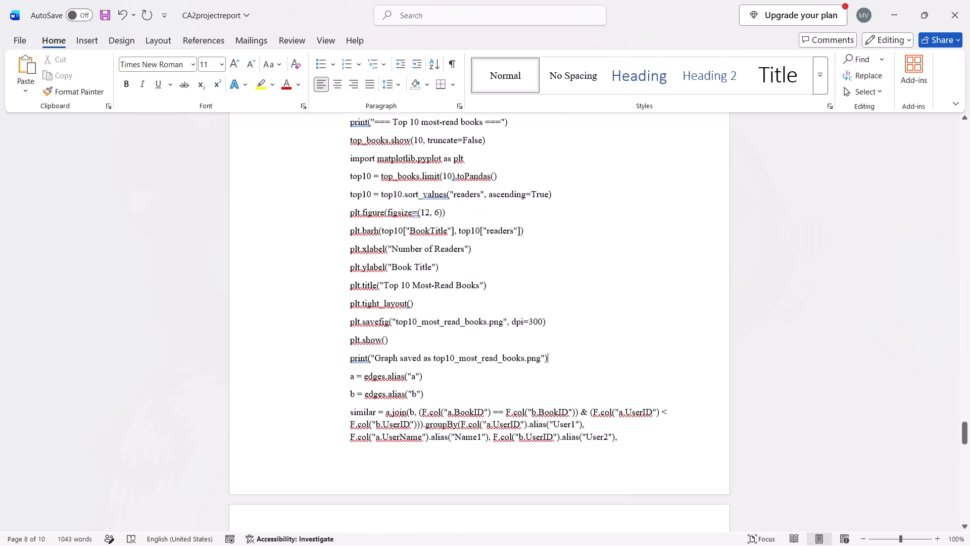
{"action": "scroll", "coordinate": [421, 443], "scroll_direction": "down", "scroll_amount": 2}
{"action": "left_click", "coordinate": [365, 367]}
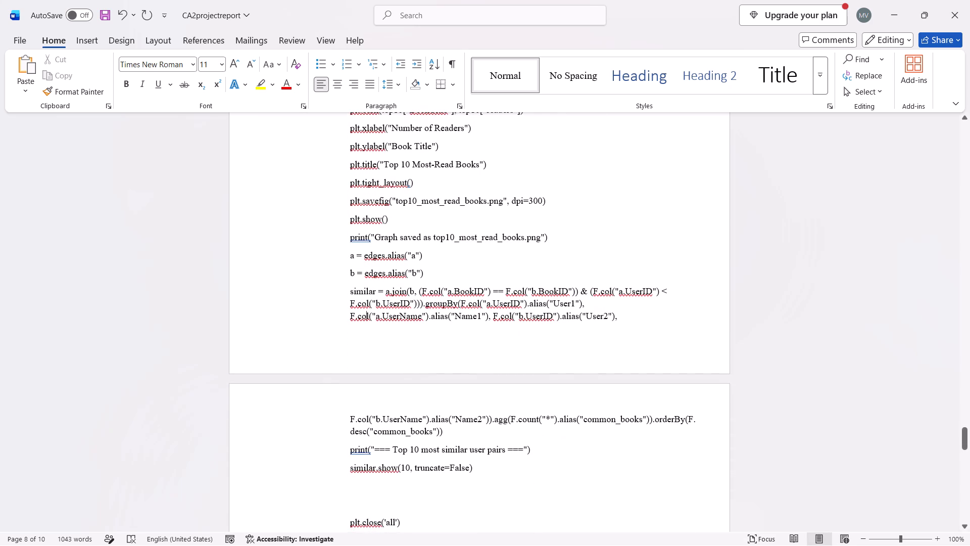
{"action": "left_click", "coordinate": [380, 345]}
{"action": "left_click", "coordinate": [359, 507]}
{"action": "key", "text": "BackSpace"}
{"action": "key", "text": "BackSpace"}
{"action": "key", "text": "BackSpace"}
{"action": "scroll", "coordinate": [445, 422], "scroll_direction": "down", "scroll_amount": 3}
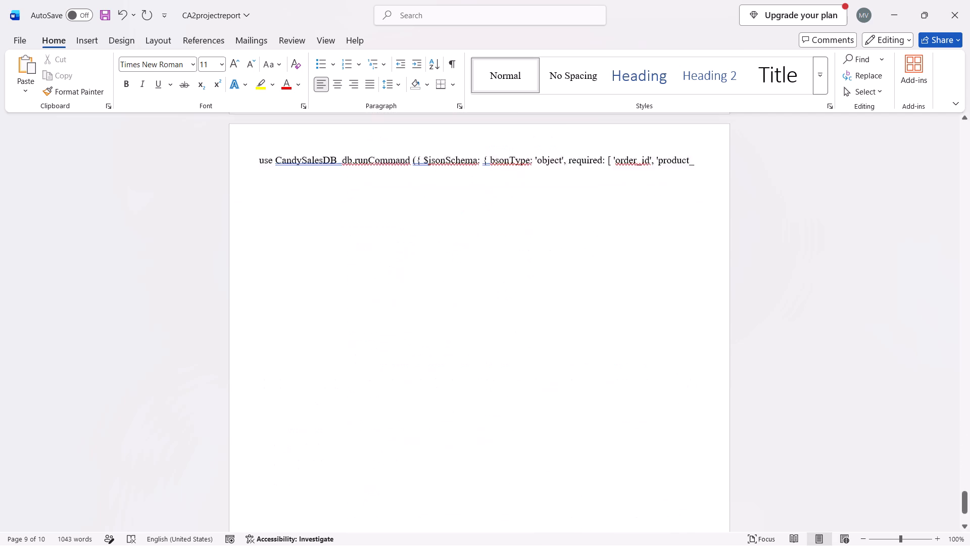
Undo the blank-line deletions, the code's indent and font formatting, and the paste of the code under COMPLETE SOURCE CODE.
{"action": "scroll", "coordinate": [445, 422], "scroll_direction": "up", "scroll_amount": 4}
{"action": "key", "text": "ctrl+z"}
{"action": "key", "text": "ctrl+z"}
{"action": "key", "text": "ctrl+z"}
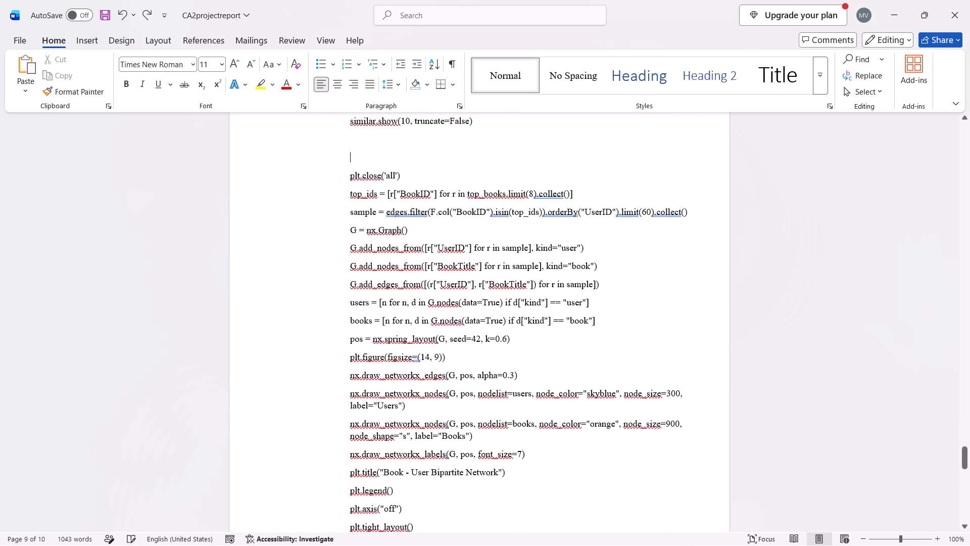
{"action": "key", "text": "ctrl+z"}
{"action": "key", "text": "ctrl+z"}
{"action": "key", "text": "ctrl+z"}
{"action": "key", "text": "ctrl+z"}
{"action": "key", "text": "ctrl+z"}
{"action": "key", "text": "ctrl+z"}
{"action": "key", "text": "ctrl+z"}
{"action": "key", "text": "ctrl+z"}
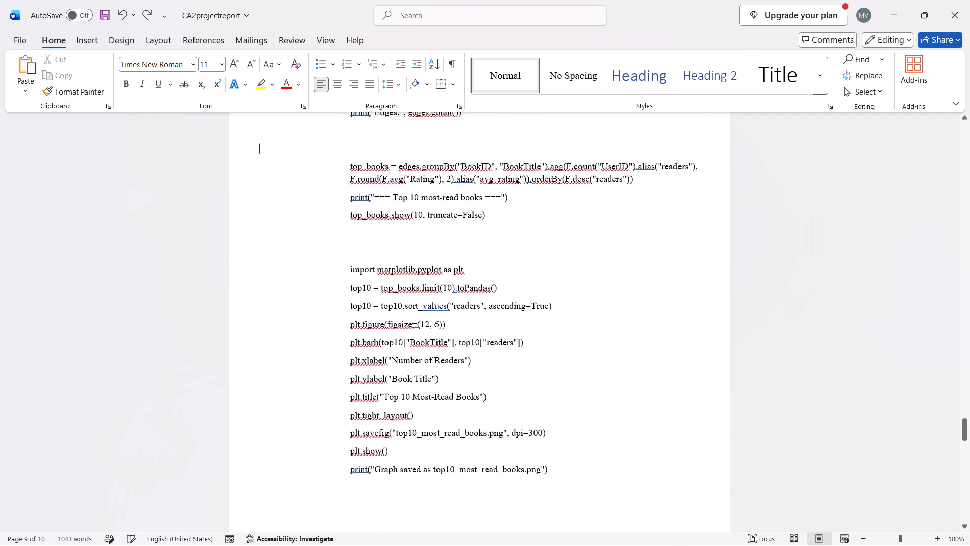
{"action": "key", "text": "ctrl+z"}
{"action": "key", "text": "ctrl+z"}
{"action": "key", "text": "ctrl+z"}
{"action": "key", "text": "ctrl+z"}
{"action": "key", "text": "ctrl+z"}
{"action": "key", "text": "ctrl+z"}
{"action": "key", "text": "ctrl+z"}
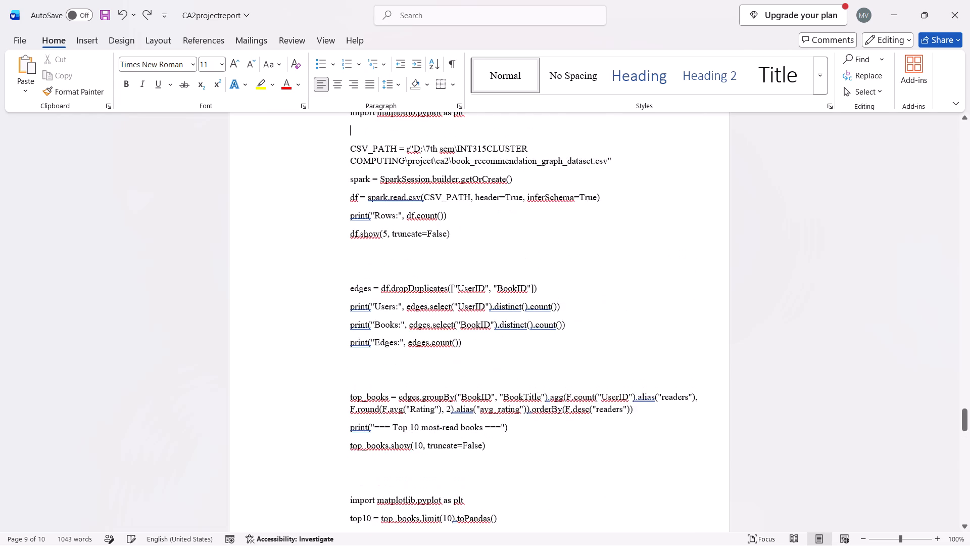
{"action": "key", "text": "ctrl+z"}
{"action": "key", "text": "ctrl+z"}
{"action": "key", "text": "ctrl+z"}
{"action": "key", "text": "ctrl+z"}
{"action": "key", "text": "ctrl+z"}
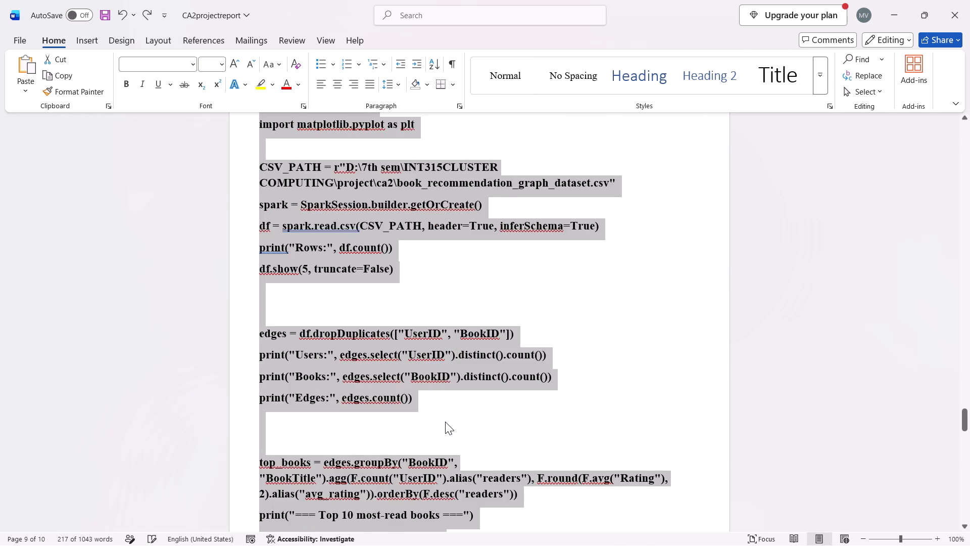
{"action": "key", "text": "ctrl+z"}
Check the required report sections in the Notepad note beginning "introduction project", and return to the Word report.
{"action": "scroll", "coordinate": [445, 422], "scroll_direction": "up", "scroll_amount": 2}
{"action": "scroll", "coordinate": [445, 422], "scroll_direction": "right", "scroll_amount": 1}
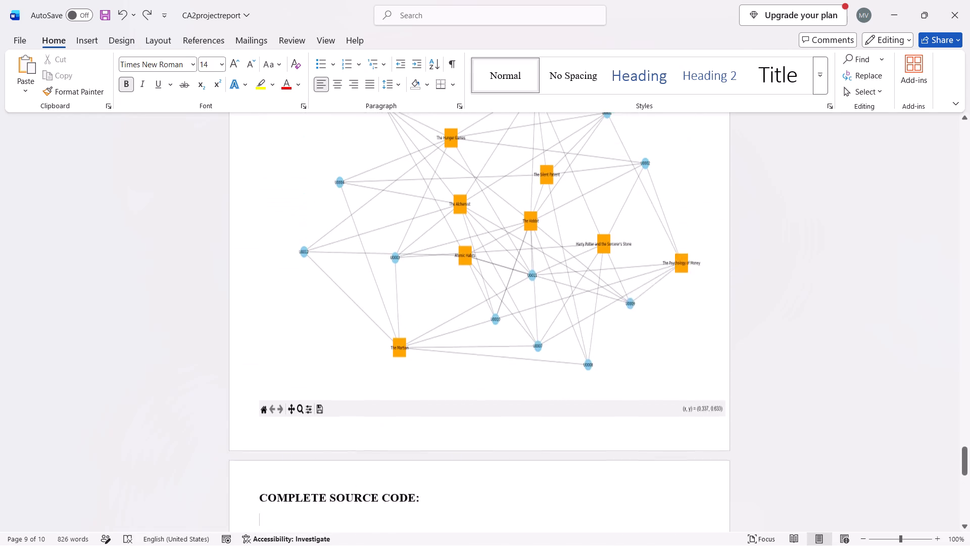
{"action": "scroll", "coordinate": [445, 422], "scroll_direction": "right", "scroll_amount": 1}
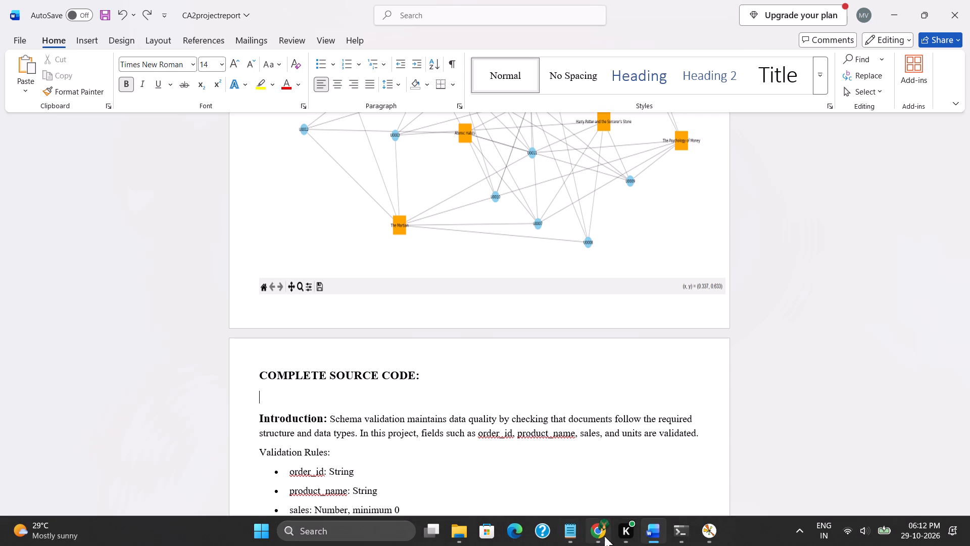
{"action": "left_click", "coordinate": [648, 536]}
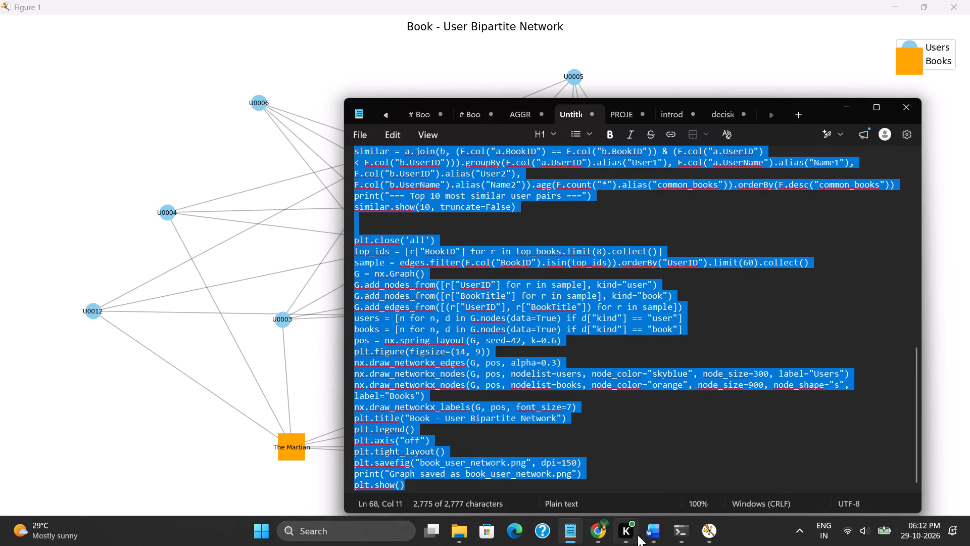
{"action": "left_click", "coordinate": [647, 535]}
{"action": "left_click", "coordinate": [570, 532]}
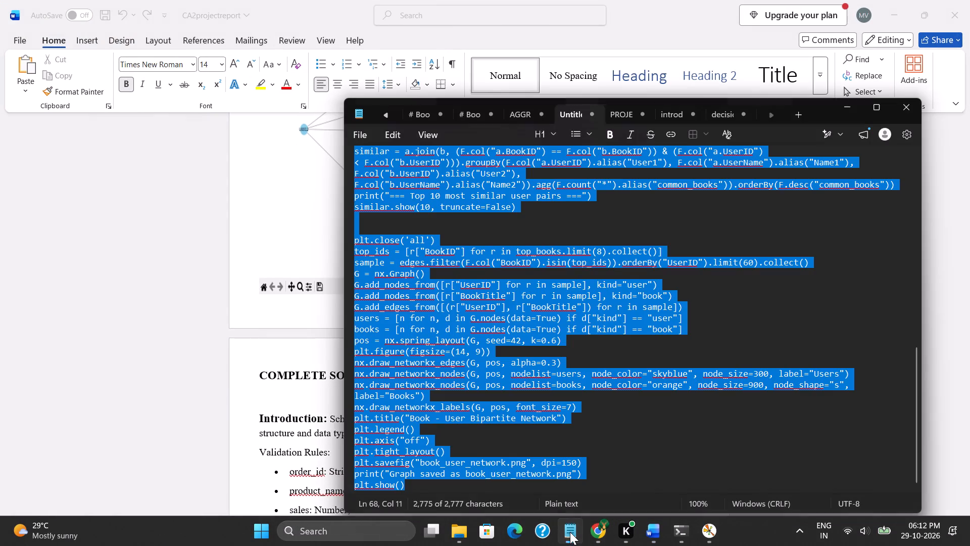
{"action": "left_click", "coordinate": [571, 310]}
{"action": "left_click", "coordinate": [668, 112]}
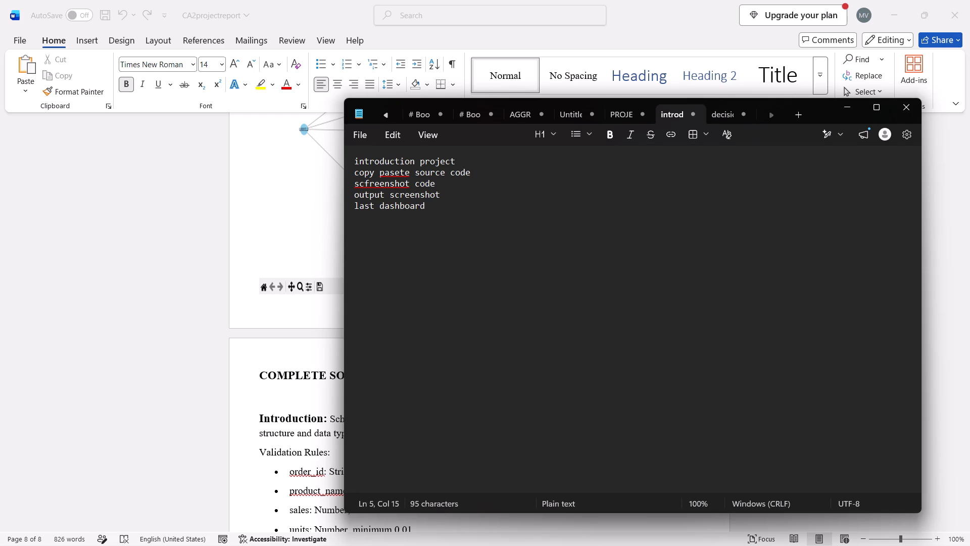
{"action": "left_click", "coordinate": [854, 108]}
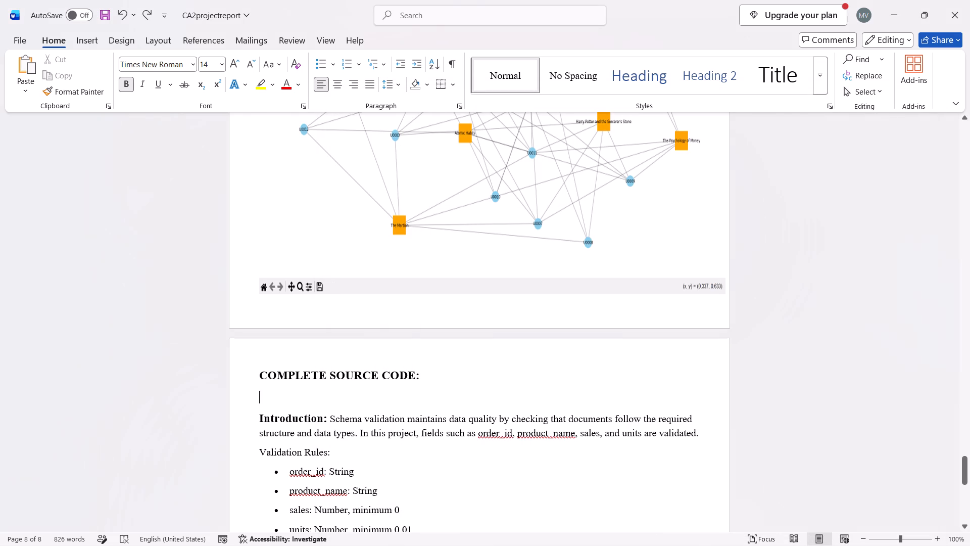
Replace the heading text COMPLETE SOURCE CODE: with DASHBOARD: on the report's last page.
{"action": "left_click", "coordinate": [479, 375]}
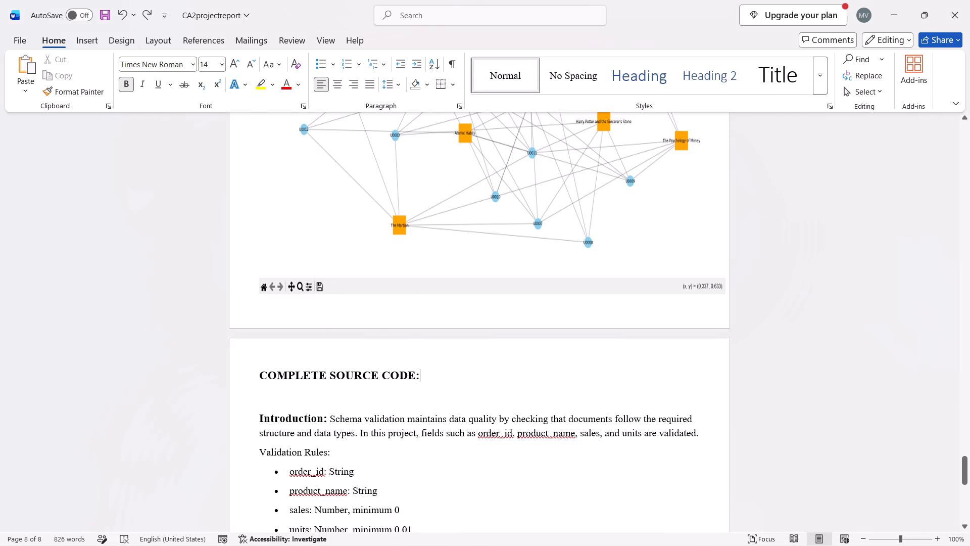
{"action": "left_click", "coordinate": [413, 375]}
{"action": "key", "text": "BackSpace"}
{"action": "key", "text": "BackSpace"}
{"action": "key", "text": "BackSpace"}
{"action": "key", "text": "BackSpace"}
{"action": "key", "text": "BackSpace"}
{"action": "key", "text": "BackSpace"}
{"action": "key", "text": "BackSpace"}
{"action": "key", "text": "BackSpace"}
{"action": "key", "text": "BackSpace"}
{"action": "key", "text": "BackSpace"}
{"action": "key", "text": "BackSpace"}
{"action": "key", "text": "BackSpace"}
{"action": "key", "text": "BackSpace"}
{"action": "key", "text": "BackSpace"}
{"action": "key", "text": "BackSpace"}
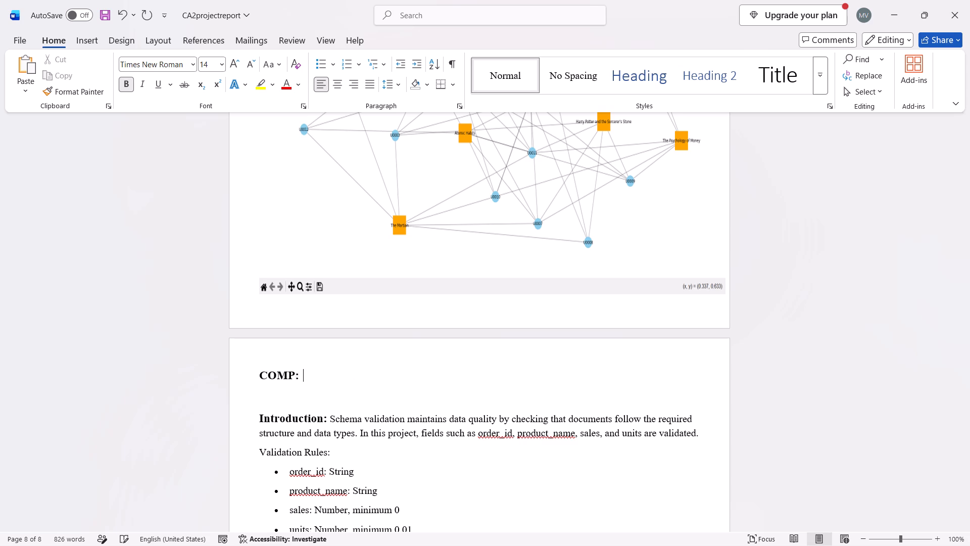
{"action": "key", "text": "BackSpace"}
{"action": "key", "text": "BackSpace"}
{"action": "key", "text": "BackSpace"}
{"action": "key", "text": "BackSpace"}
{"action": "key", "text": "d"}
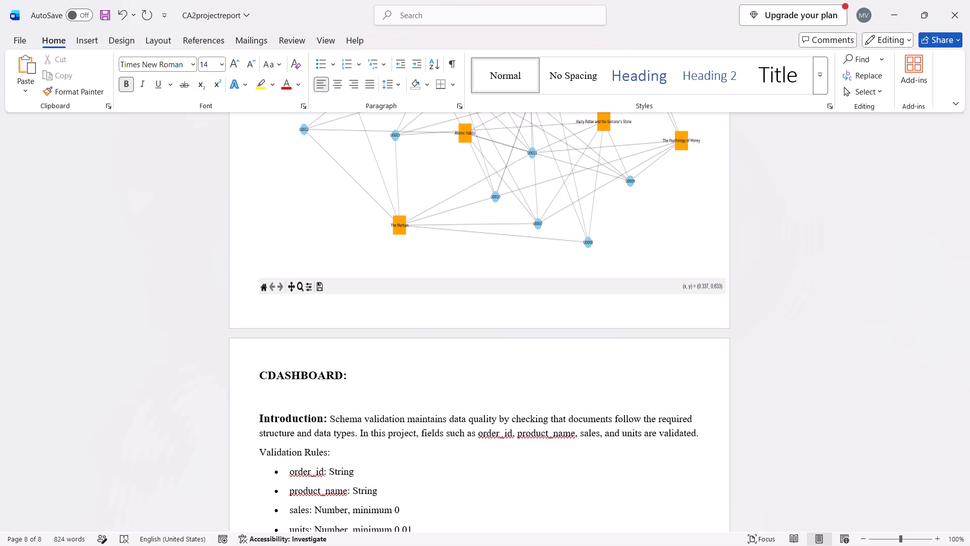
{"action": "key", "text": "Left"}
{"action": "key", "text": "Left"}
{"action": "key", "text": "Left"}
{"action": "key", "text": "Left"}
{"action": "key", "text": "Left"}
{"action": "key", "text": "Left"}
{"action": "key", "text": "Left"}
{"action": "key", "text": "Left"}
{"action": "key", "text": "Left"}
{"action": "key", "text": "BackSpace"}
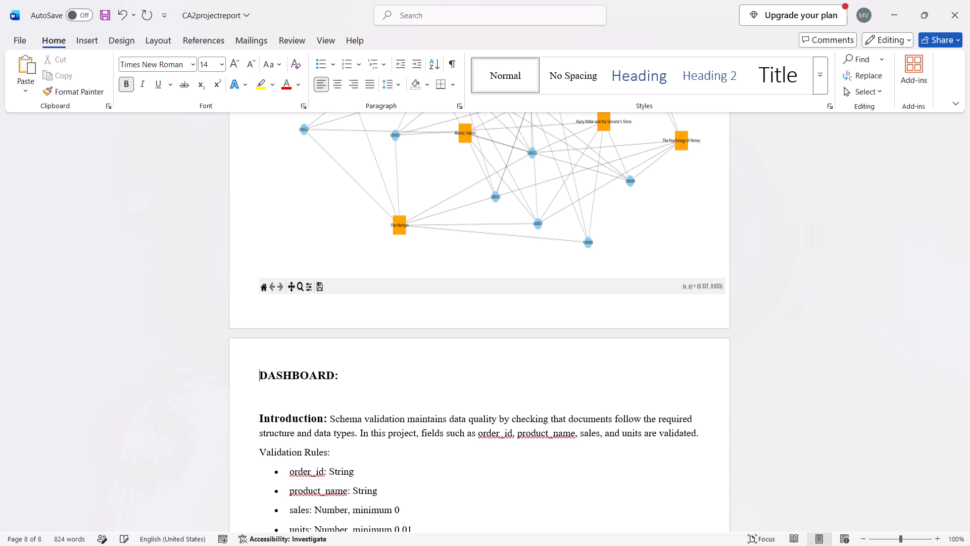
Delete the leftover candy sales content below the DASHBOARD heading, from the schema validation Introduction through the CandySalesDB source code.
{"action": "scroll", "coordinate": [441, 416], "scroll_direction": "down", "scroll_amount": 1}
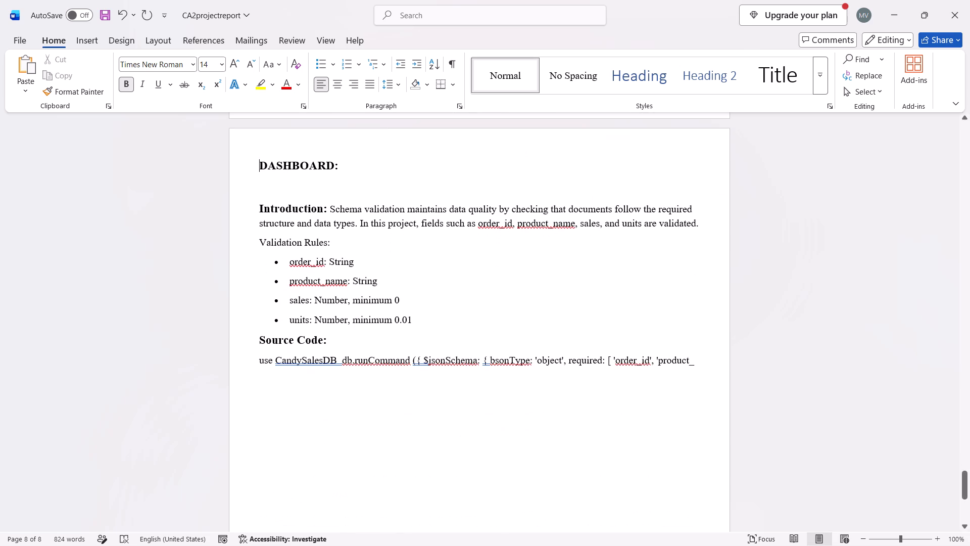
{"action": "left_click_drag", "start_coordinate": [258, 207], "coordinate": [327, 237]}
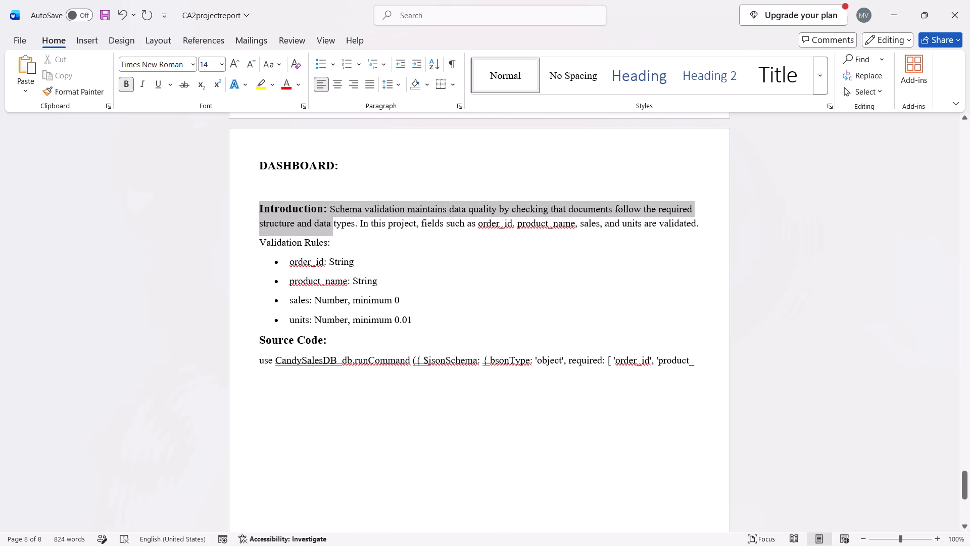
{"action": "left_click_drag", "start_coordinate": [327, 237], "coordinate": [498, 537]}
{"action": "key", "text": "BackSpace"}
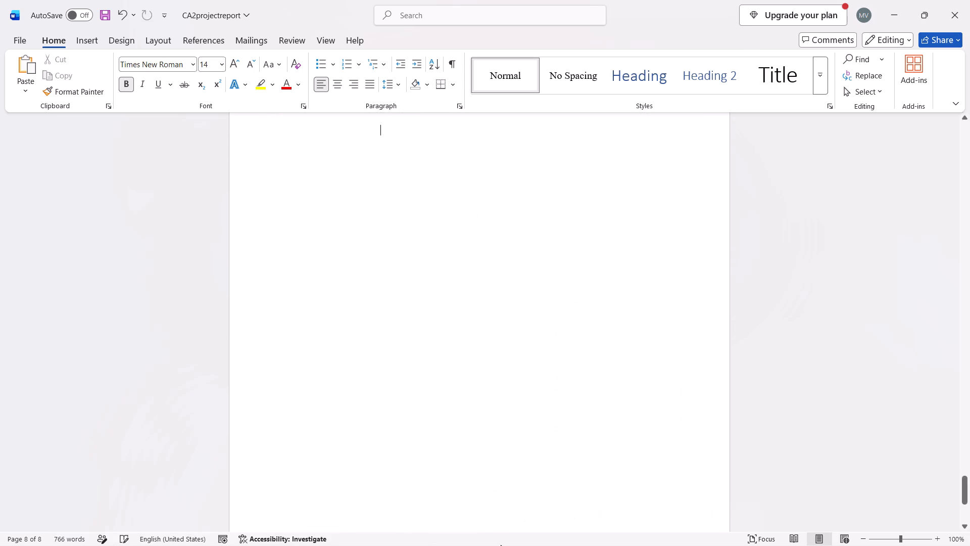
Review the report from the DASHBOARD heading back up to the title page.
{"action": "scroll", "coordinate": [522, 545], "scroll_direction": "up", "scroll_amount": 3}
{"action": "scroll", "coordinate": [526, 413], "scroll_direction": "up", "scroll_amount": 4}
{"action": "scroll", "coordinate": [526, 413], "scroll_direction": "down", "scroll_amount": 1}
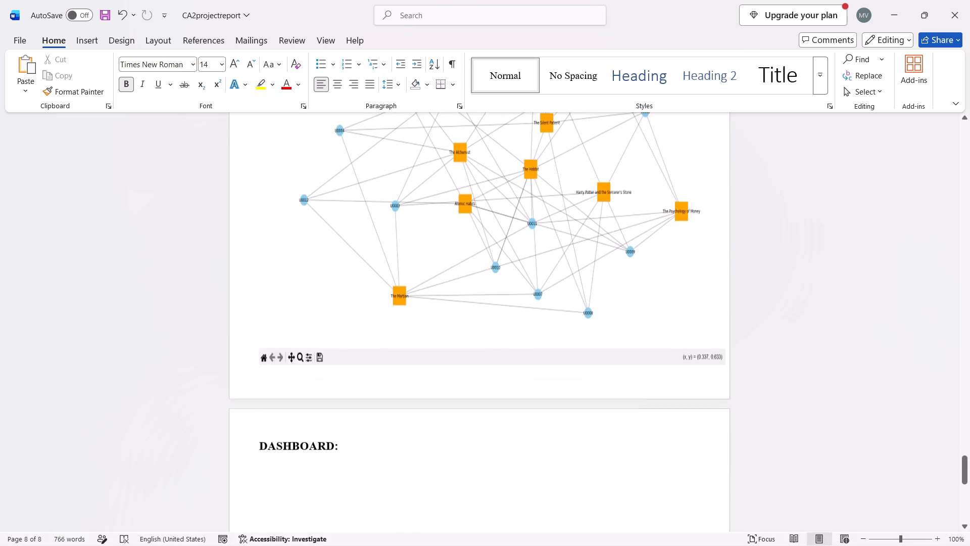
{"action": "scroll", "coordinate": [526, 413], "scroll_direction": "down", "scroll_amount": 4}
{"action": "scroll", "coordinate": [526, 413], "scroll_direction": "up", "scroll_amount": 3}
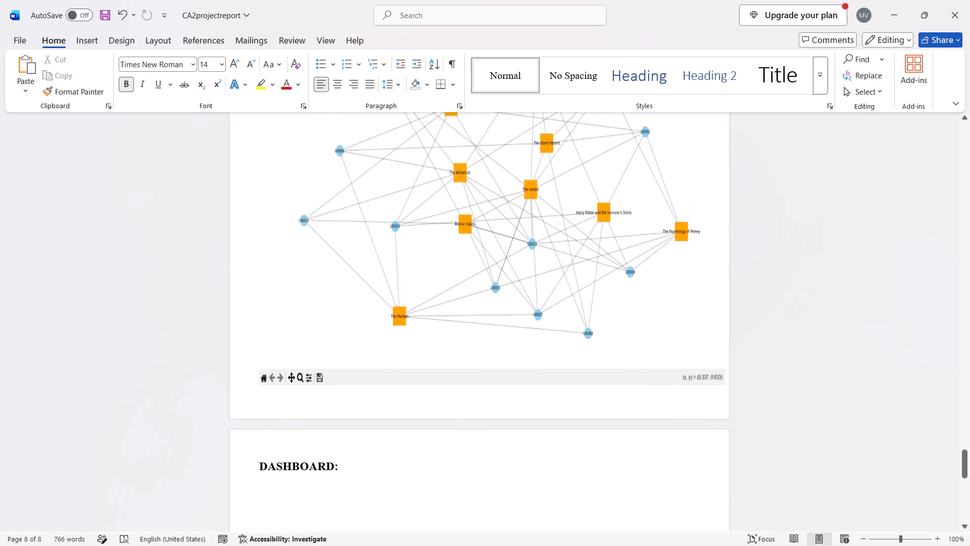
{"action": "scroll", "coordinate": [526, 413], "scroll_direction": "up", "scroll_amount": 9}
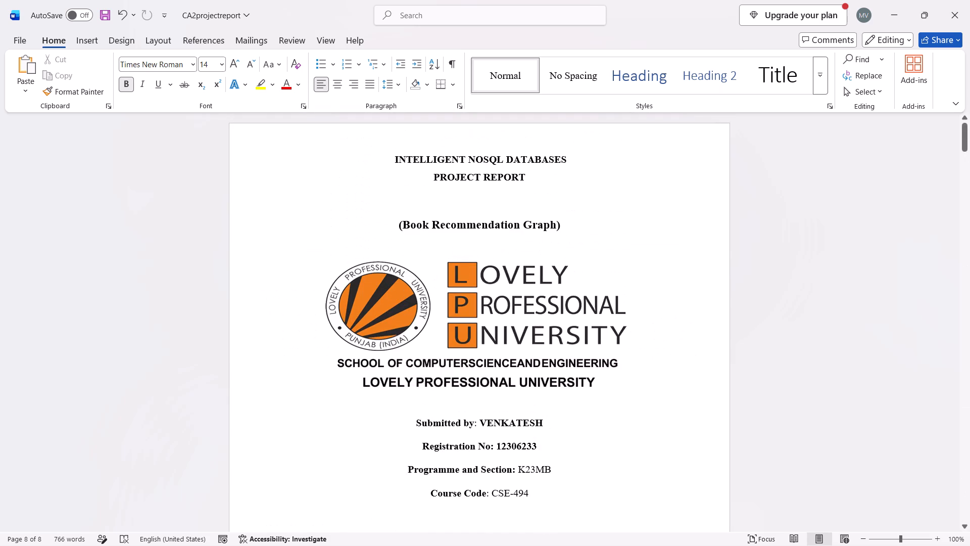
{"action": "scroll", "coordinate": [645, 428], "scroll_direction": "down", "scroll_amount": 8}
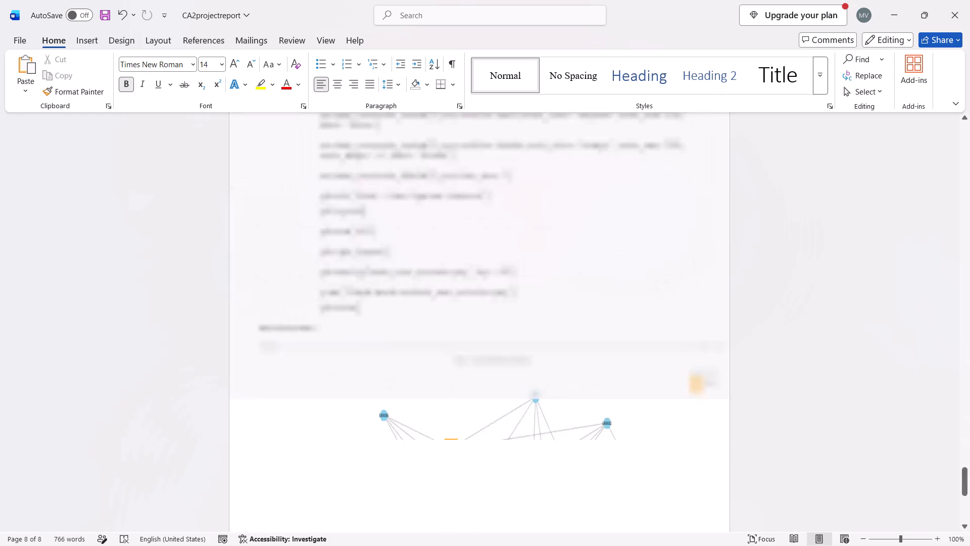
{"action": "scroll", "coordinate": [645, 428], "scroll_direction": "up", "scroll_amount": 3}
{"action": "scroll", "coordinate": [645, 428], "scroll_direction": "right", "scroll_amount": 1}
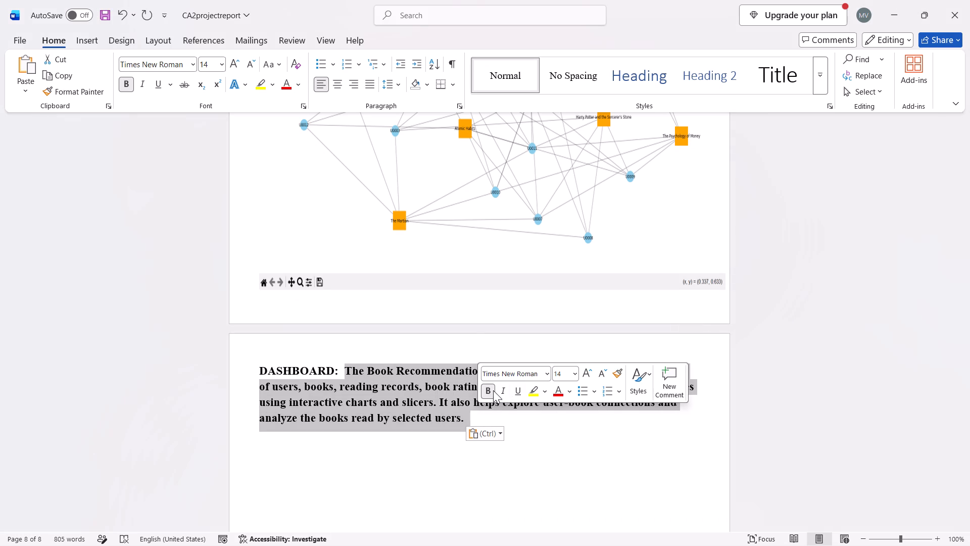
{"action": "left_click", "coordinate": [493, 391]}
{"action": "left_click", "coordinate": [412, 411]}
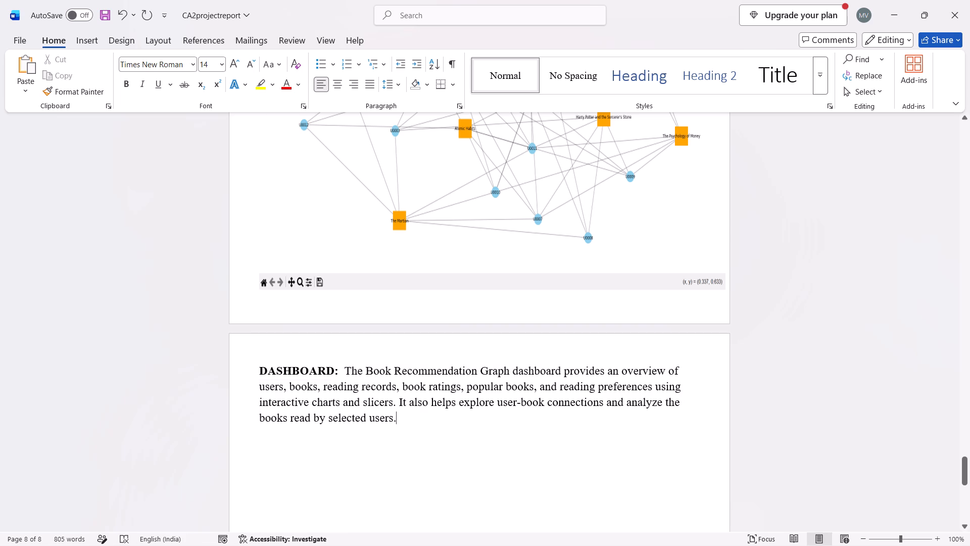
{"action": "key", "text": "Return"}
{"action": "scroll", "coordinate": [408, 420], "scroll_direction": "down", "scroll_amount": 2}
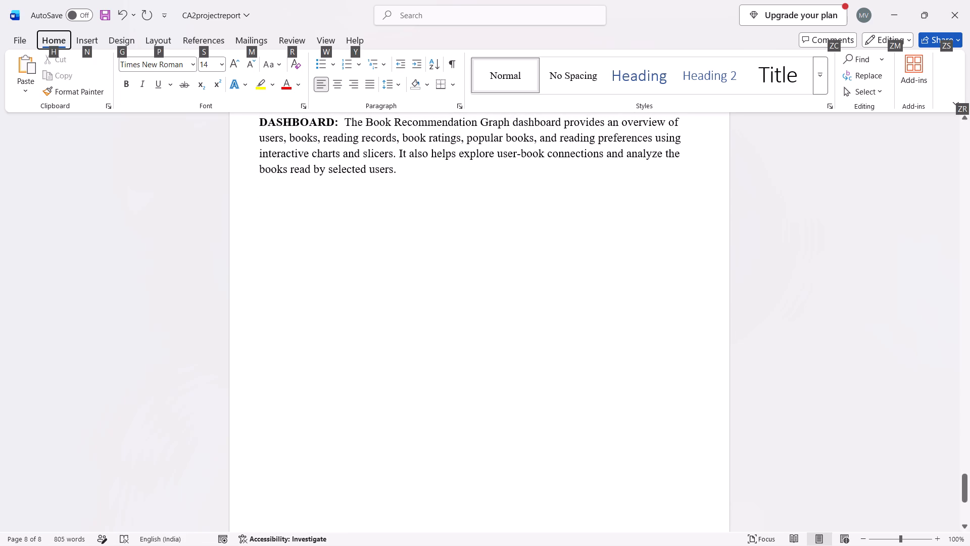
{"action": "left_click", "coordinate": [297, 215]}
{"action": "left_click", "coordinate": [271, 190]}
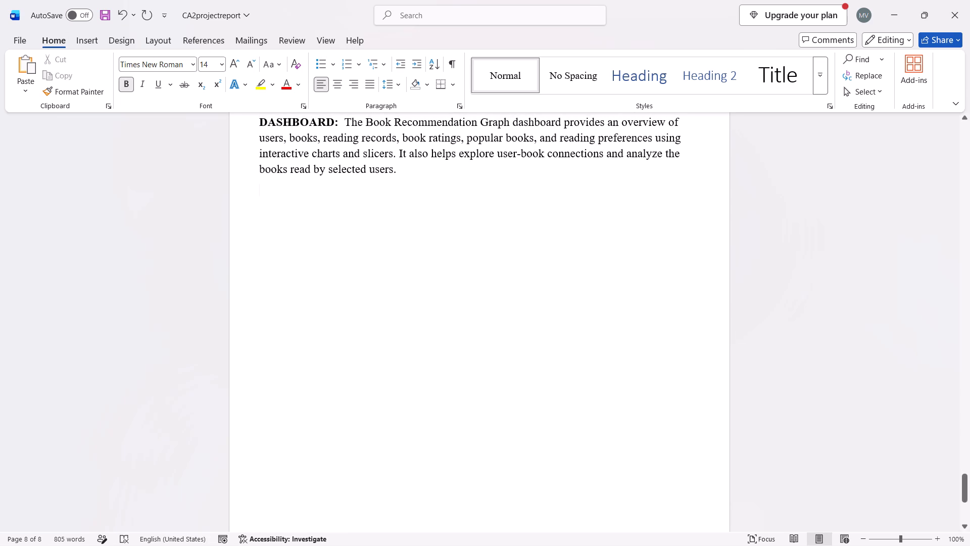
{"action": "left_click", "coordinate": [127, 42]}
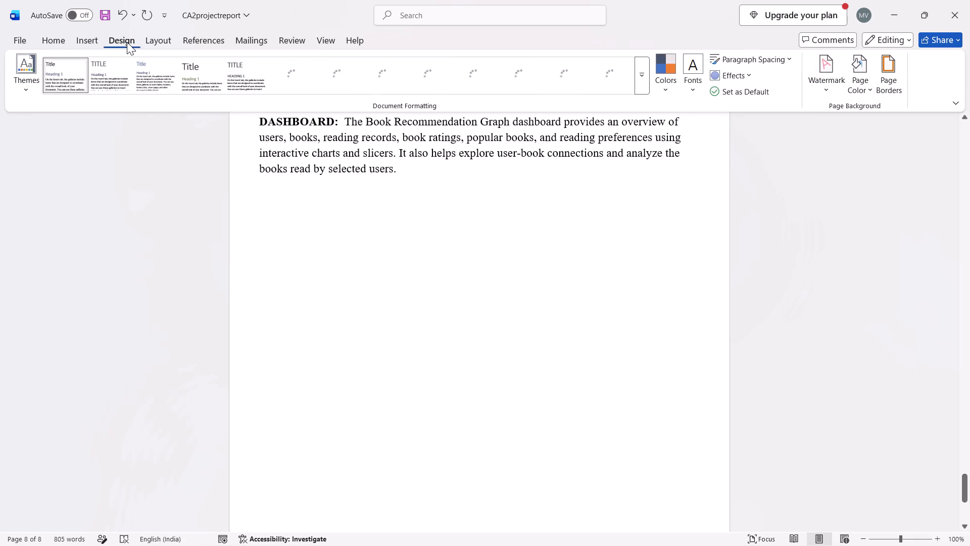
{"action": "left_click", "coordinate": [94, 41]}
{"action": "left_click", "coordinate": [141, 88]}
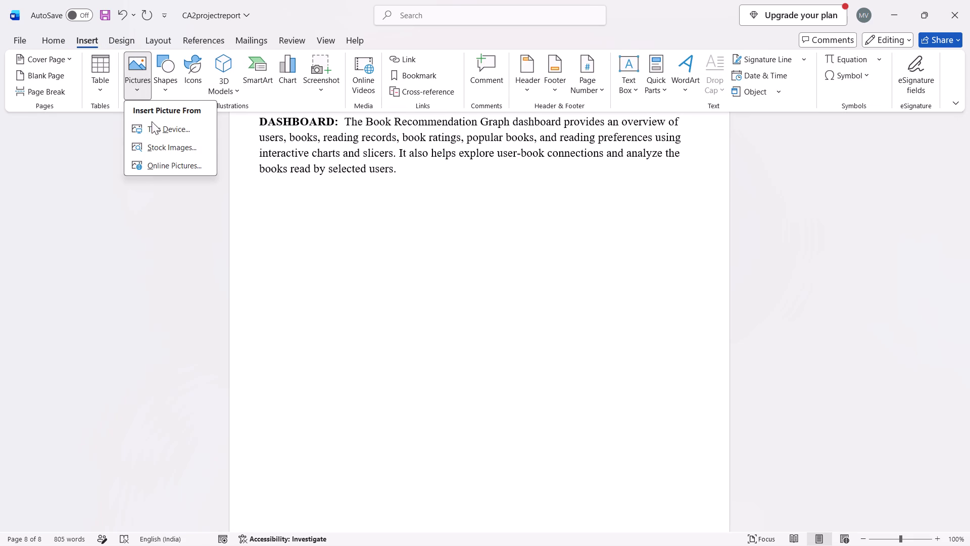
{"action": "left_click", "coordinate": [154, 129]}
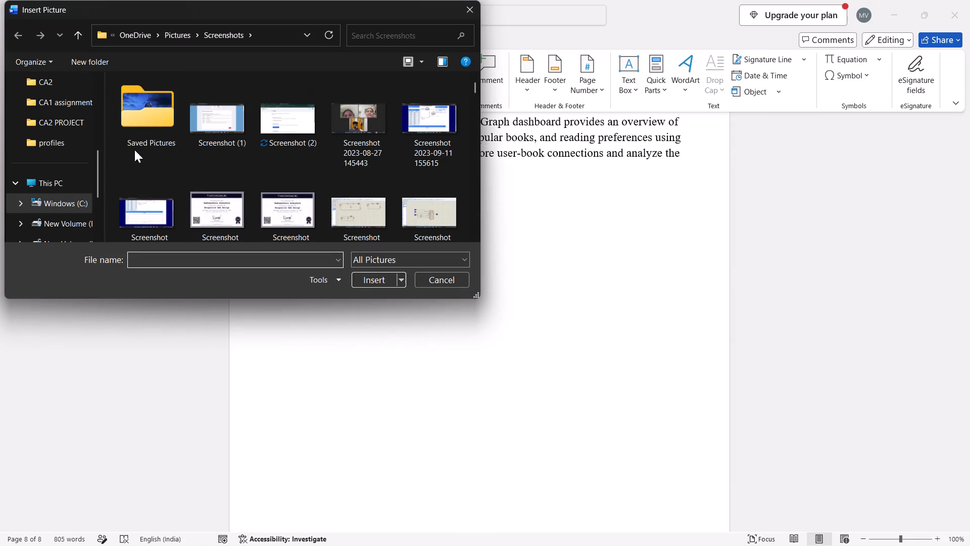
{"action": "left_click_drag", "start_coordinate": [473, 86], "coordinate": [463, 179]}
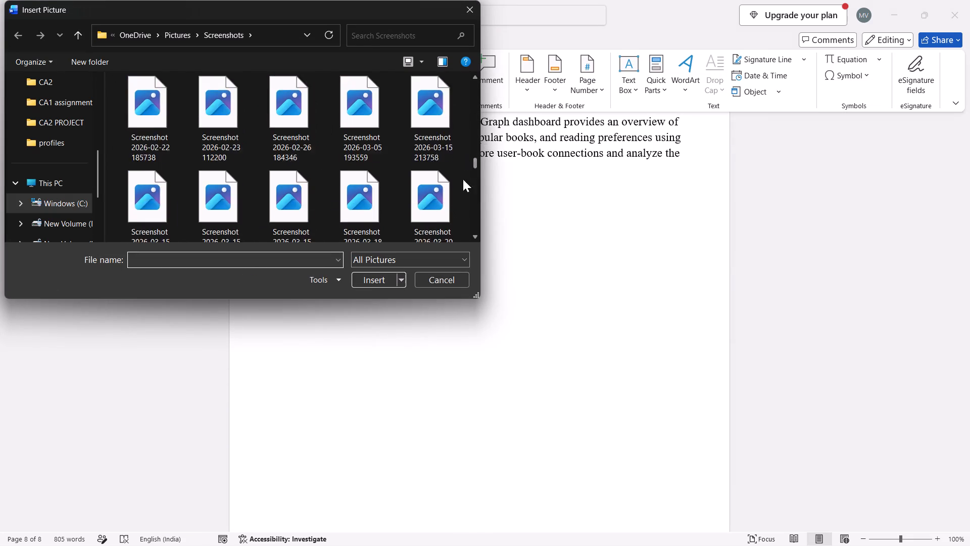
{"action": "left_click_drag", "start_coordinate": [463, 179], "coordinate": [465, 233]}
{"action": "scroll", "coordinate": [330, 199], "scroll_direction": "up", "scroll_amount": 1}
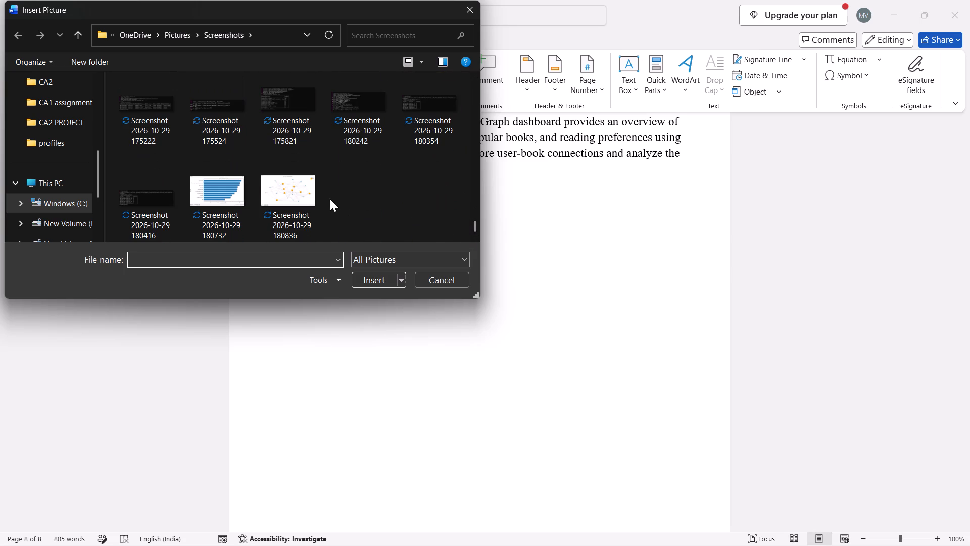
{"action": "scroll", "coordinate": [330, 199], "scroll_direction": "up", "scroll_amount": 1}
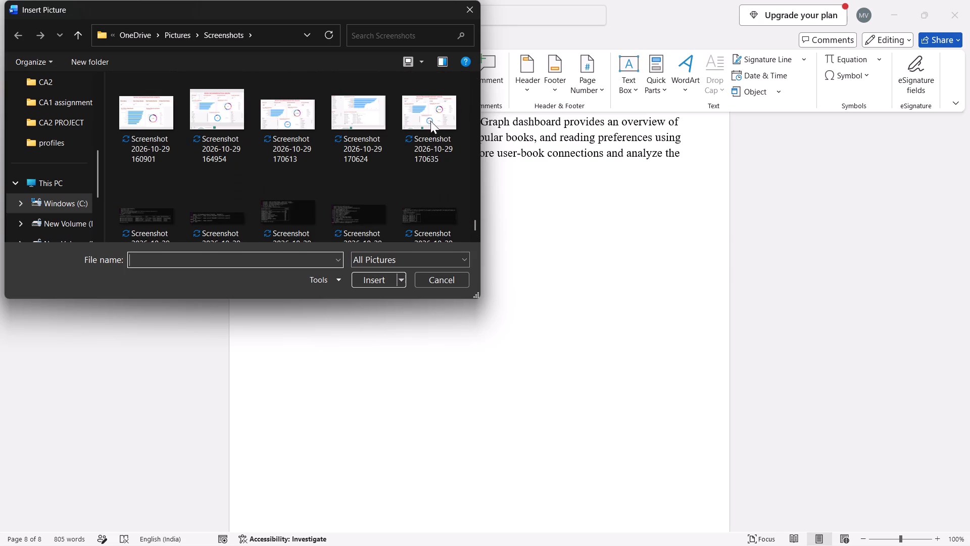
{"action": "double_click", "coordinate": [422, 109]}
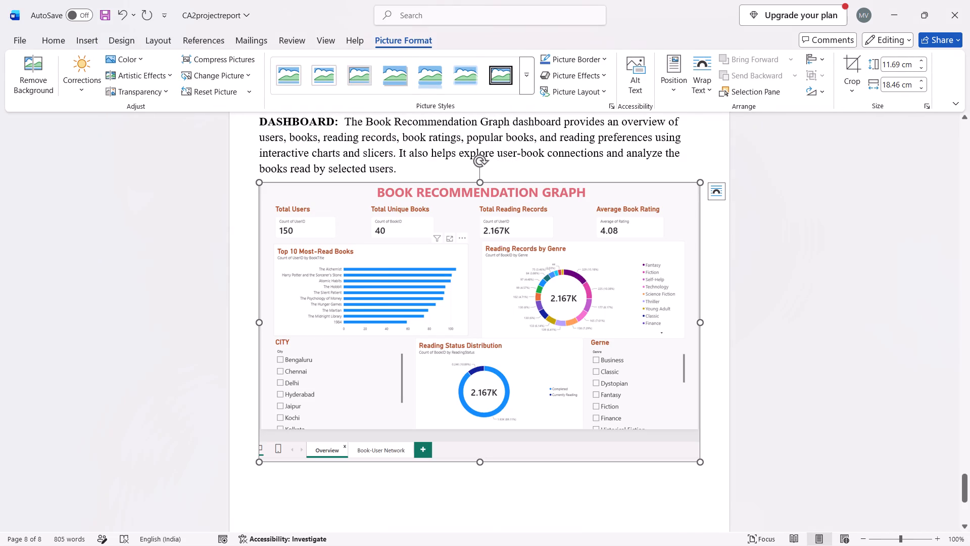
Stretch the inserted dashboard overview picture slightly taller.
{"action": "left_click_drag", "start_coordinate": [479, 462], "coordinate": [484, 477]}
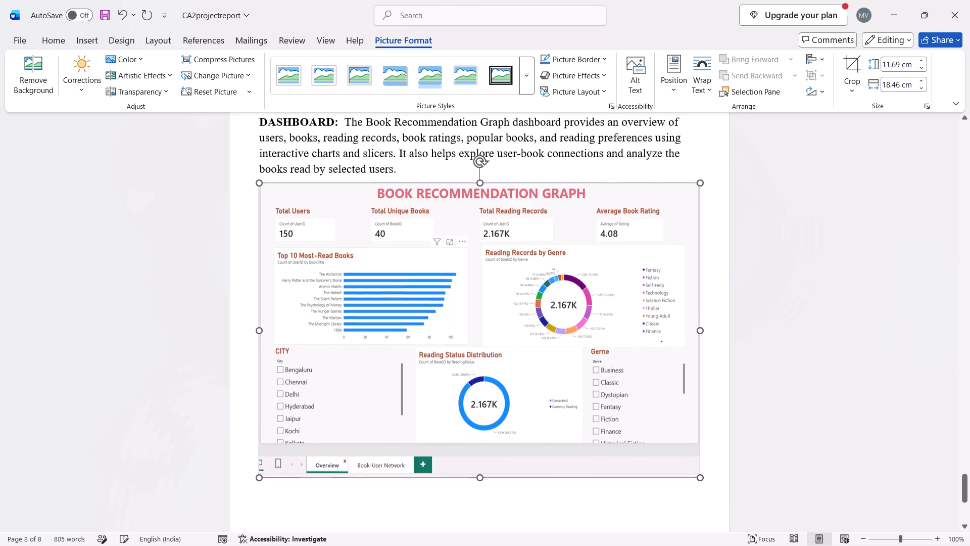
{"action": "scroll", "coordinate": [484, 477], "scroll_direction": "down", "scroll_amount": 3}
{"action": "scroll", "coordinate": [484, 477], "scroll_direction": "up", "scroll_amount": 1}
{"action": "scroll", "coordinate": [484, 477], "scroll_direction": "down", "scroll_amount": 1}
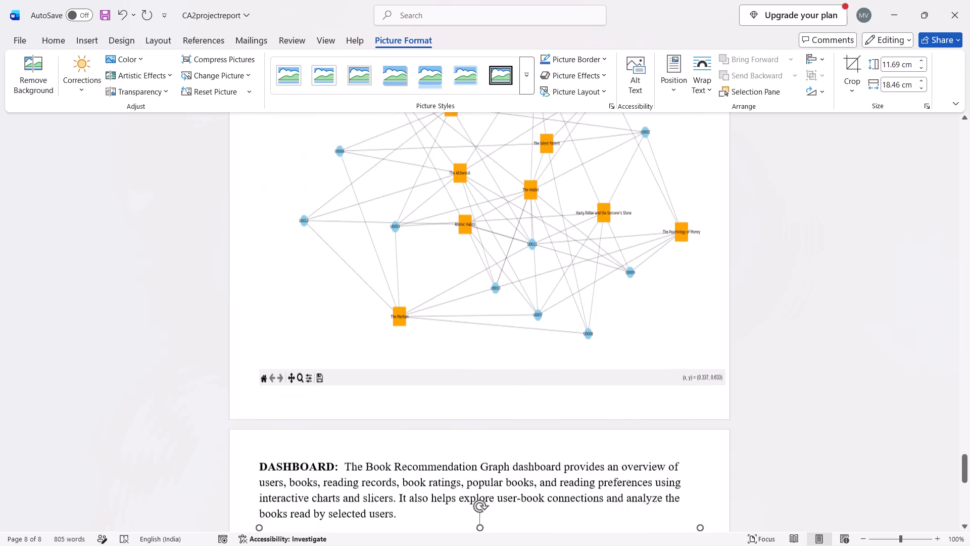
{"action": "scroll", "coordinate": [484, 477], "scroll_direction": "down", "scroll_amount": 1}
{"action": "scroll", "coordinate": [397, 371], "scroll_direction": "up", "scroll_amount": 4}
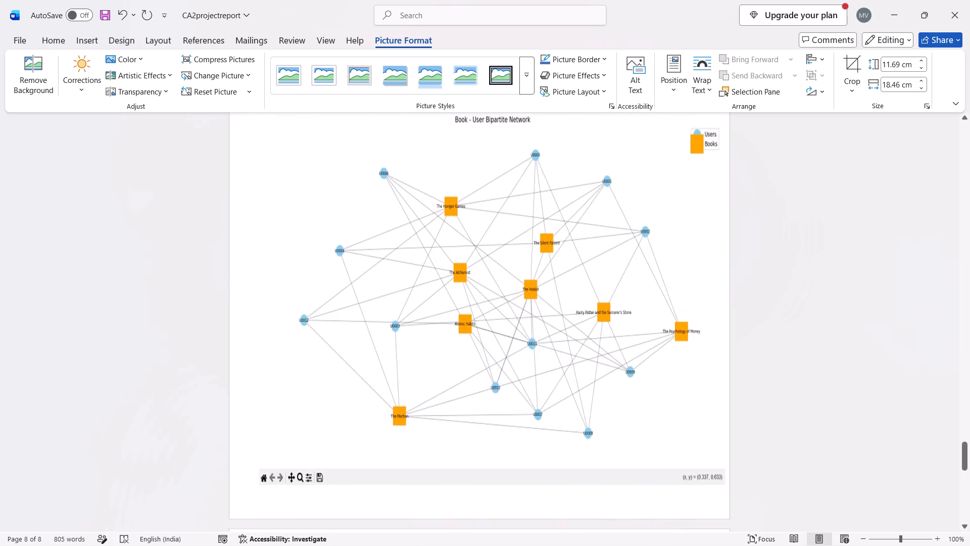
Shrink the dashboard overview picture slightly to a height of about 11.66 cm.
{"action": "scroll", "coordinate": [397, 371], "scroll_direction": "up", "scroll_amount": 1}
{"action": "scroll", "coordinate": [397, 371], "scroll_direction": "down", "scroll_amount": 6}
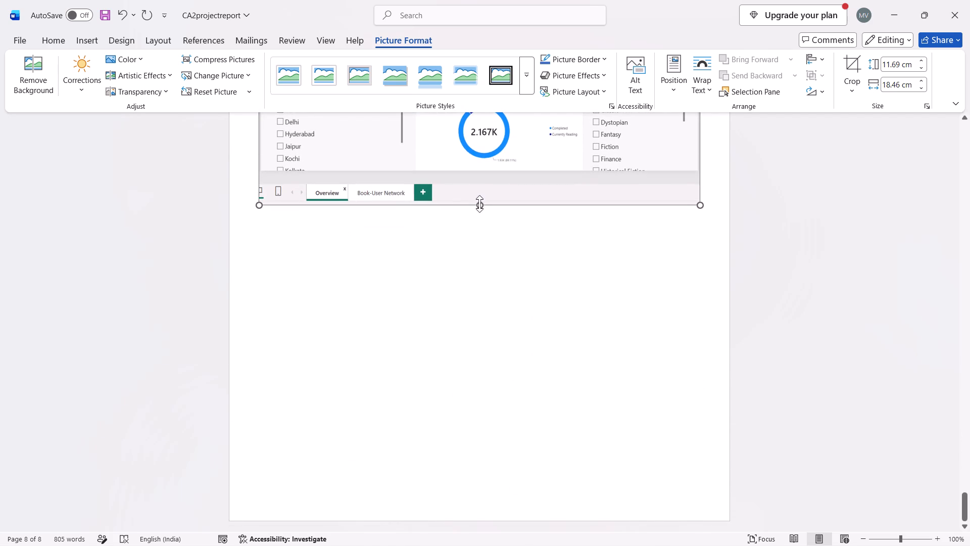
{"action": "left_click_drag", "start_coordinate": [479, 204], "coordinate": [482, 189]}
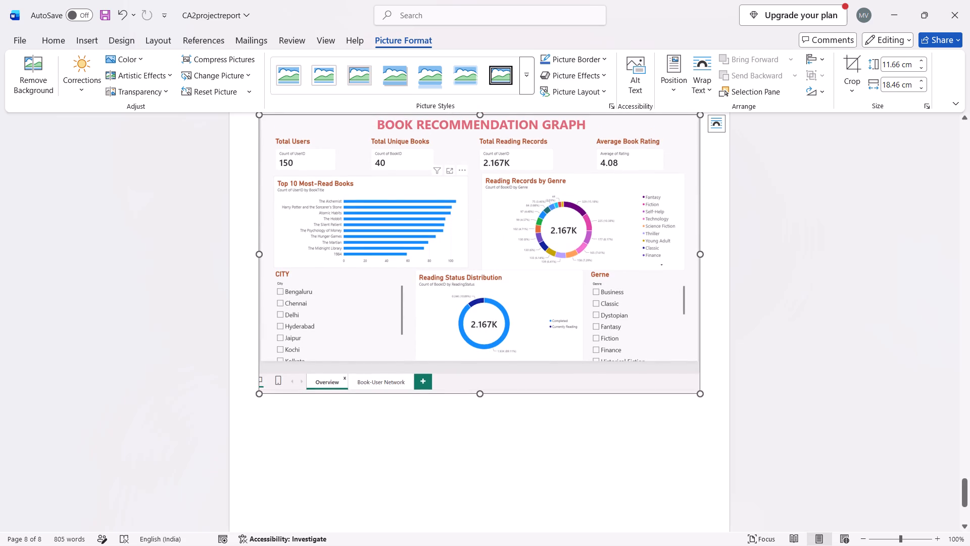
{"action": "left_click", "coordinate": [715, 468]}
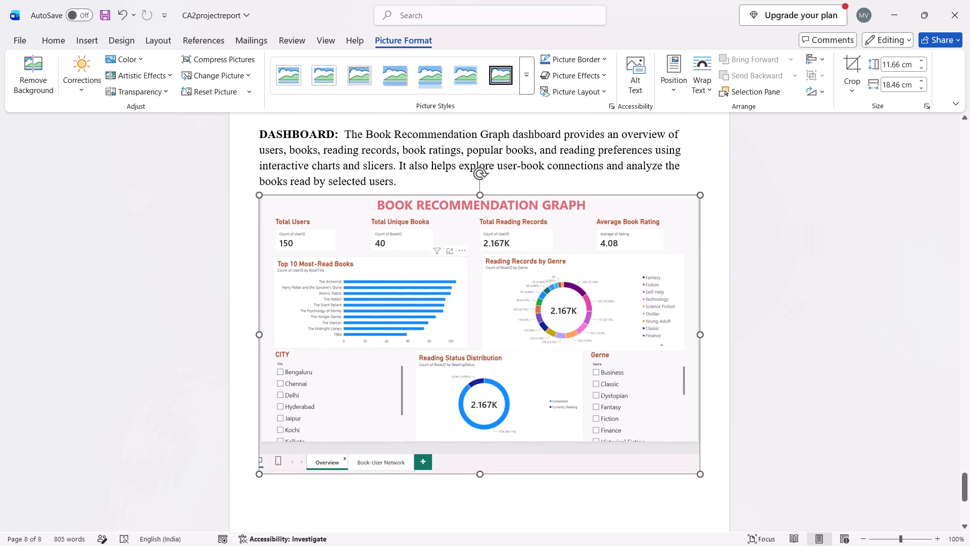
{"action": "key", "text": "Return"}
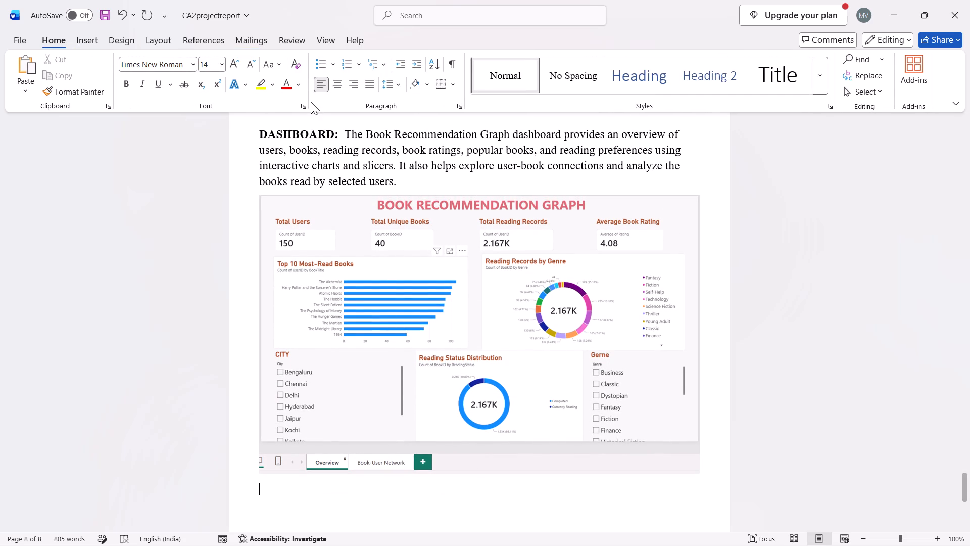
{"action": "left_click", "coordinate": [90, 37]}
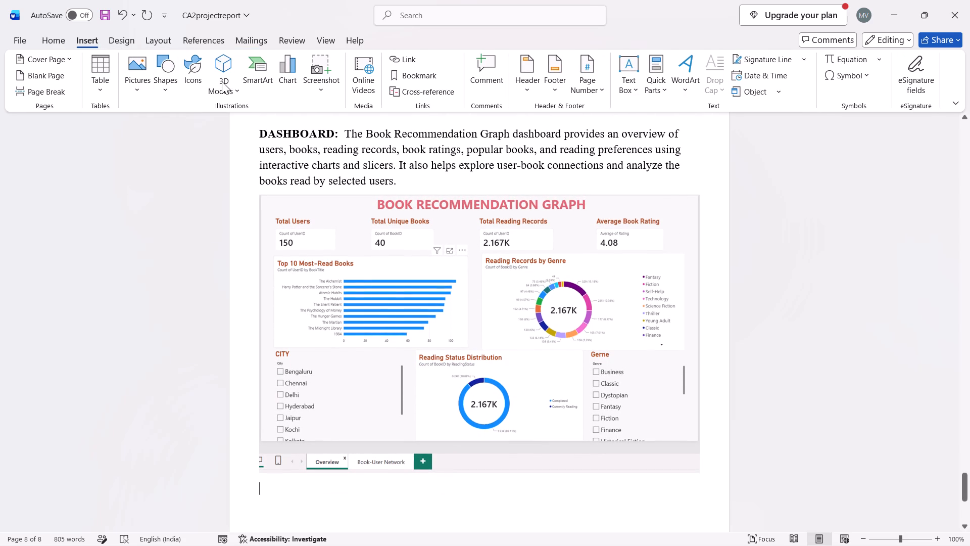
{"action": "left_click", "coordinate": [126, 88]}
{"action": "left_click", "coordinate": [154, 129]}
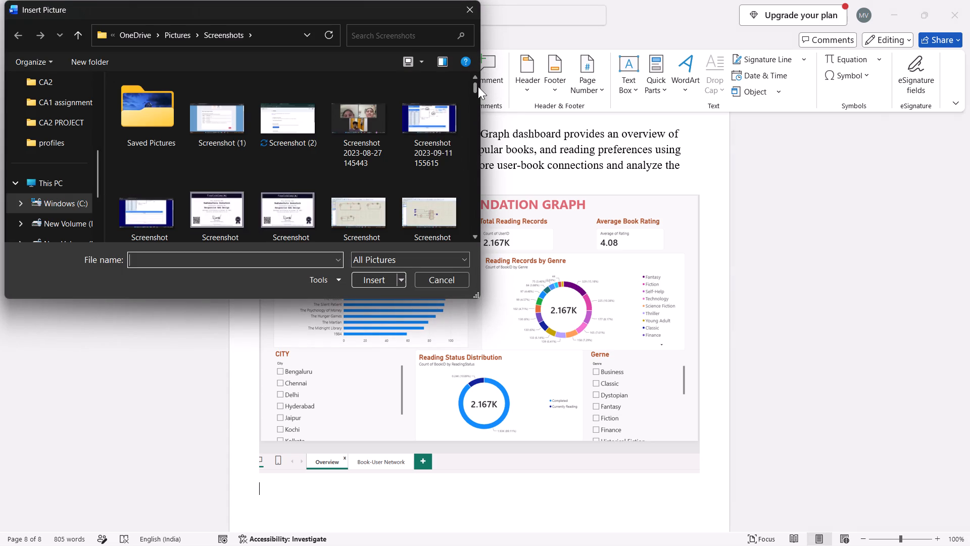
{"action": "left_click_drag", "start_coordinate": [476, 89], "coordinate": [468, 209]}
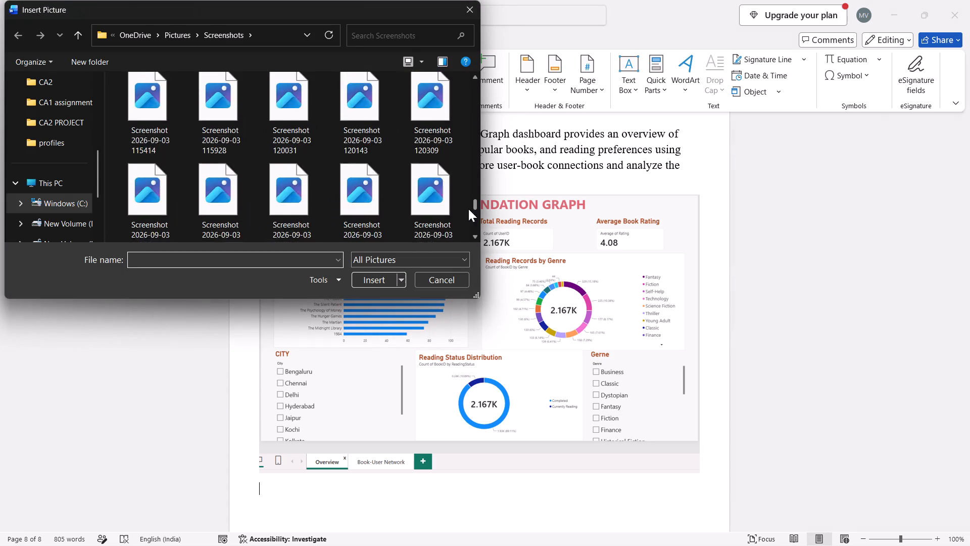
{"action": "left_click_drag", "start_coordinate": [468, 209], "coordinate": [475, 230]}
{"action": "scroll", "coordinate": [396, 198], "scroll_direction": "up", "scroll_amount": 1}
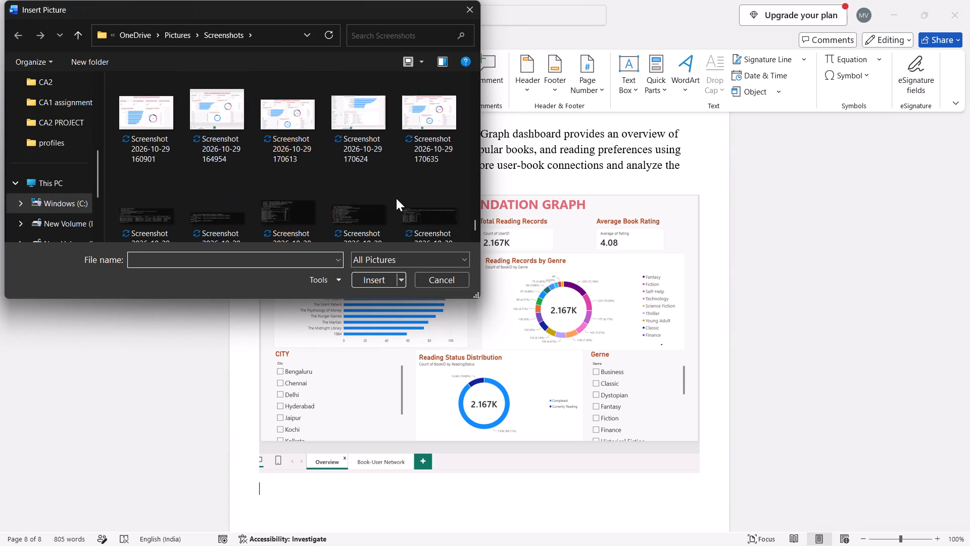
{"action": "scroll", "coordinate": [396, 198], "scroll_direction": "up", "scroll_amount": 1}
{"action": "double_click", "coordinate": [370, 205]}
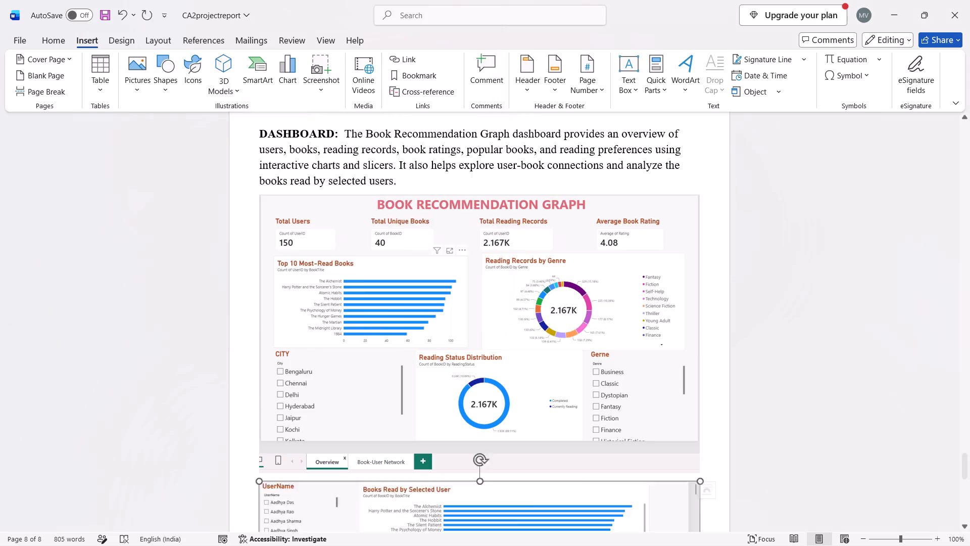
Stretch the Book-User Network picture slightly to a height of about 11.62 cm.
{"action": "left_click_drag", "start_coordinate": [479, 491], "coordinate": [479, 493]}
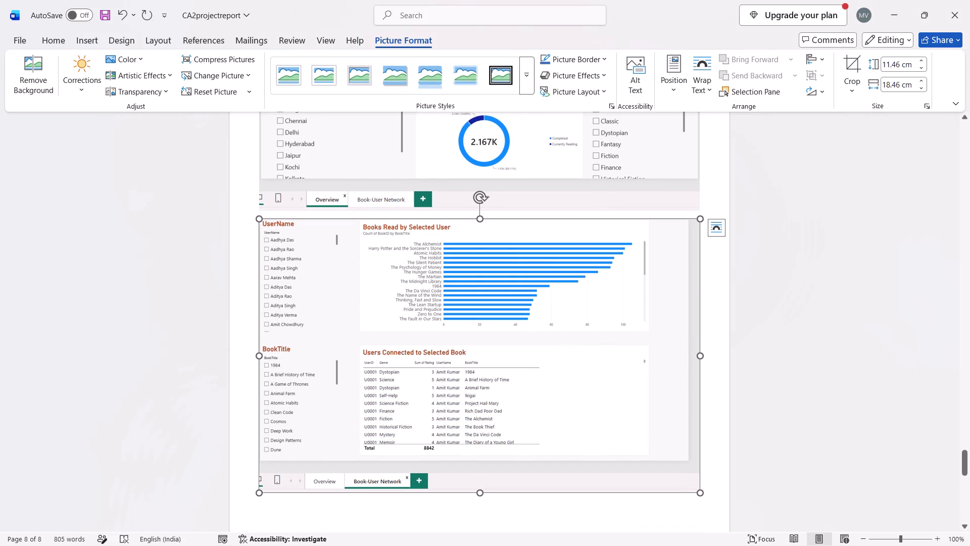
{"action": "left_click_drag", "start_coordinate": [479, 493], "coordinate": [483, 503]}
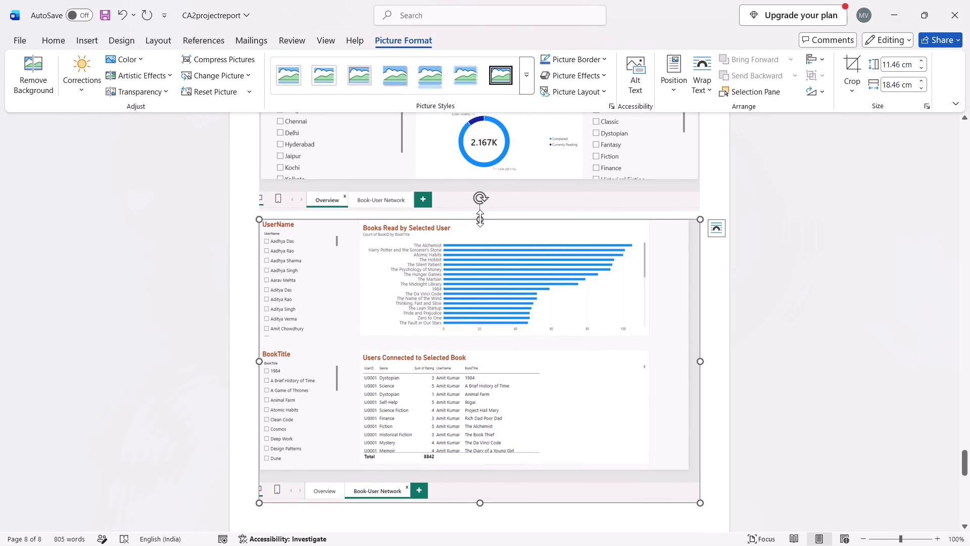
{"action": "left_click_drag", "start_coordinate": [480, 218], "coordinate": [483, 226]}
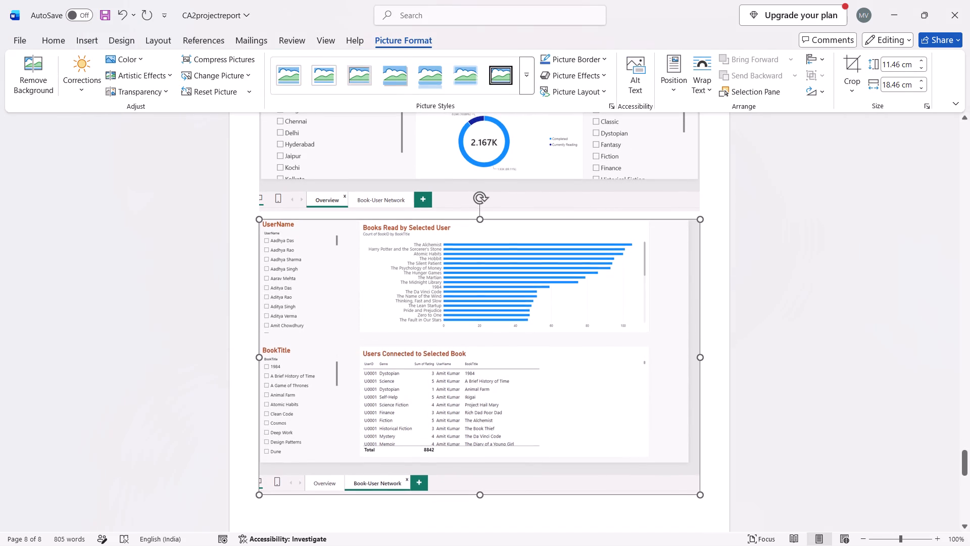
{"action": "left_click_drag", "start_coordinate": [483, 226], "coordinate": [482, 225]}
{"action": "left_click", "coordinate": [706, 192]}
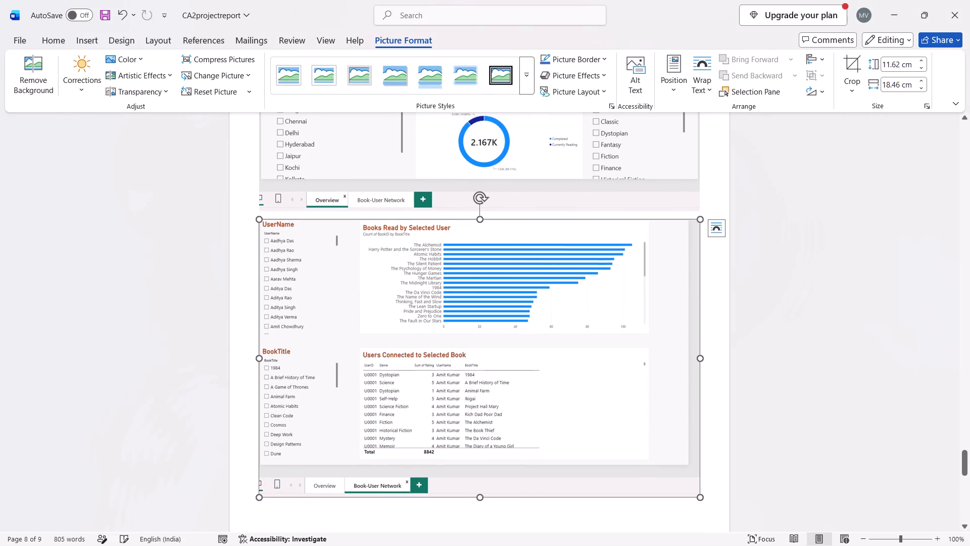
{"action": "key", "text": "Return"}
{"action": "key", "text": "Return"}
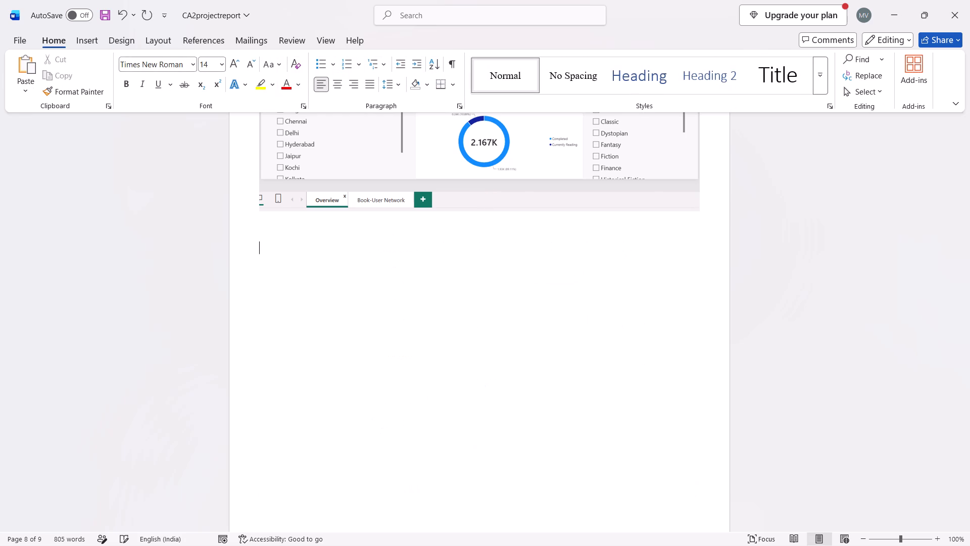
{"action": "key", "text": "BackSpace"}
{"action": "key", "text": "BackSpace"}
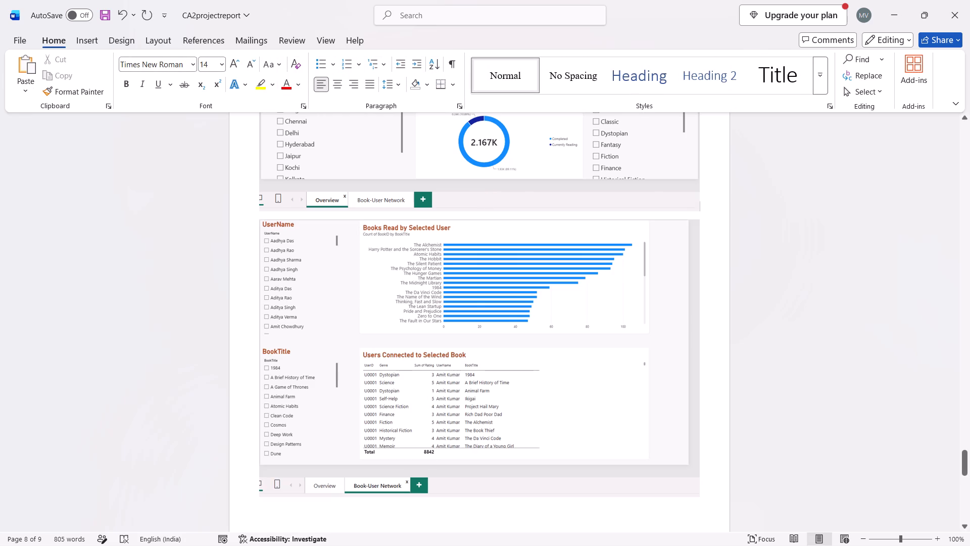
Reduce the height of the Book-User Network picture, keeping its full width.
{"action": "left_click", "coordinate": [483, 217]}
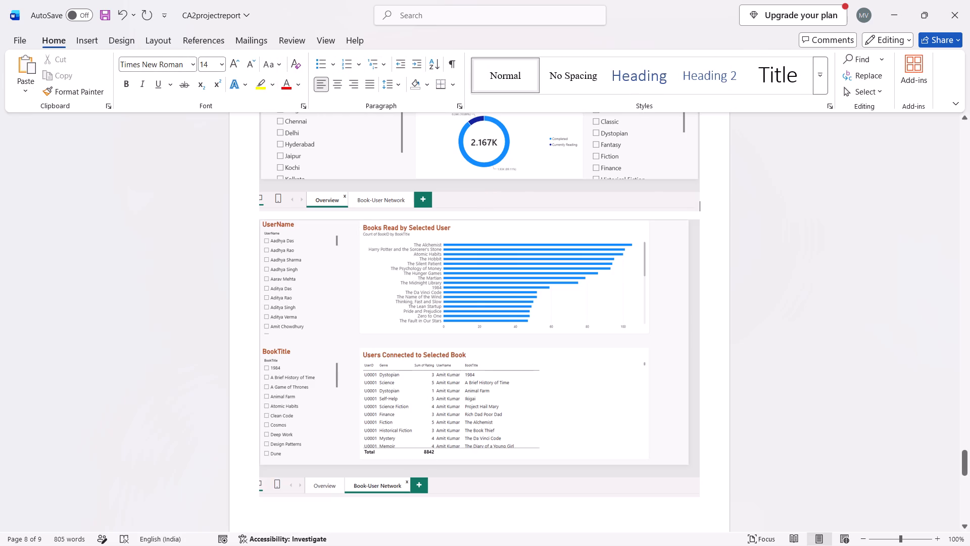
{"action": "left_click", "coordinate": [485, 226]}
{"action": "left_click_drag", "start_coordinate": [478, 219], "coordinate": [481, 234]}
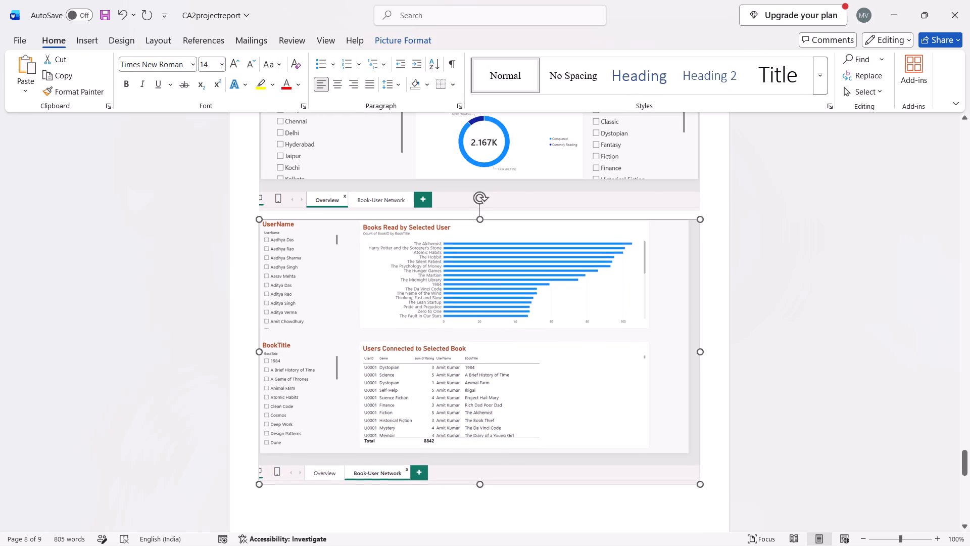
{"action": "left_click_drag", "start_coordinate": [481, 234], "coordinate": [485, 243]}
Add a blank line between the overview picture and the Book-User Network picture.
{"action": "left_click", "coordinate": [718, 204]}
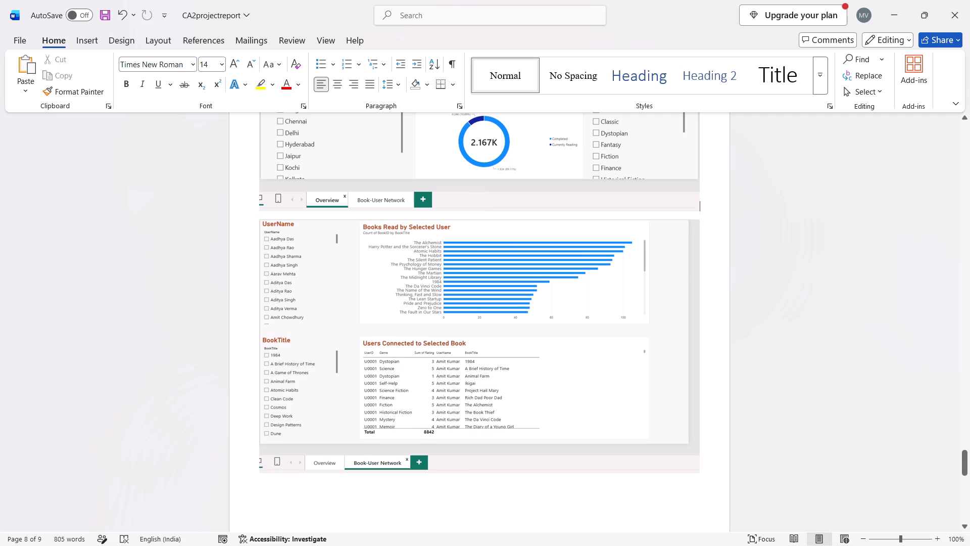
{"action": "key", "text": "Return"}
Stretch the dashboard overview picture moderately taller while keeping its width.
{"action": "scroll", "coordinate": [623, 206], "scroll_direction": "up", "scroll_amount": 1}
{"action": "left_click", "coordinate": [603, 208]}
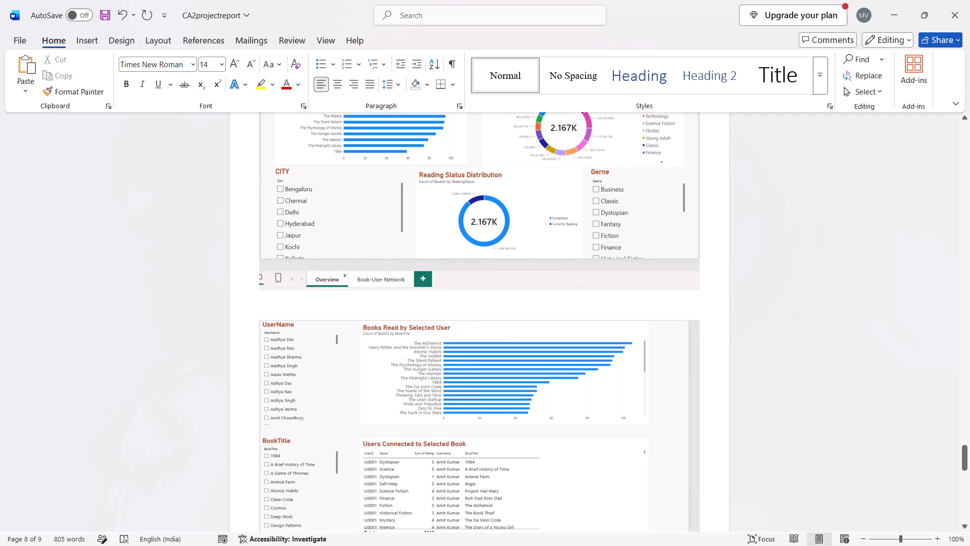
{"action": "left_click_drag", "start_coordinate": [479, 292], "coordinate": [483, 327]}
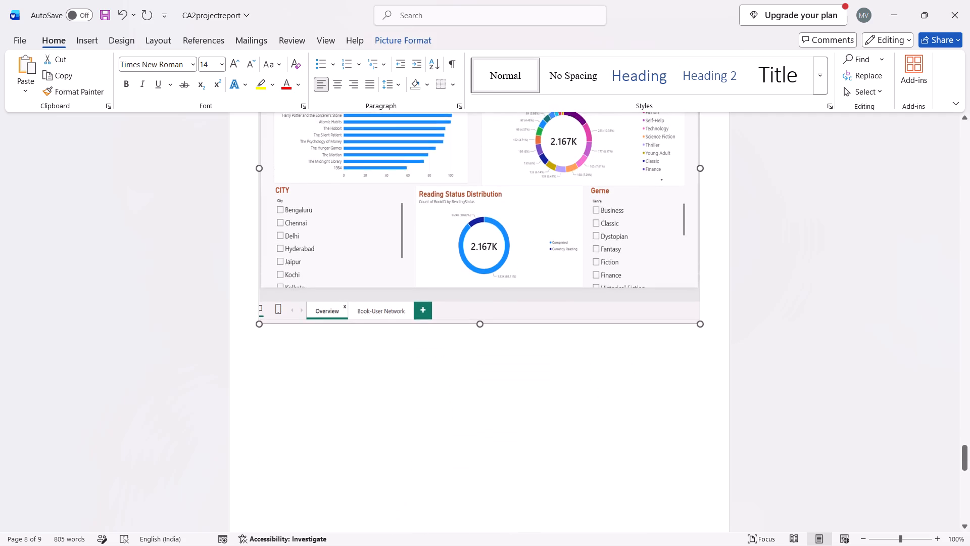
{"action": "left_click_drag", "start_coordinate": [483, 327], "coordinate": [483, 310]}
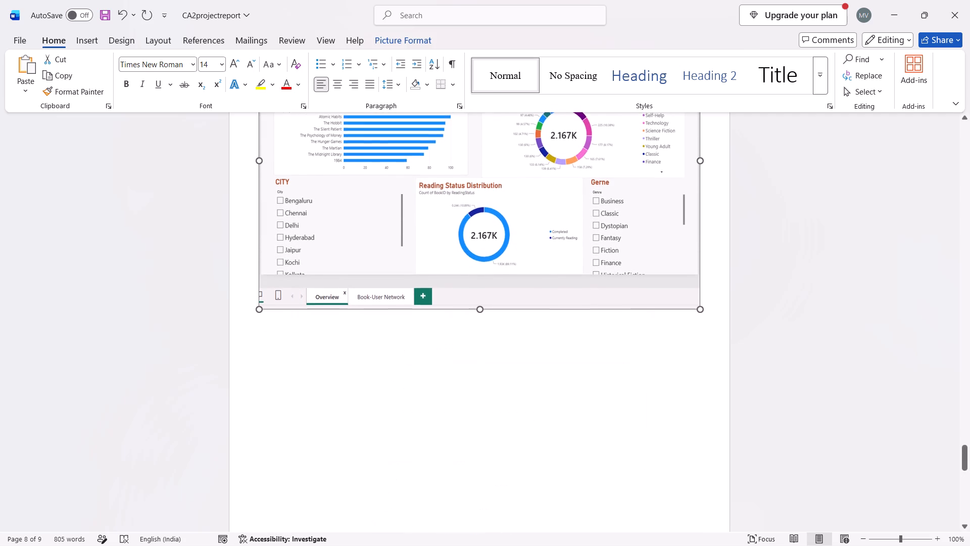
{"action": "left_click_drag", "start_coordinate": [483, 310], "coordinate": [483, 307]}
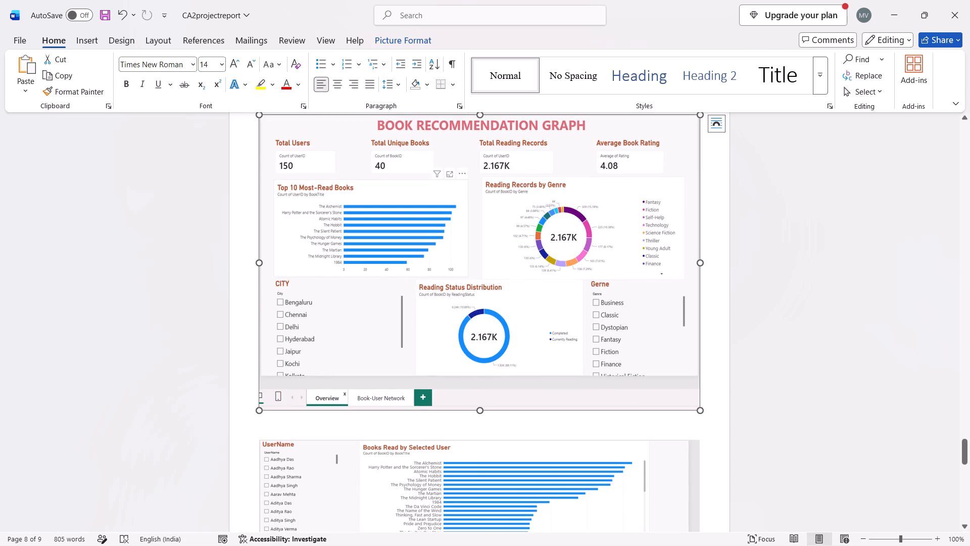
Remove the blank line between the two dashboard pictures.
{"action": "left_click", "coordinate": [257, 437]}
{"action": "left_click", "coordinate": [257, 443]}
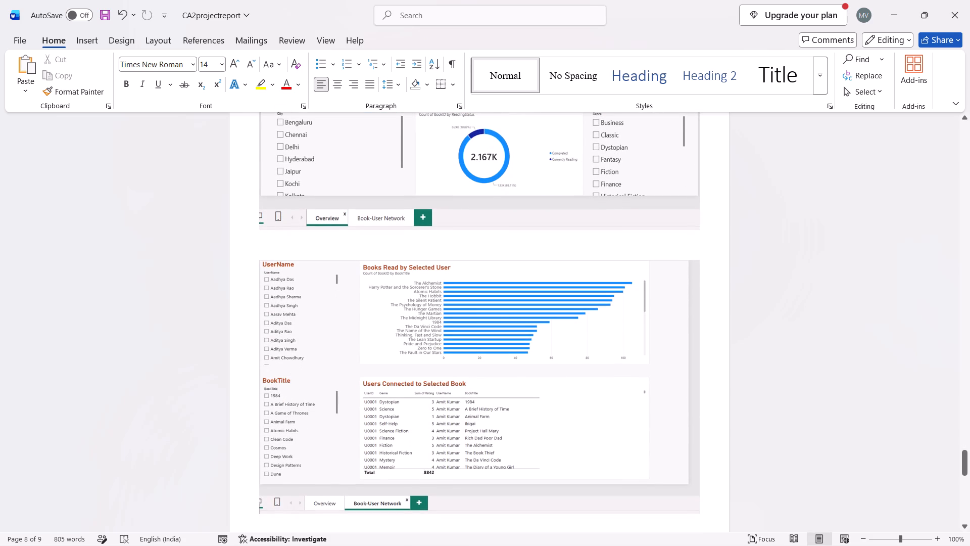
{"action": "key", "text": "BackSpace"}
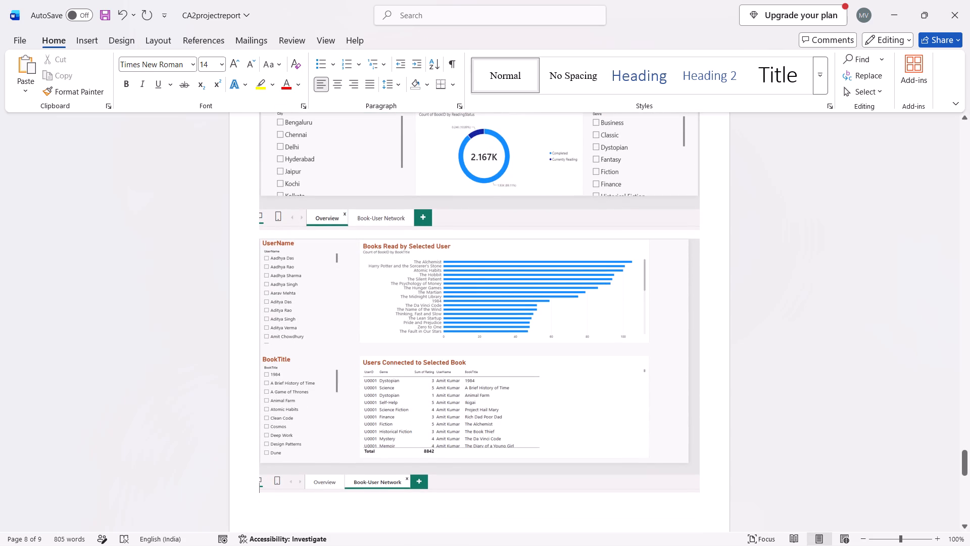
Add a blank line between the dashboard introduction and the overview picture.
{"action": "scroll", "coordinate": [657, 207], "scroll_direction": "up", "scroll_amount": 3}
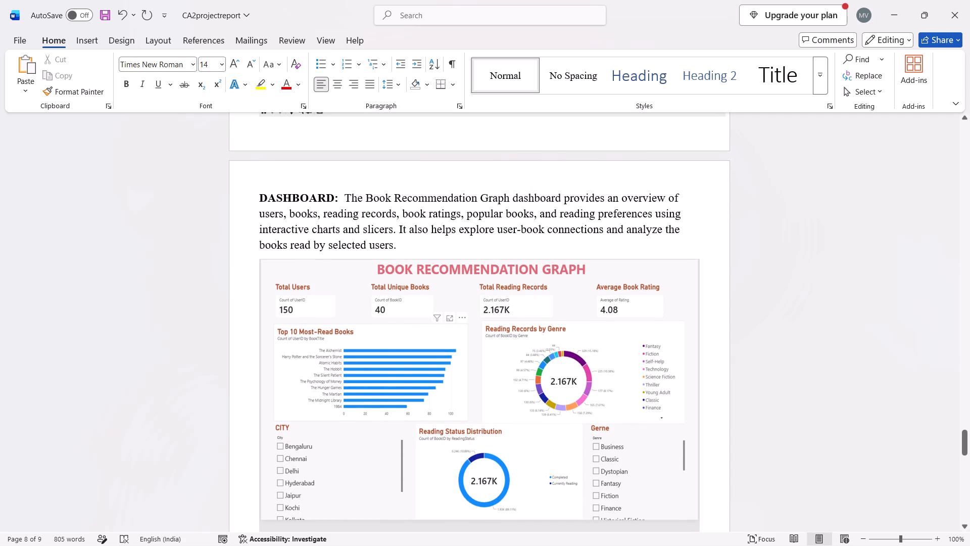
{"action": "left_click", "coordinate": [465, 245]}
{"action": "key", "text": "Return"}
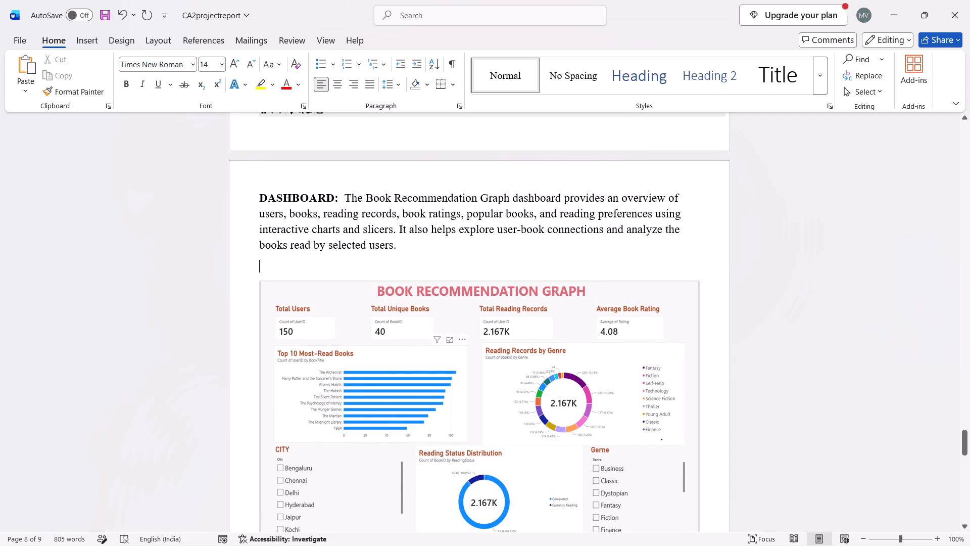
Reduce the height of the dashboard overview picture slightly.
{"action": "left_click", "coordinate": [419, 306]}
{"action": "left_click_drag", "start_coordinate": [479, 280], "coordinate": [480, 285]}
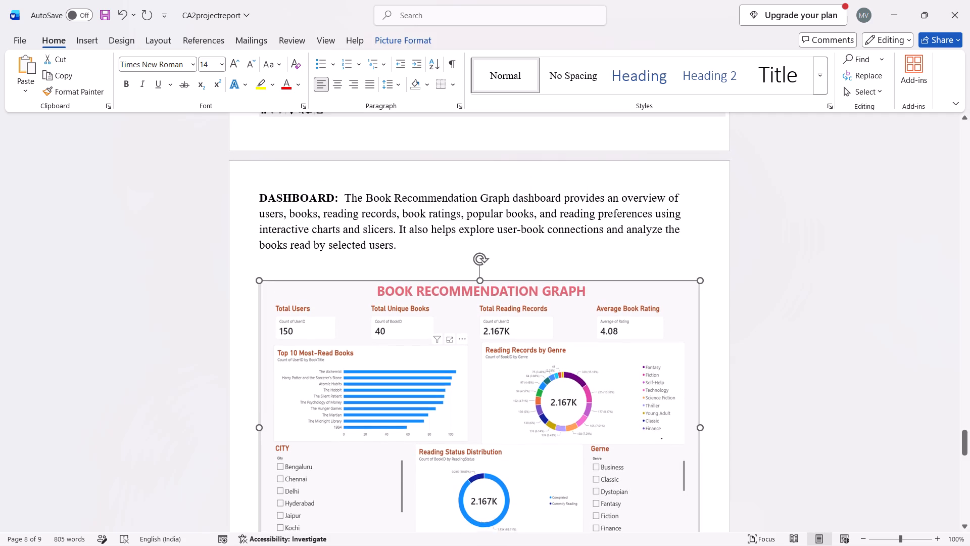
{"action": "left_click_drag", "start_coordinate": [480, 285], "coordinate": [481, 287]}
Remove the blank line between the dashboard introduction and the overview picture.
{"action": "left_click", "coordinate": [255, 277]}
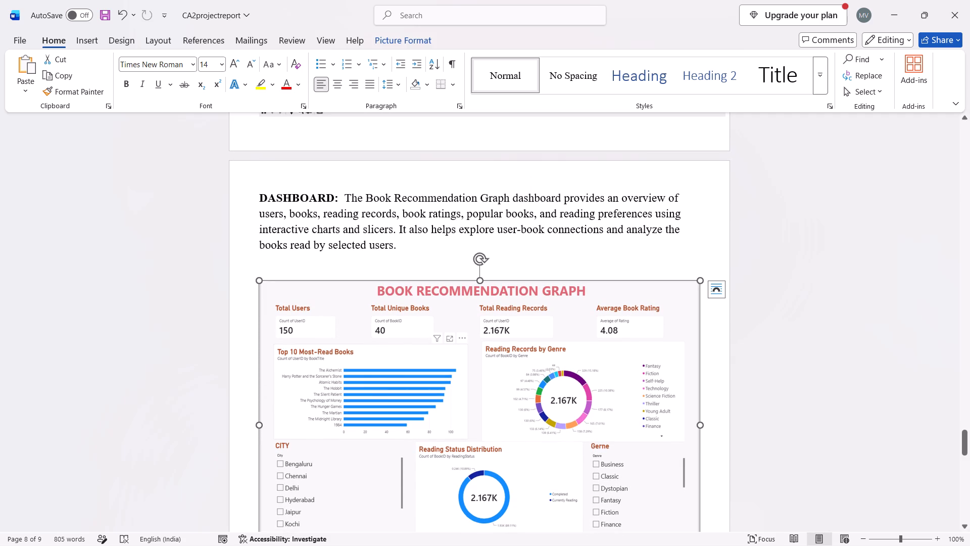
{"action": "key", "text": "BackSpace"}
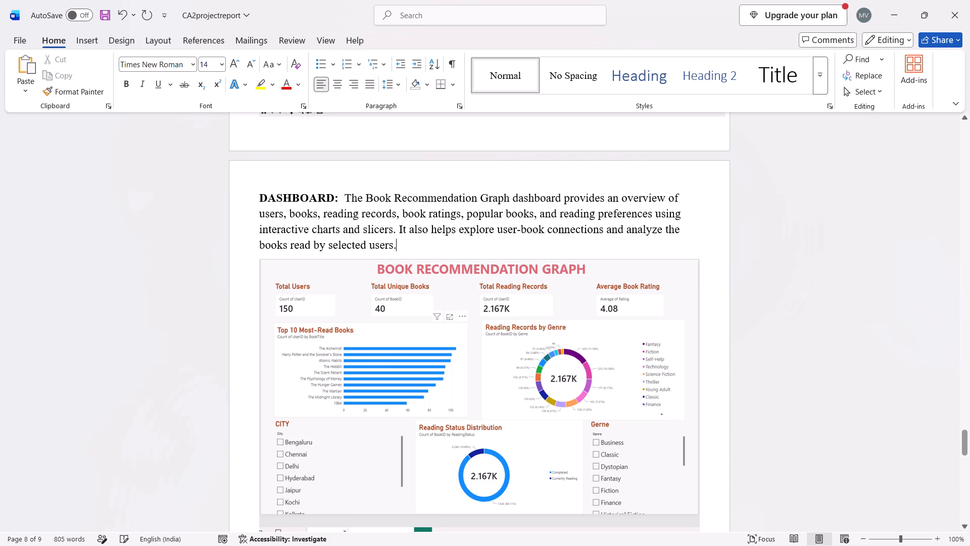
Stretch the Book-User Network picture slightly taller within the remaining space on the page.
{"action": "scroll", "coordinate": [332, 326], "scroll_direction": "down", "scroll_amount": 2}
{"action": "left_click", "coordinate": [449, 347]}
{"action": "scroll", "coordinate": [475, 483], "scroll_direction": "down", "scroll_amount": 1}
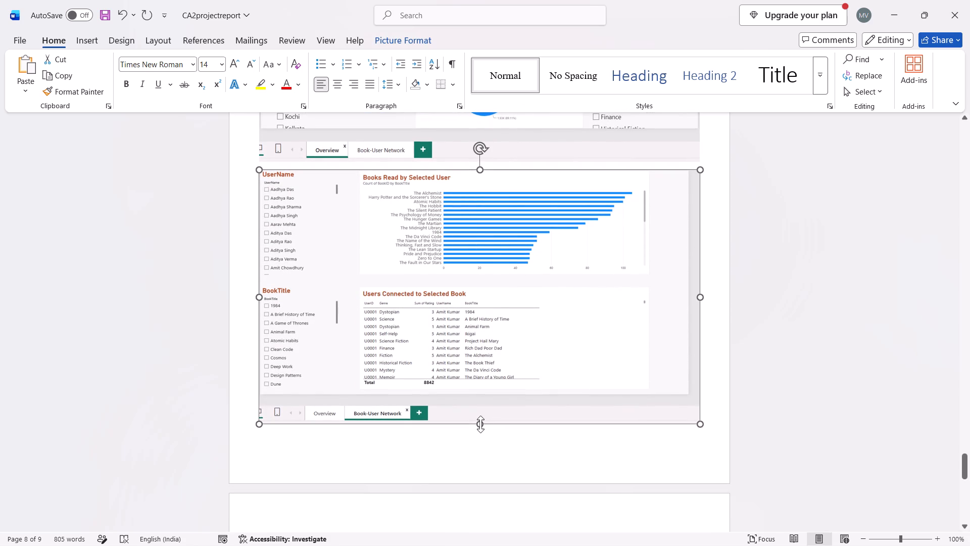
{"action": "left_click_drag", "start_coordinate": [480, 424], "coordinate": [481, 432]}
Review the report from the dashboard section back to the course details on its cover page.
{"action": "scroll", "coordinate": [481, 432], "scroll_direction": "up", "scroll_amount": 2}
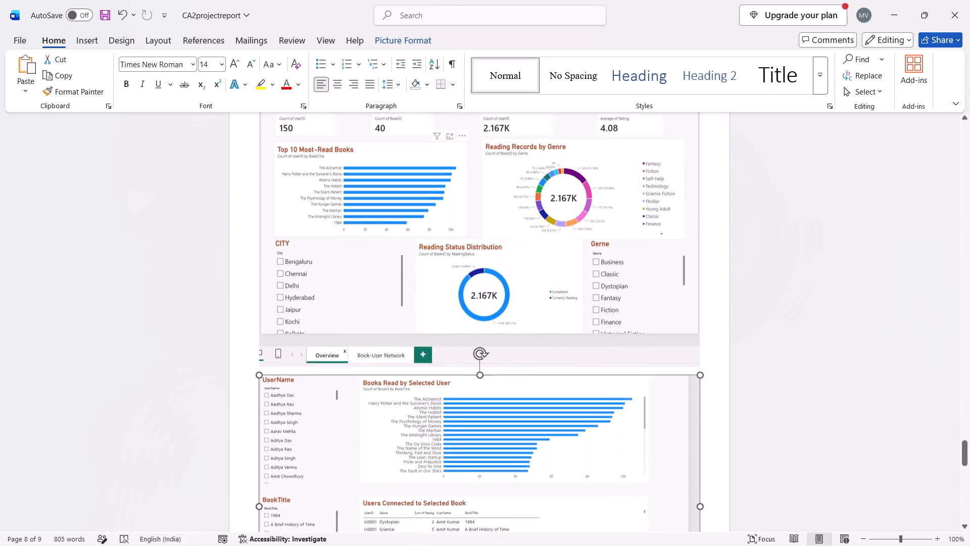
{"action": "scroll", "coordinate": [481, 432], "scroll_direction": "up", "scroll_amount": 1}
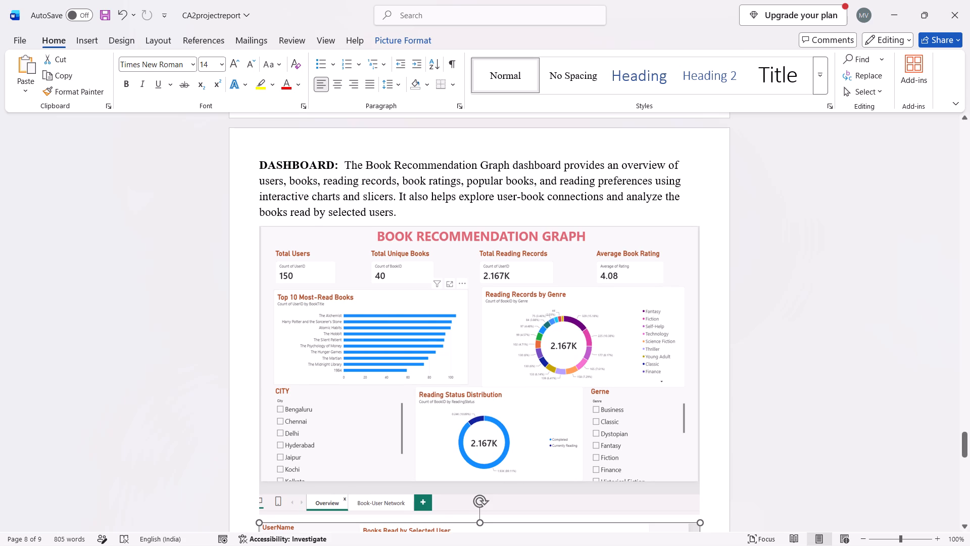
{"action": "scroll", "coordinate": [408, 334], "scroll_direction": "up", "scroll_amount": 12}
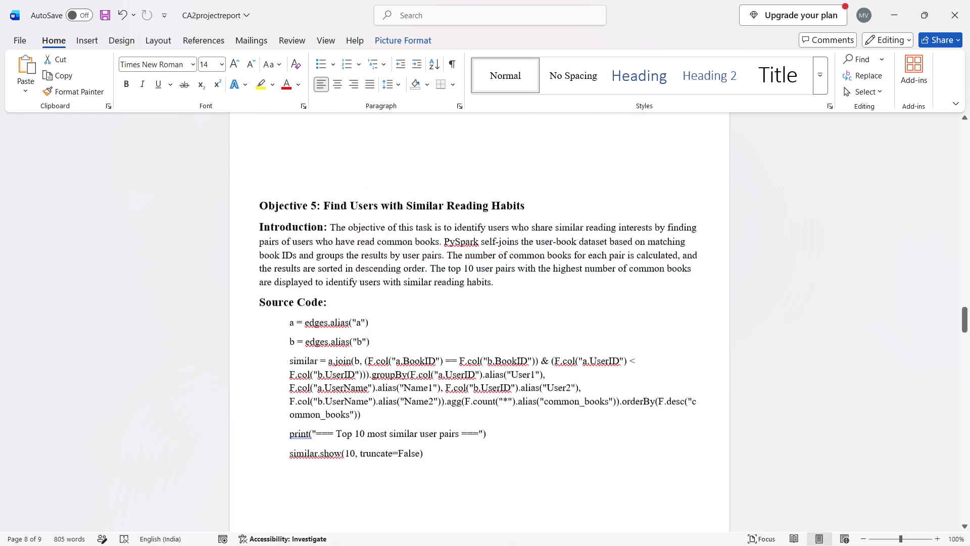
{"action": "scroll", "coordinate": [408, 334], "scroll_direction": "up", "scroll_amount": 13}
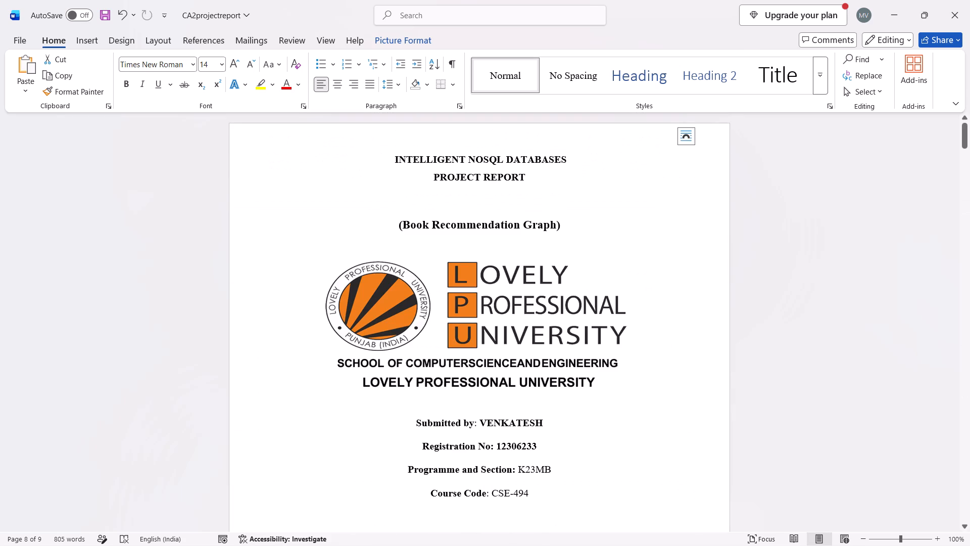
{"action": "scroll", "coordinate": [561, 330], "scroll_direction": "down", "scroll_amount": 1}
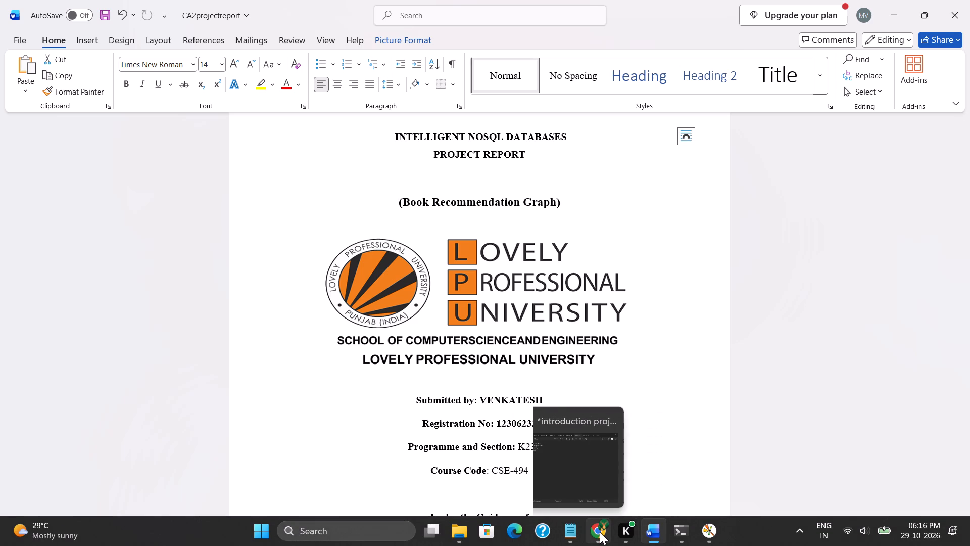
Open the course syllabus PDF frmCourseSyllabusIPDownload from the INT315CLUSTER COMPUTING folder in 7th sem on drive D.
{"action": "left_click", "coordinate": [459, 529]}
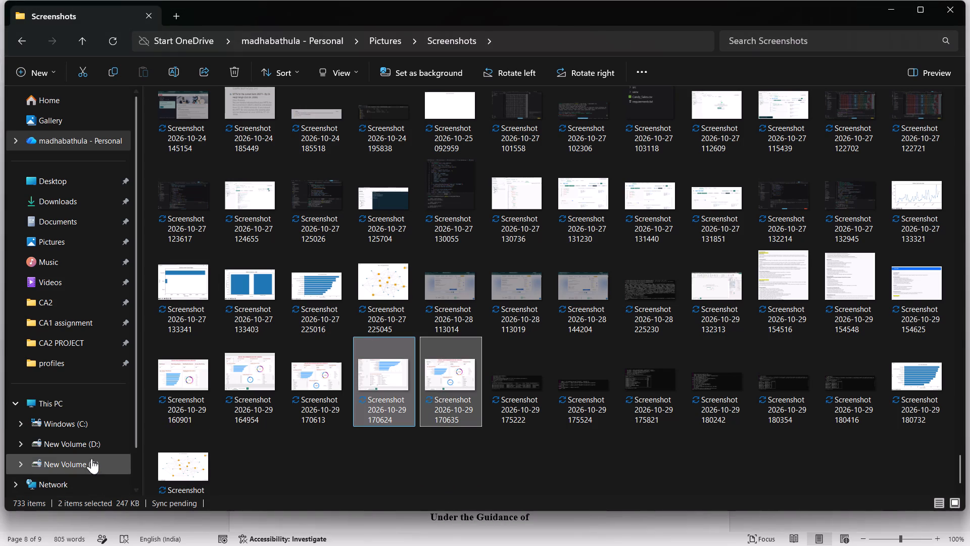
{"action": "left_click", "coordinate": [90, 441]}
{"action": "double_click", "coordinate": [348, 126]}
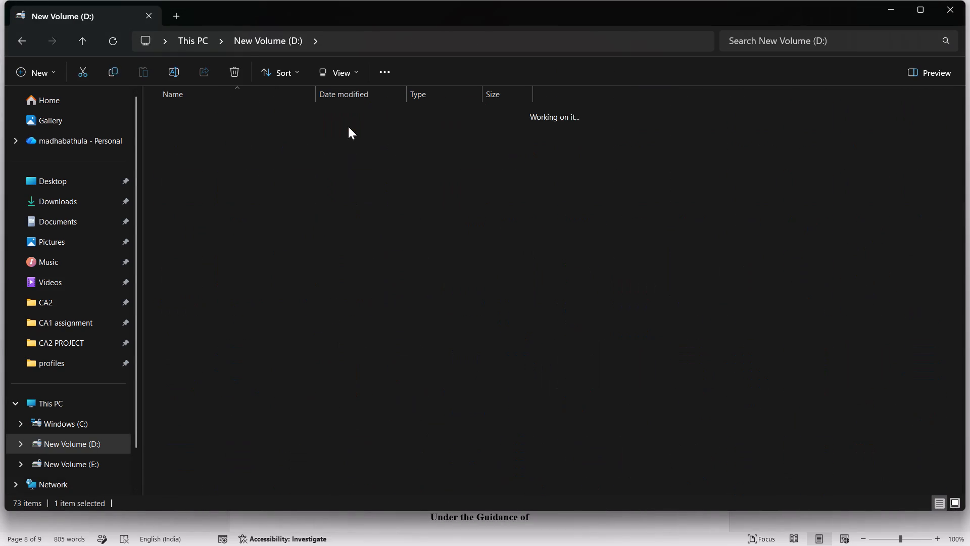
{"action": "double_click", "coordinate": [261, 148]}
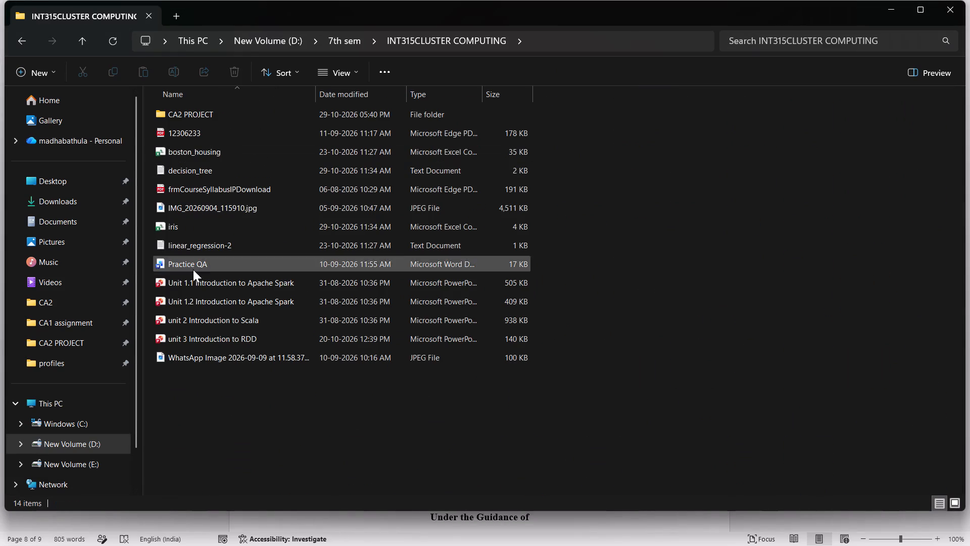
{"action": "double_click", "coordinate": [204, 191]}
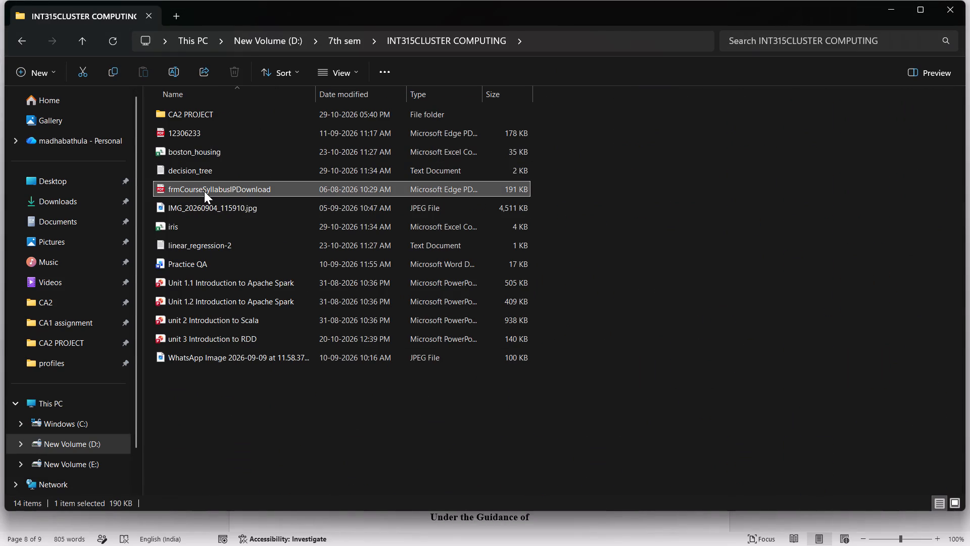
Select the course title INT315:CLUSTER COMPUTING at the top of the syllabus.
{"action": "left_click_drag", "start_coordinate": [579, 150], "coordinate": [393, 151]}
{"action": "left_click", "coordinate": [393, 151]}
{"action": "left_click_drag", "start_coordinate": [393, 151], "coordinate": [582, 151]}
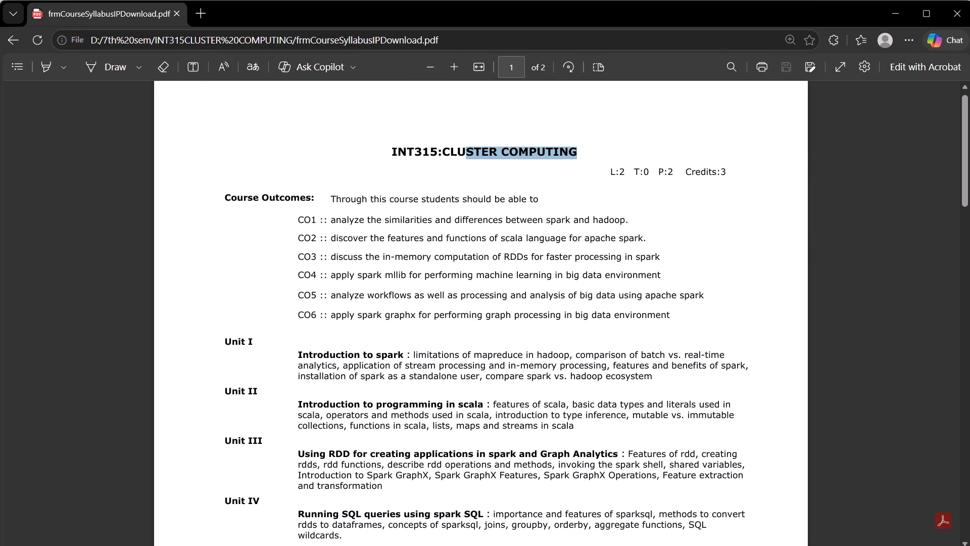
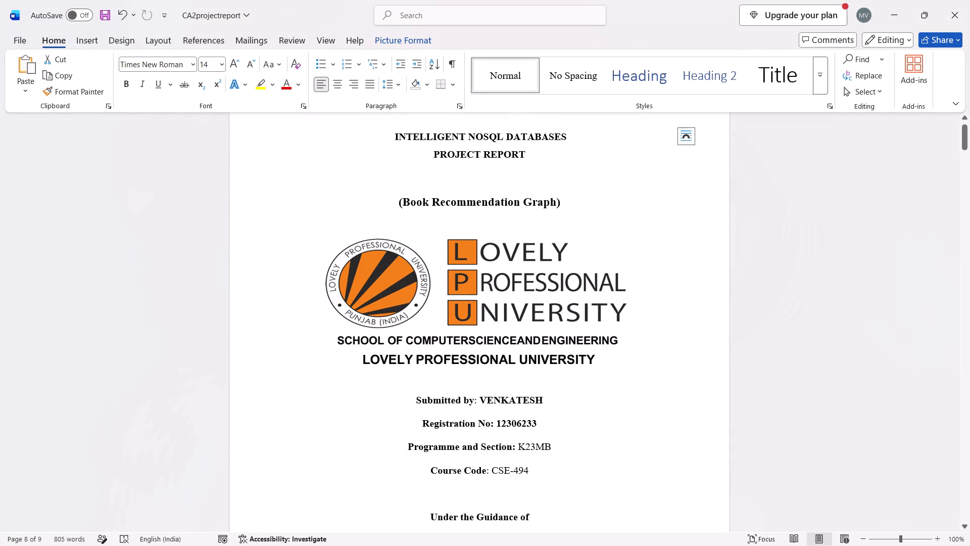
Replace the course name heading at the top of the cover page with the copied title INT315:CLUSTER COMPUTING.
{"action": "left_click_drag", "start_coordinate": [571, 136], "coordinate": [417, 137]}
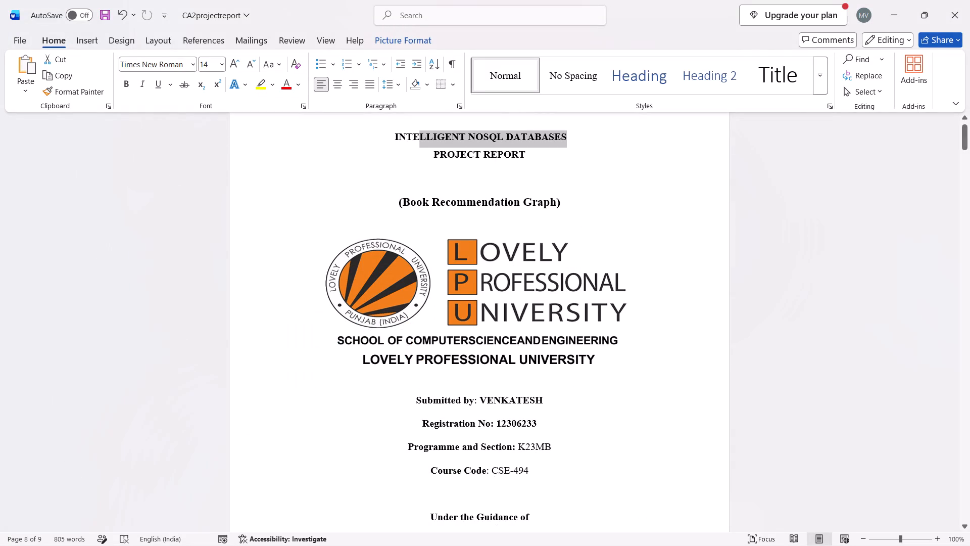
{"action": "left_click_drag", "start_coordinate": [417, 137], "coordinate": [406, 136]}
{"action": "key", "text": "ctrl+v"}
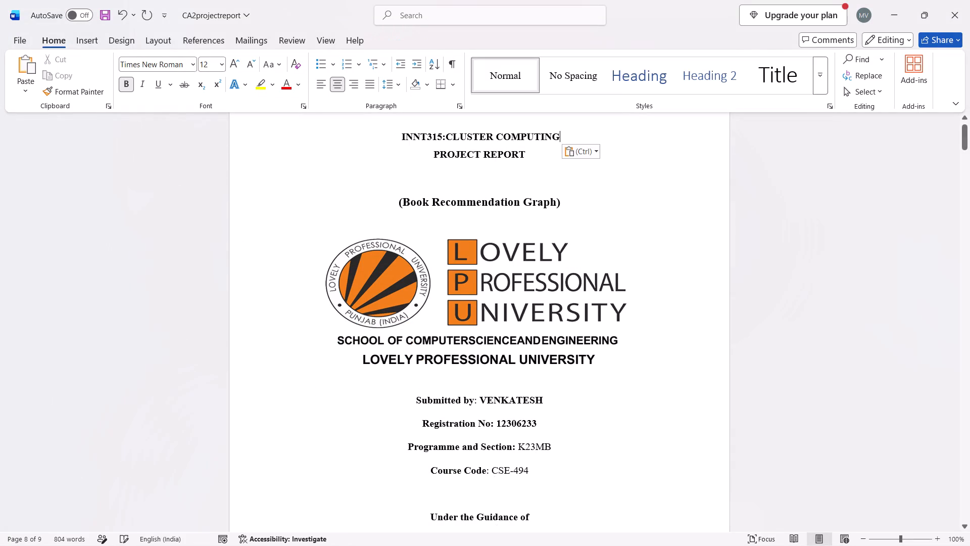
{"action": "left_click", "coordinate": [412, 136]}
{"action": "key", "text": "BackSpace"}
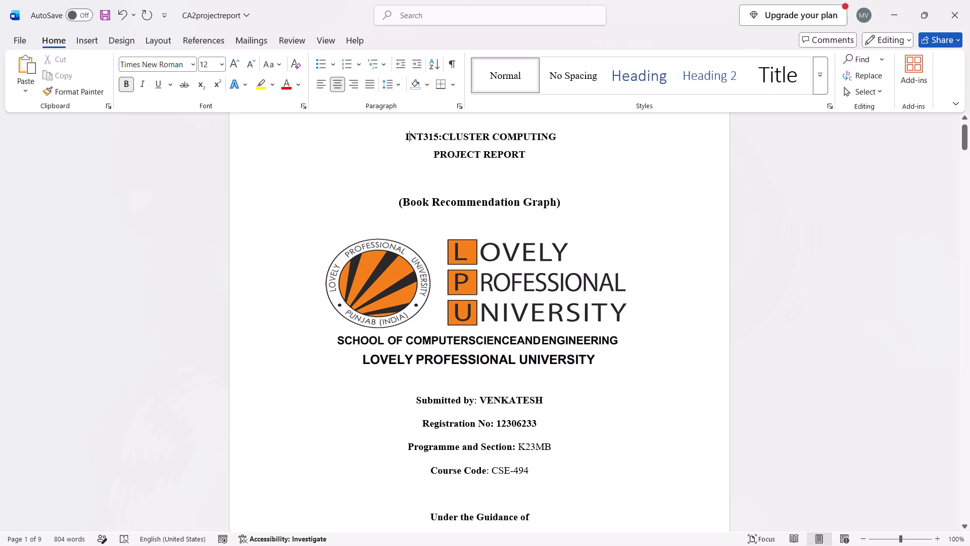
Replace the course code on the cover page by entering INT-315.
{"action": "scroll", "coordinate": [514, 213], "scroll_direction": "down", "scroll_amount": 1}
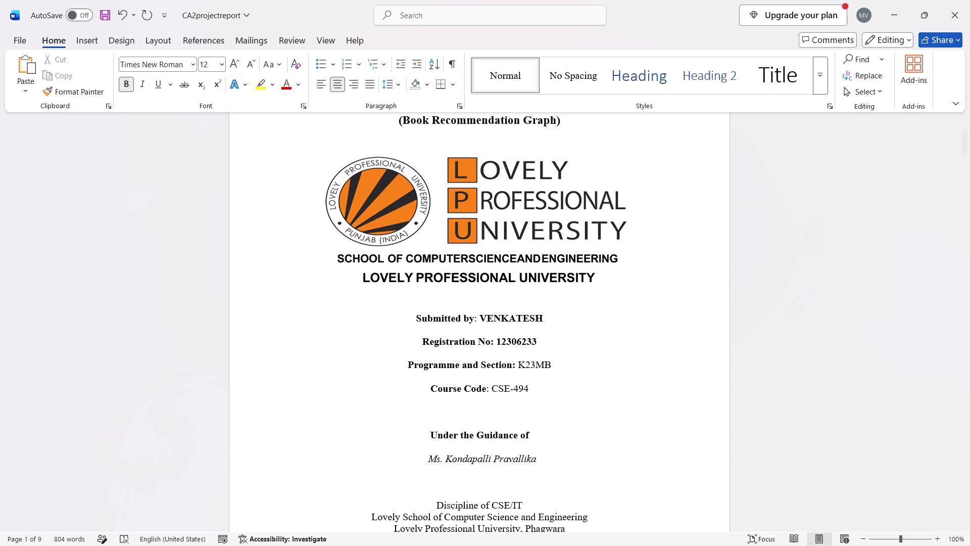
{"action": "left_click", "coordinate": [545, 389]}
{"action": "key", "text": "BackSpace"}
{"action": "key", "text": "BackSpace"}
{"action": "key", "text": "BackSpace"}
{"action": "key", "text": "BackSpace"}
{"action": "key", "text": "BackSpace"}
{"action": "key", "text": "BackSpace"}
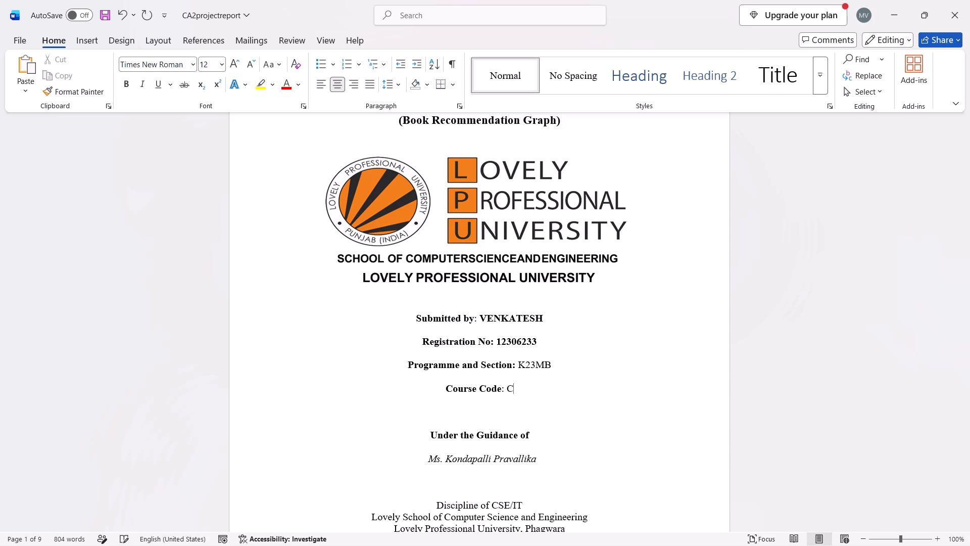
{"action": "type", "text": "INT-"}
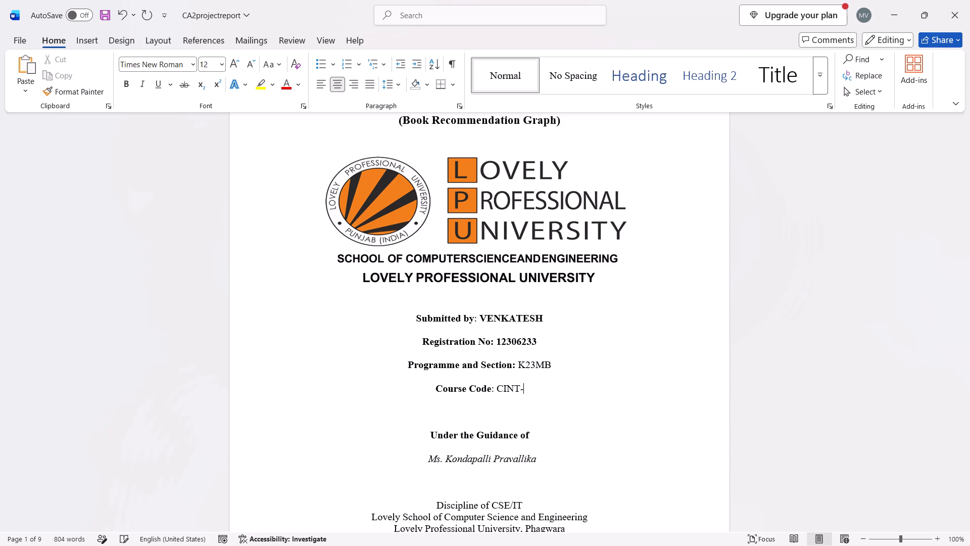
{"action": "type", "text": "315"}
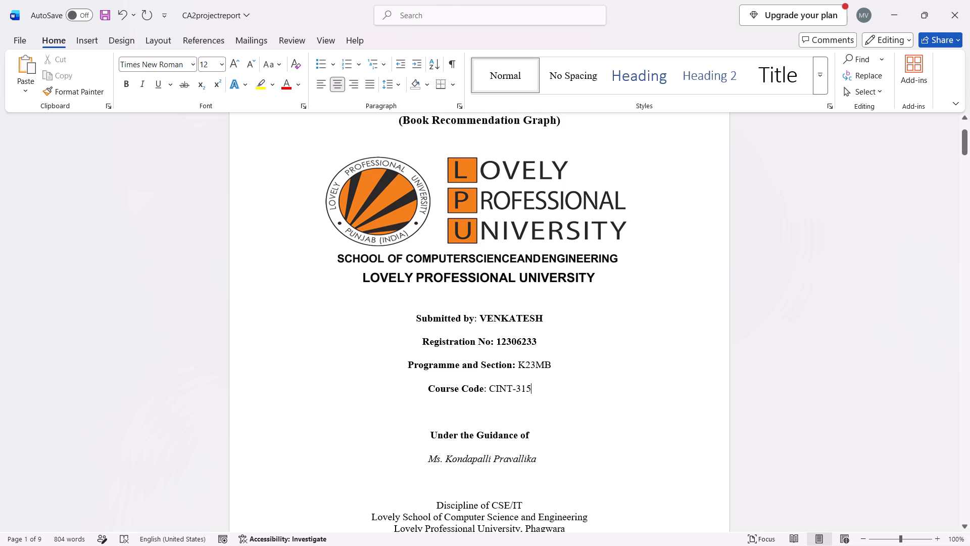
Insert a space after the colon in the cover page heading so it reads INT315: CLUSTER COMPUTING.
{"action": "scroll", "coordinate": [528, 331], "scroll_direction": "up", "scroll_amount": 1}
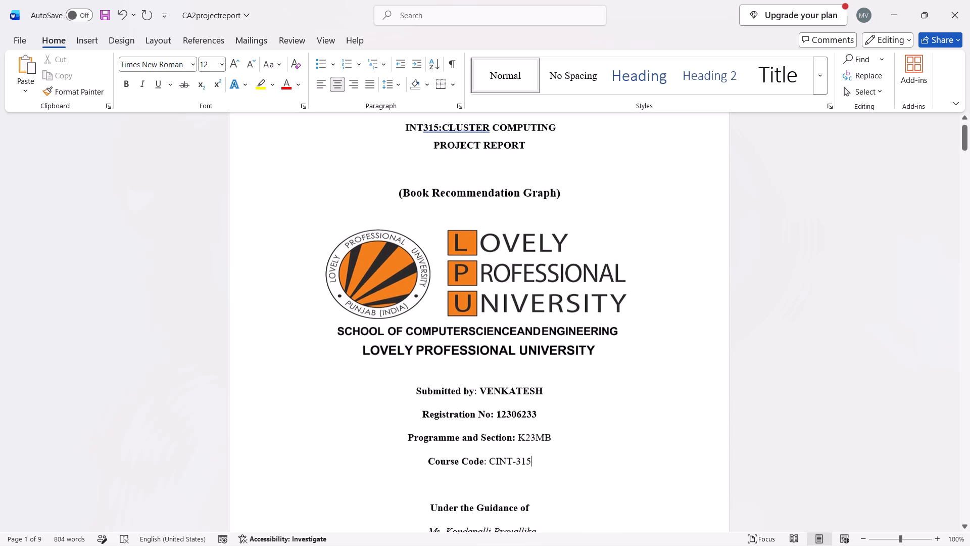
{"action": "left_click", "coordinate": [440, 133]}
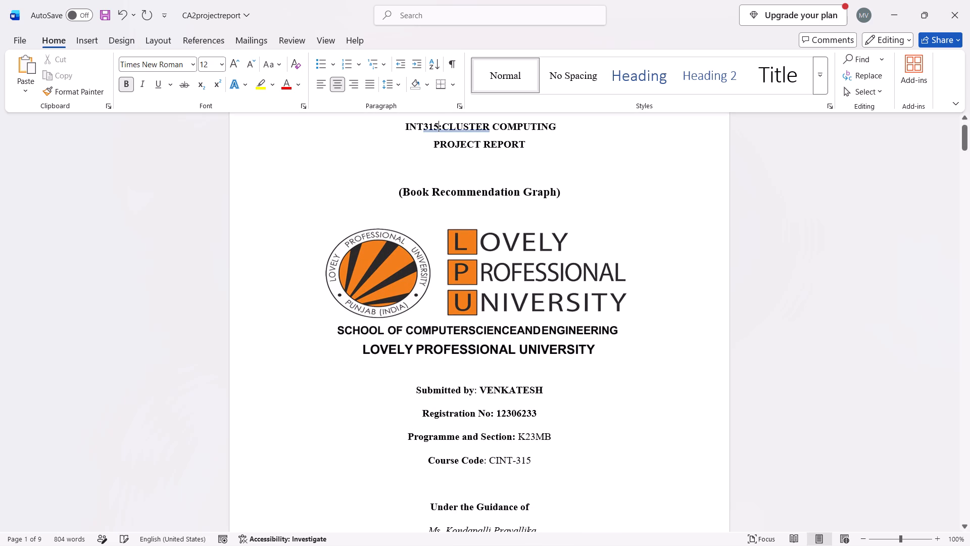
{"action": "key", "text": "Right"}
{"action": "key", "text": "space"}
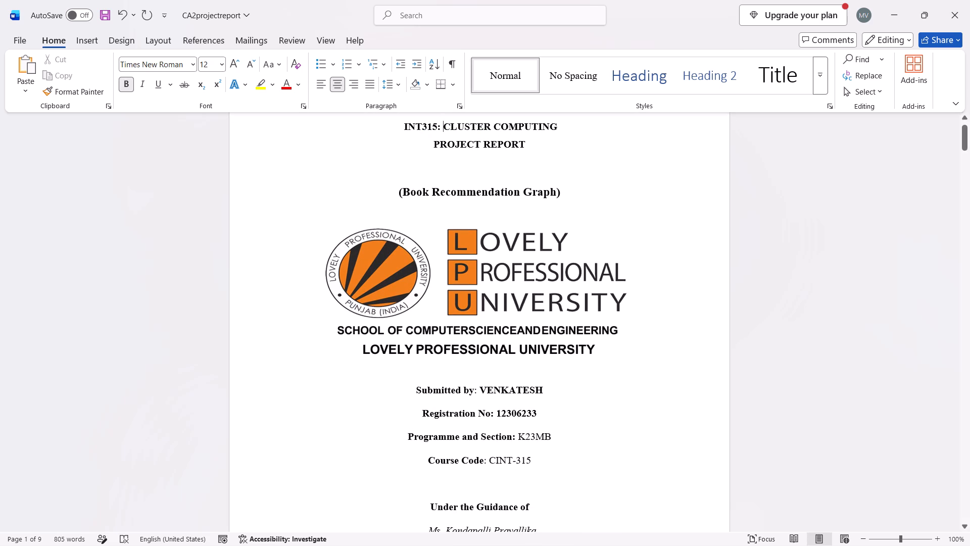
Delete the stray C before INT-315 in the cover page's Course Code line.
{"action": "scroll", "coordinate": [479, 357], "scroll_direction": "down", "scroll_amount": 1}
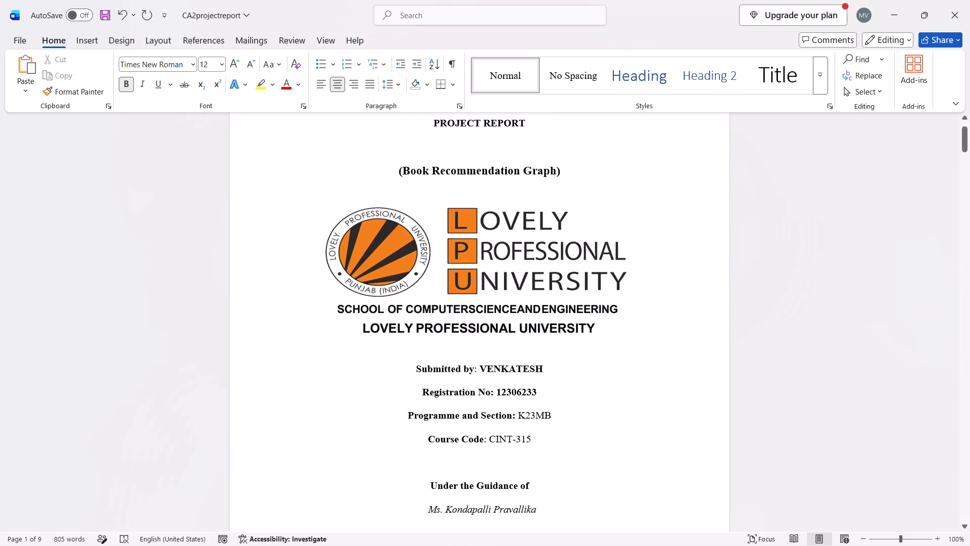
{"action": "left_click", "coordinate": [496, 438]}
{"action": "key", "text": "BackSpace"}
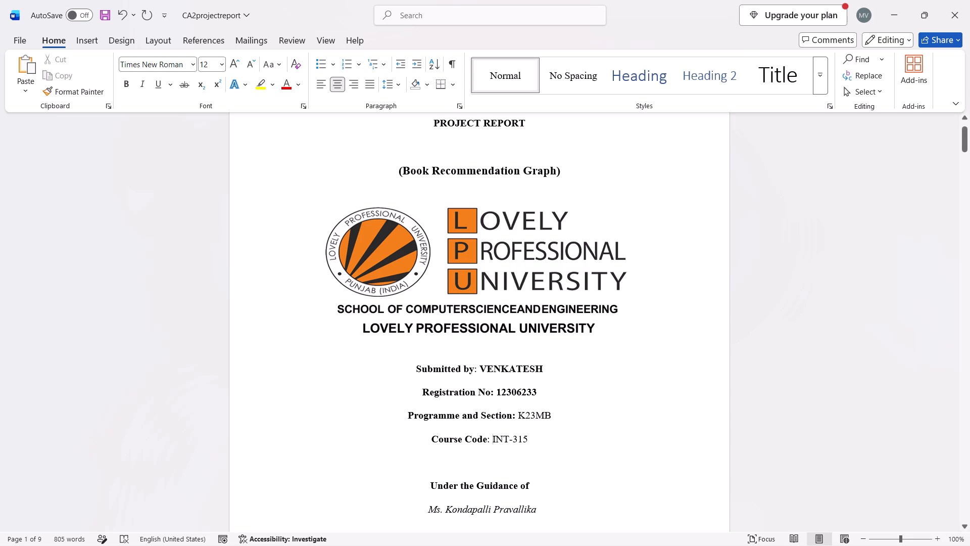
Replace the teacher's name below "Under the Guidance of" with the current course teacher's first name, keeping the title Ms.
{"action": "scroll", "coordinate": [553, 424], "scroll_direction": "down", "scroll_amount": 2}
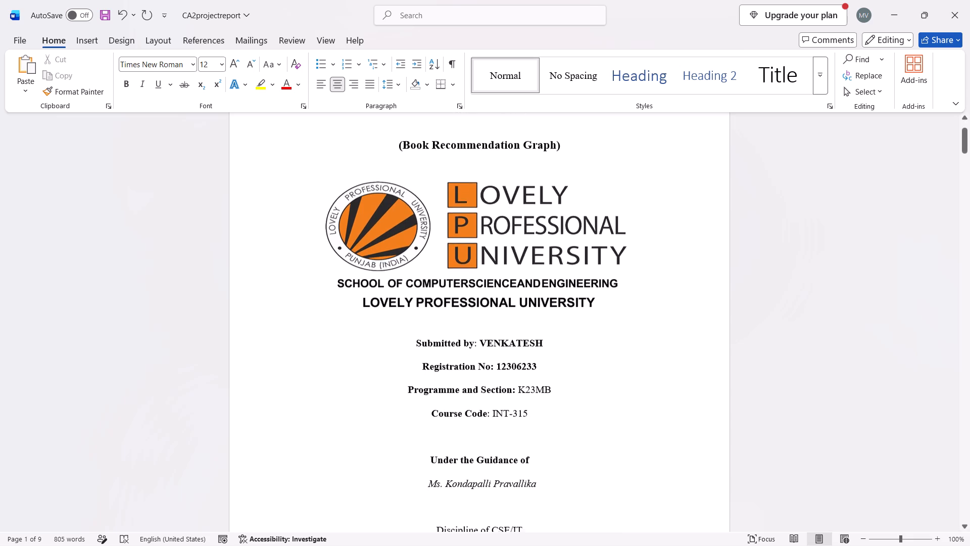
{"action": "scroll", "coordinate": [541, 424], "scroll_direction": "down", "scroll_amount": 1}
{"action": "left_click", "coordinate": [545, 446]}
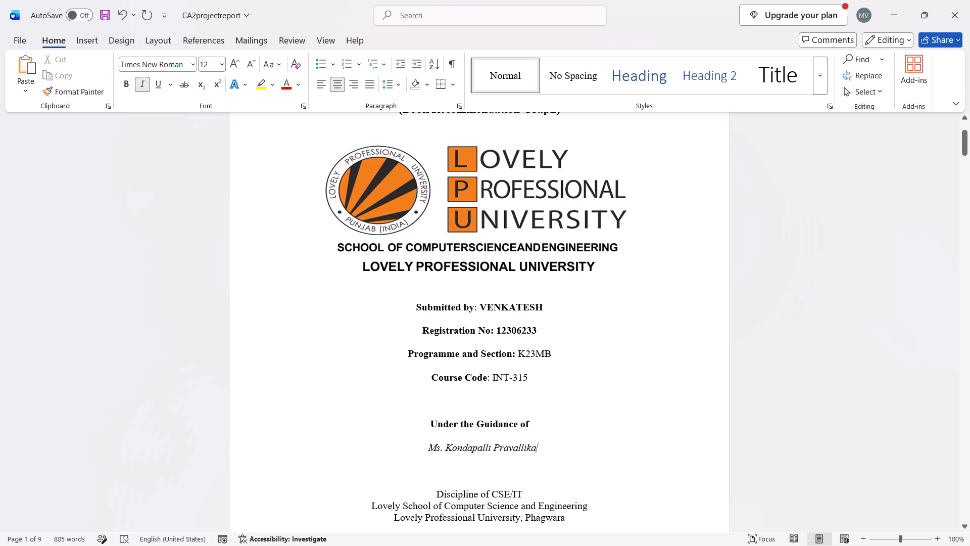
{"action": "key", "text": "BackSpace"}
{"action": "key", "text": "BackSpace"}
{"action": "key", "text": "BackSpace"}
{"action": "key", "text": "BackSpace"}
{"action": "key", "text": "BackSpace"}
{"action": "key", "text": "BackSpace"}
{"action": "key", "text": "BackSpace"}
{"action": "key", "text": "BackSpace"}
{"action": "key", "text": "BackSpace"}
{"action": "key", "text": "BackSpace"}
{"action": "key", "text": "BackSpace"}
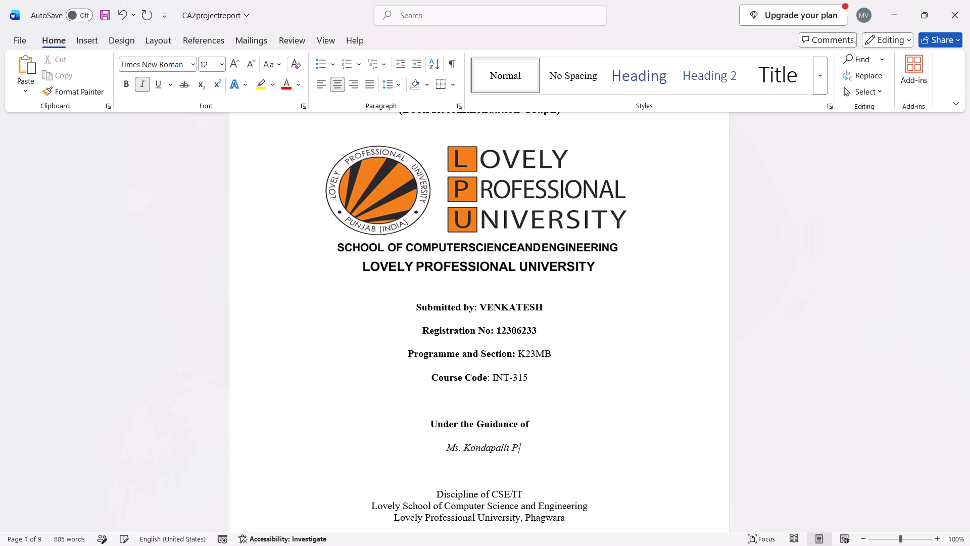
{"action": "key", "text": "BackSpace"}
{"action": "key", "text": "BackSpace"}
{"action": "key", "text": "BackSpace"}
{"action": "key", "text": "BackSpace"}
{"action": "key", "text": "BackSpace"}
{"action": "key", "text": "BackSpace"}
{"action": "key", "text": "BackSpace"}
{"action": "key", "text": "BackSpace"}
{"action": "key", "text": "BackSpace"}
{"action": "key", "text": "BackSpace"}
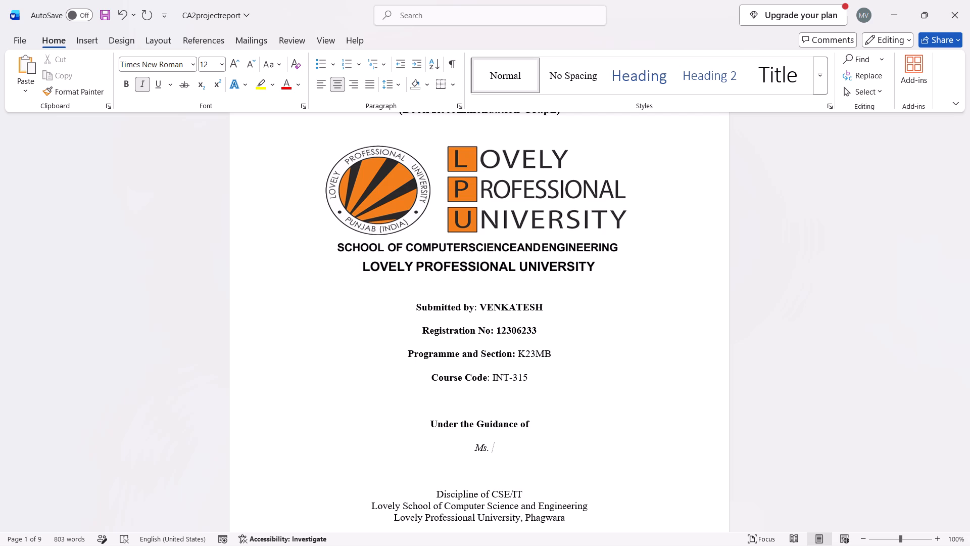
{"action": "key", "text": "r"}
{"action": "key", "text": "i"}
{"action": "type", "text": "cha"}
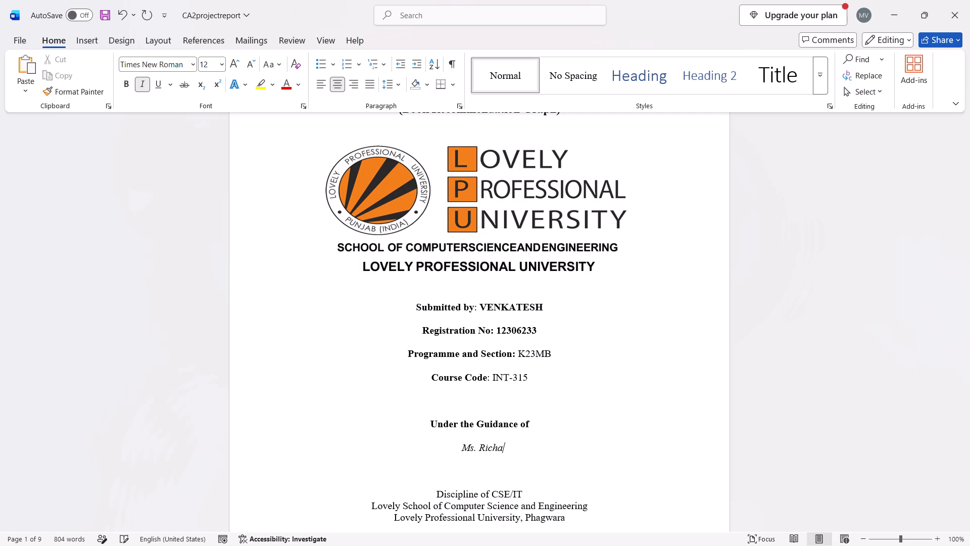
Review the whole report from the cover page through the objectives and their screenshots to the end of the dashboard section.
{"action": "scroll", "coordinate": [545, 446], "scroll_direction": "down", "scroll_amount": 1}
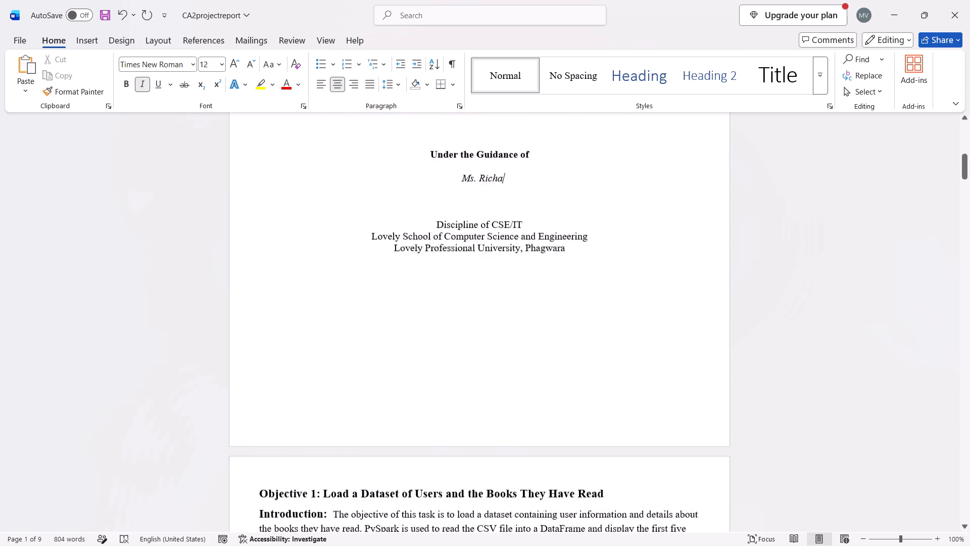
{"action": "scroll", "coordinate": [545, 446], "scroll_direction": "down", "scroll_amount": 2}
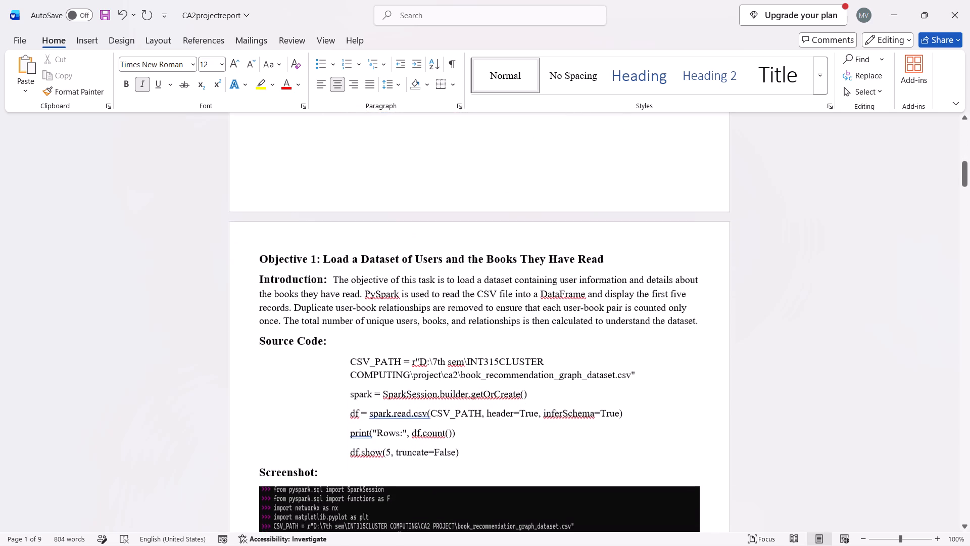
{"action": "scroll", "coordinate": [545, 446], "scroll_direction": "down", "scroll_amount": 2}
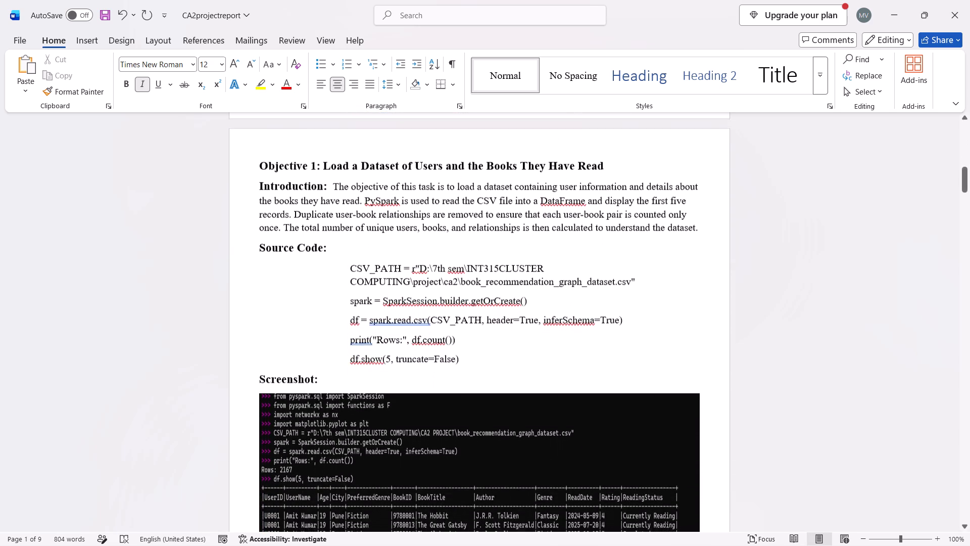
{"action": "scroll", "coordinate": [545, 446], "scroll_direction": "down", "scroll_amount": 5}
{"action": "scroll", "coordinate": [545, 446], "scroll_direction": "up", "scroll_amount": 1}
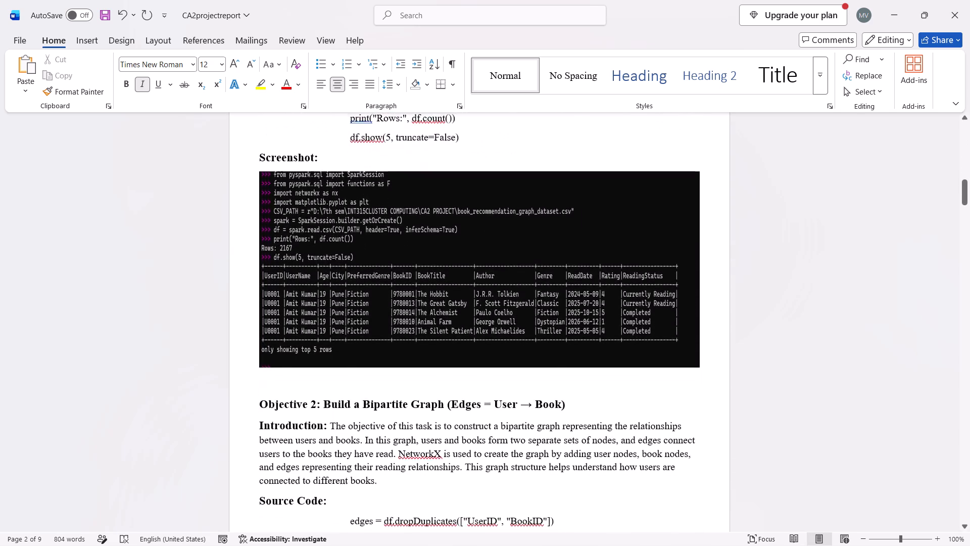
{"action": "scroll", "coordinate": [545, 446], "scroll_direction": "up", "scroll_amount": 1}
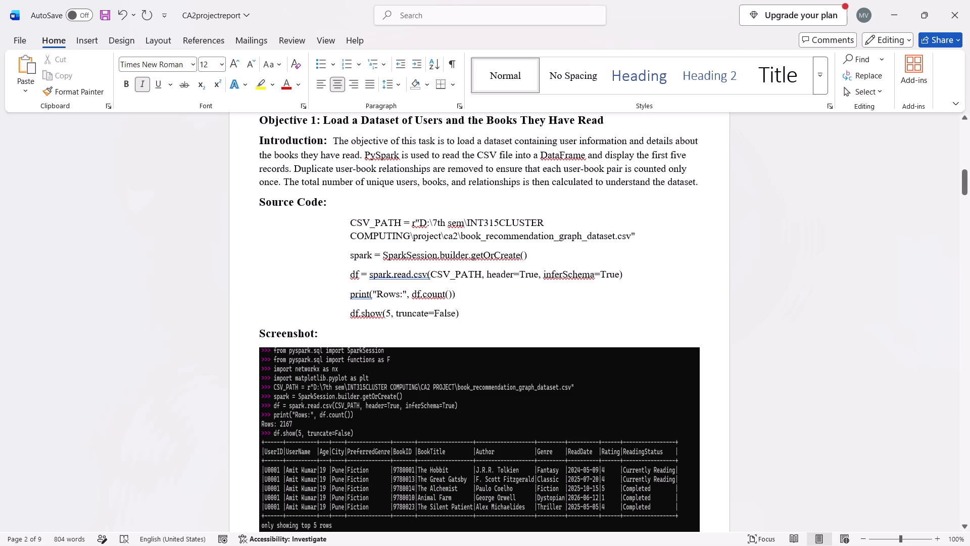
{"action": "scroll", "coordinate": [488, 476], "scroll_direction": "down", "scroll_amount": 5}
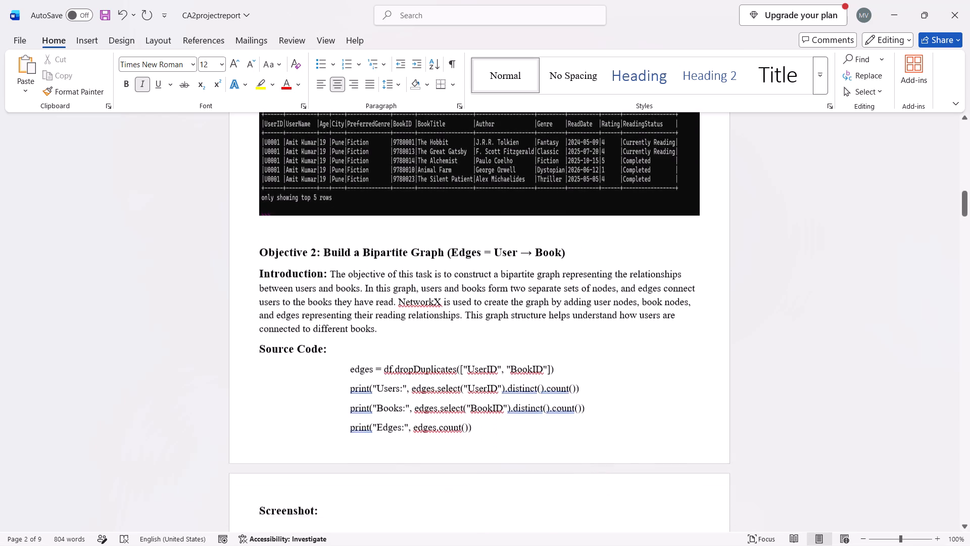
{"action": "scroll", "coordinate": [488, 476], "scroll_direction": "down", "scroll_amount": 7}
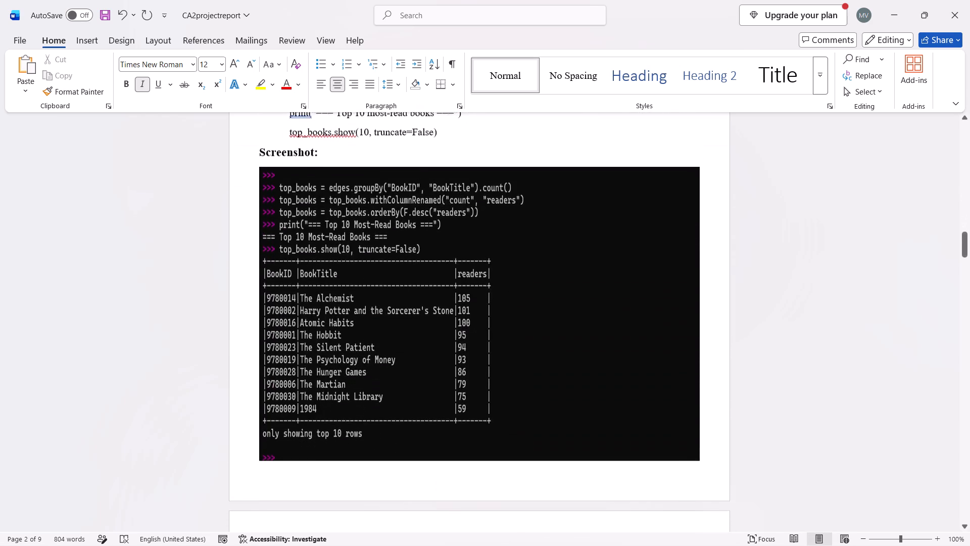
{"action": "scroll", "coordinate": [488, 476], "scroll_direction": "down", "scroll_amount": 3}
{"action": "scroll", "coordinate": [488, 476], "scroll_direction": "up", "scroll_amount": 1}
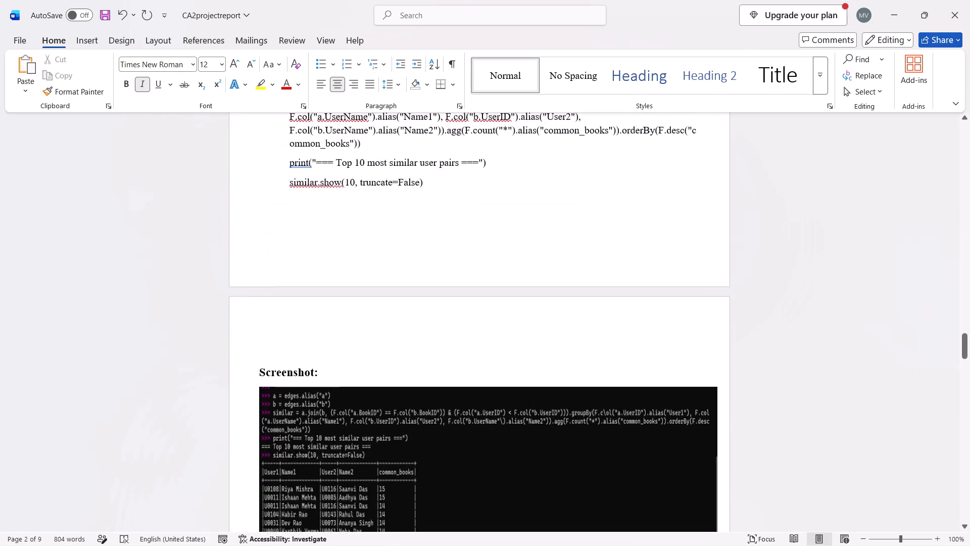
{"action": "scroll", "coordinate": [488, 476], "scroll_direction": "down", "scroll_amount": 3}
{"action": "scroll", "coordinate": [488, 476], "scroll_direction": "up", "scroll_amount": 1}
{"action": "scroll", "coordinate": [488, 476], "scroll_direction": "down", "scroll_amount": 1}
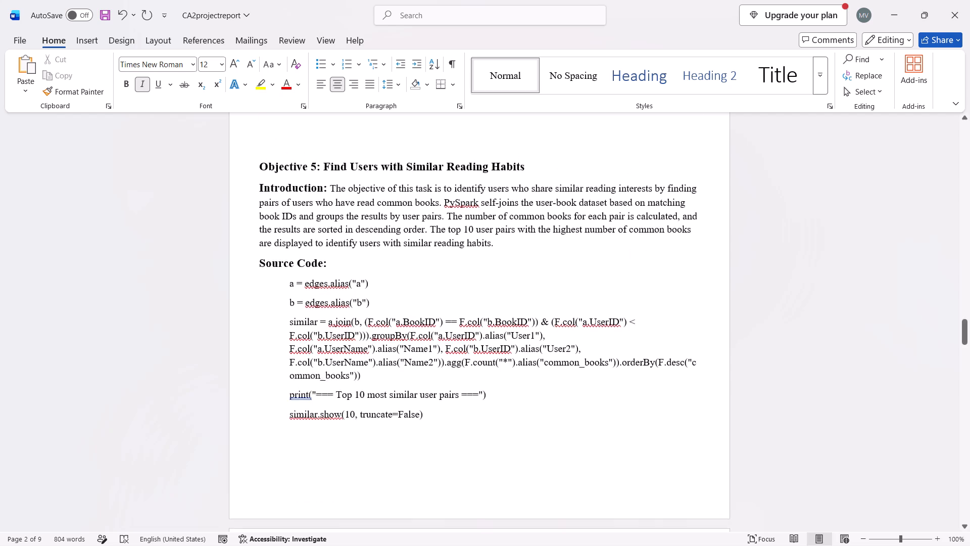
{"action": "scroll", "coordinate": [488, 476], "scroll_direction": "down", "scroll_amount": 1}
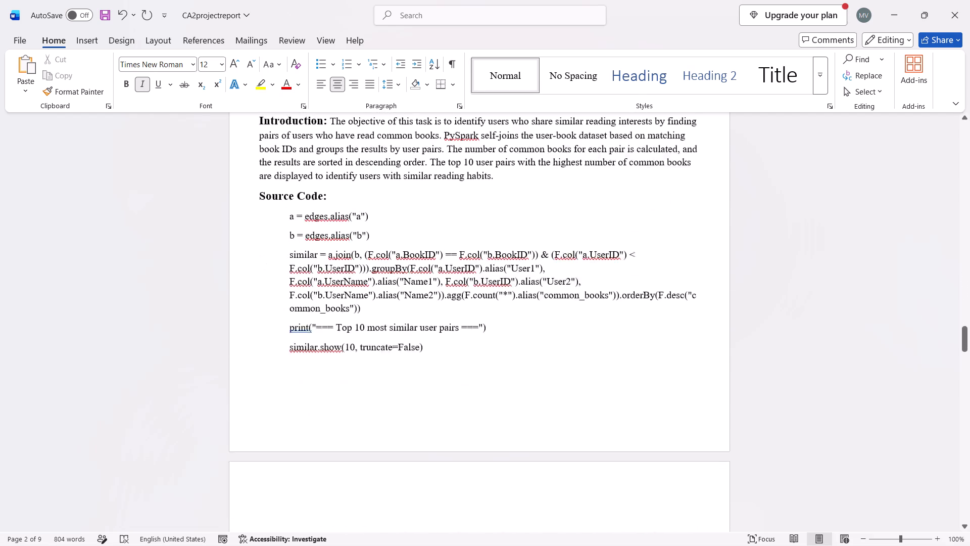
{"action": "scroll", "coordinate": [488, 476], "scroll_direction": "down", "scroll_amount": 8}
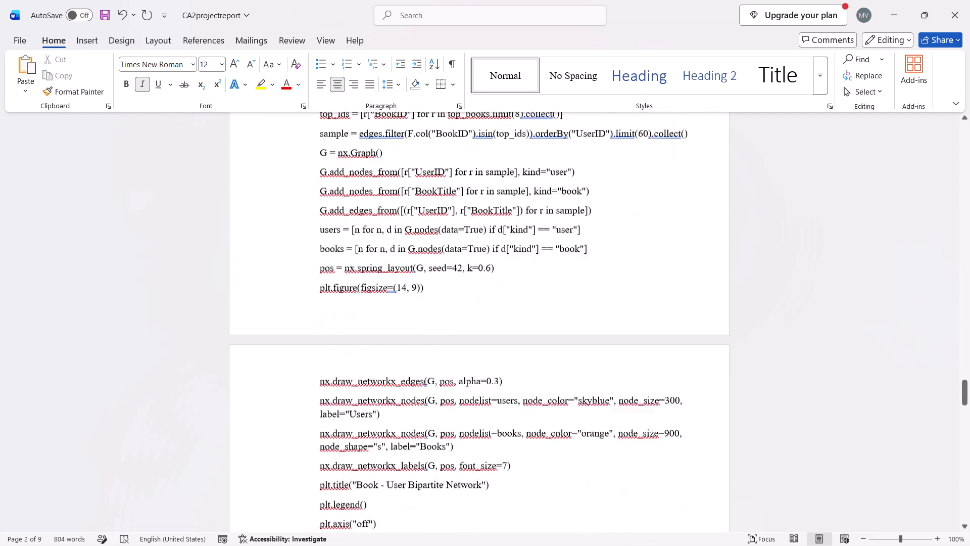
{"action": "scroll", "coordinate": [488, 476], "scroll_direction": "down", "scroll_amount": 6}
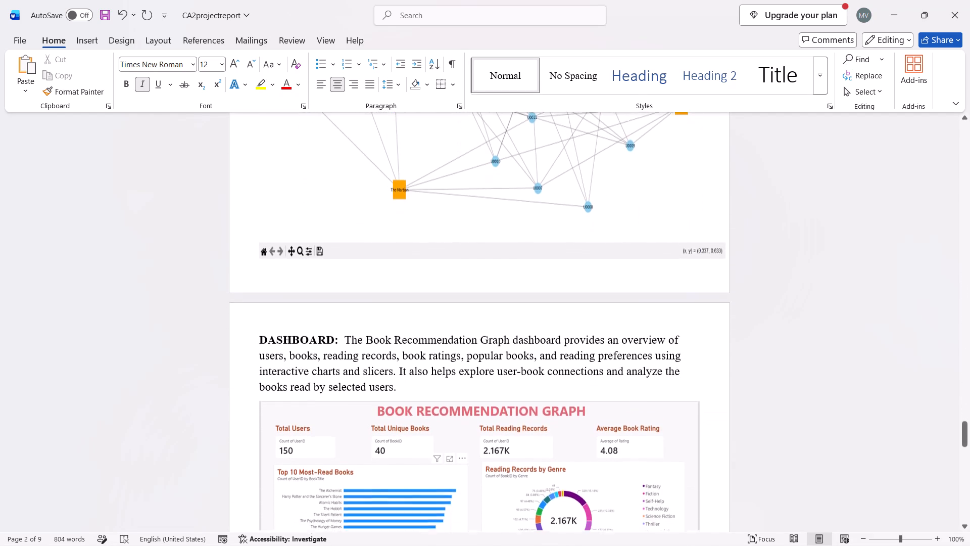
{"action": "scroll", "coordinate": [488, 476], "scroll_direction": "down", "scroll_amount": 7}
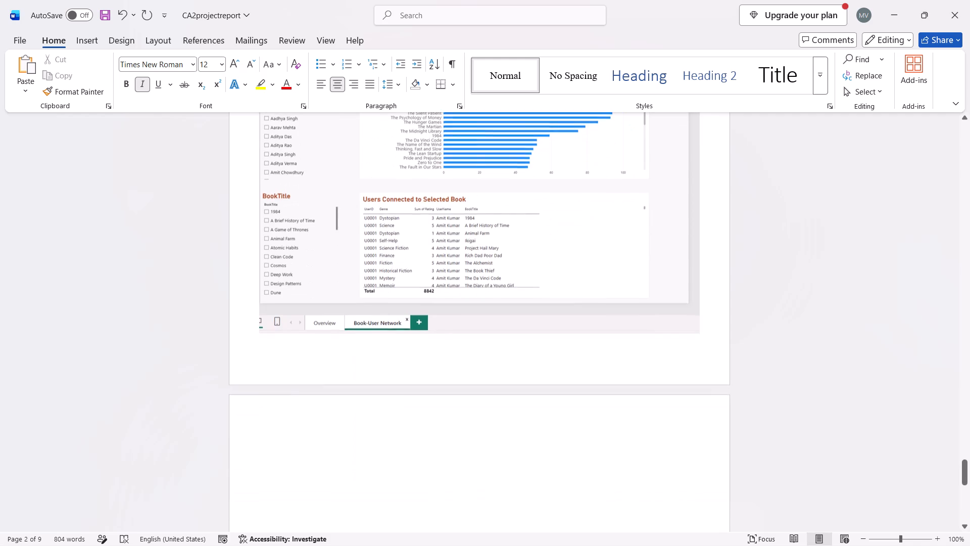
Remove the blank page after the Book-User Network picture at the end of the report.
{"action": "scroll", "coordinate": [488, 476], "scroll_direction": "down", "scroll_amount": 3}
{"action": "left_click", "coordinate": [517, 459]}
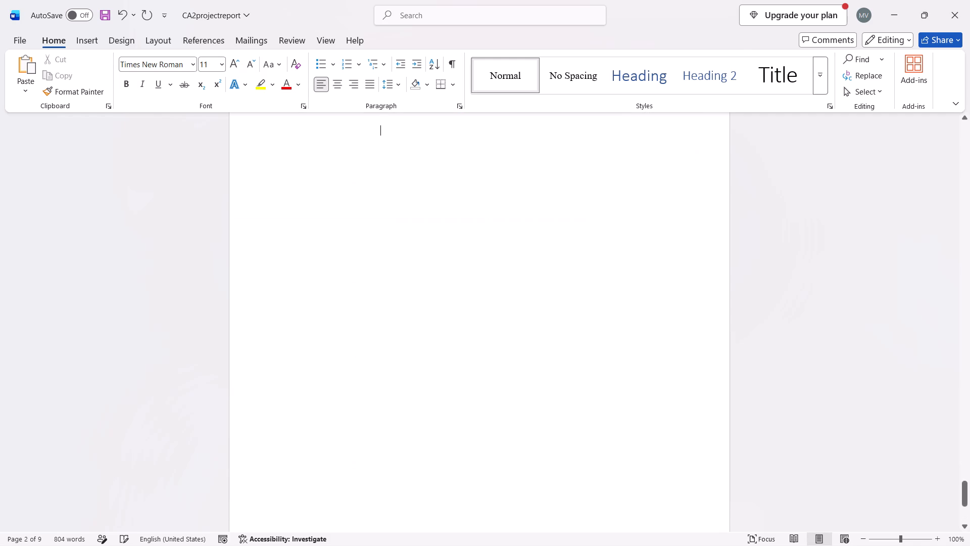
{"action": "key", "text": "BackSpace"}
{"action": "key", "text": "BackSpace"}
{"action": "key", "text": "BackSpace"}
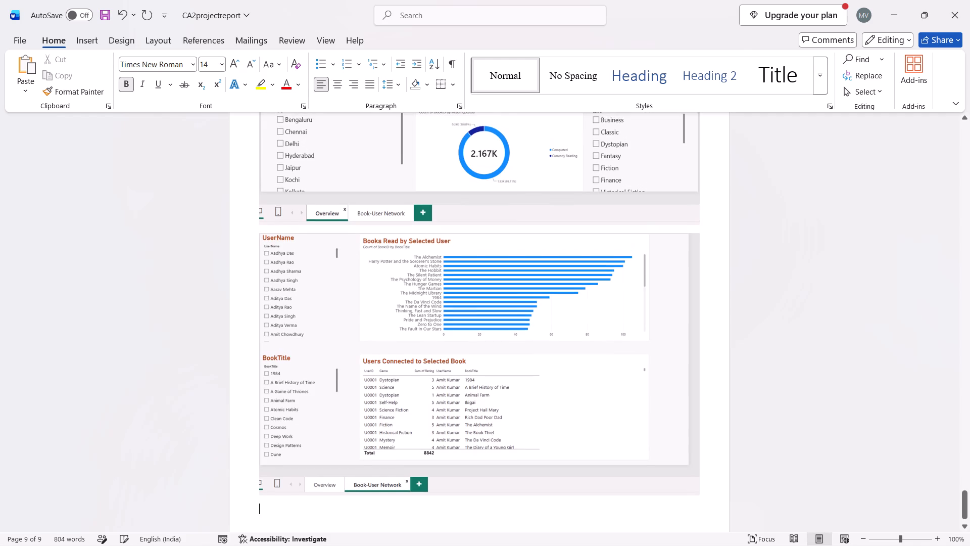
Review the whole report again from the cover page through the objectives to the dashboard, including an overview of all pages together.
{"action": "scroll", "coordinate": [517, 459], "scroll_direction": "down", "scroll_amount": 7}
{"action": "scroll", "coordinate": [517, 459], "scroll_direction": "up", "scroll_amount": 3}
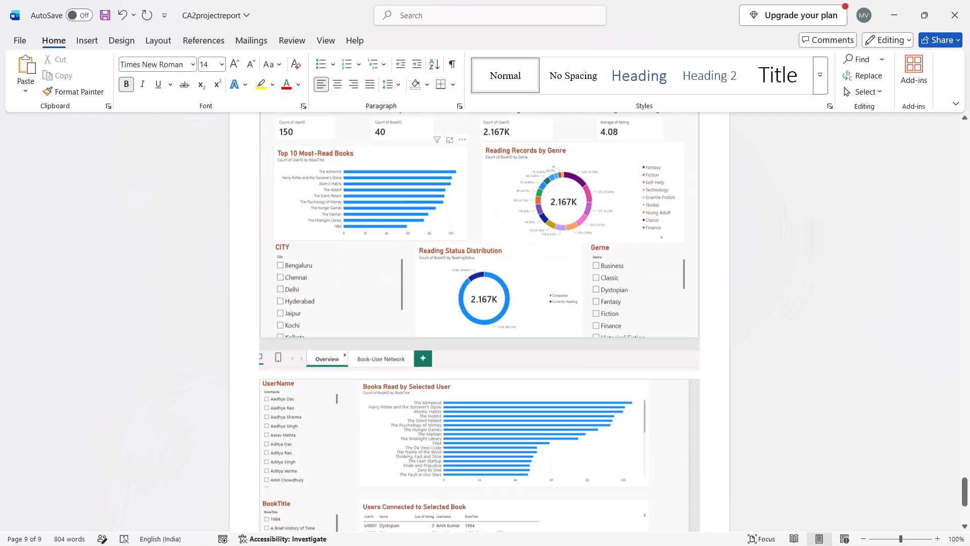
{"action": "scroll", "coordinate": [517, 459], "scroll_direction": "up", "scroll_amount": 18}
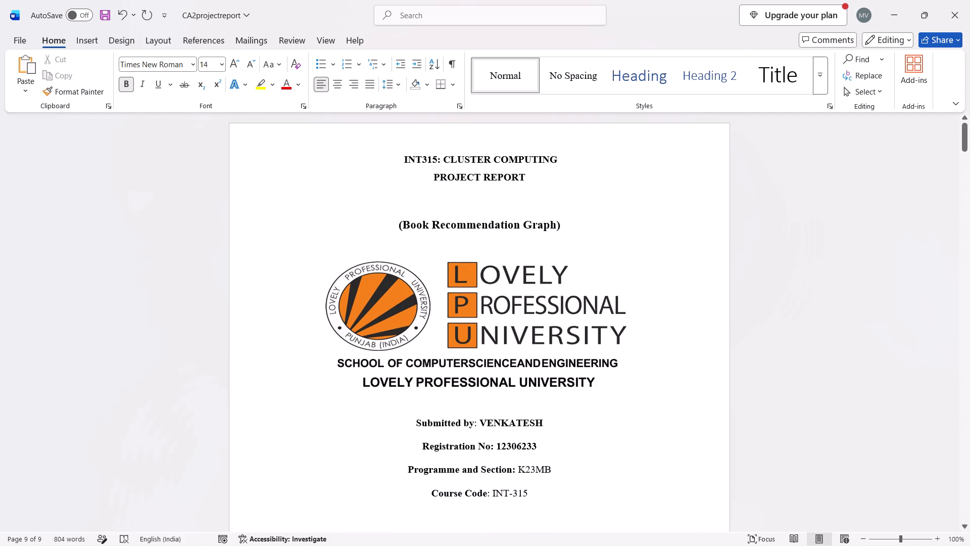
{"action": "scroll", "coordinate": [710, 471], "scroll_direction": "down", "scroll_amount": 5}
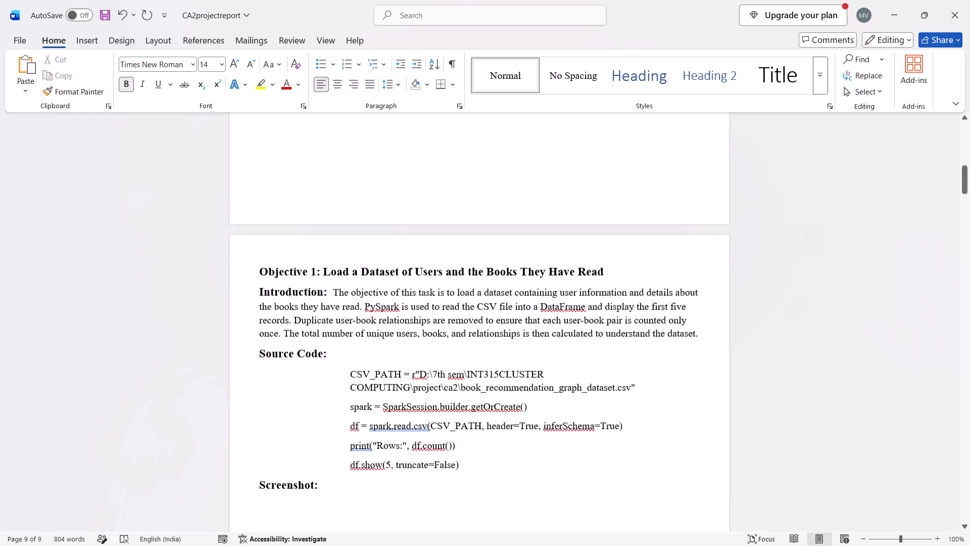
{"action": "scroll", "coordinate": [710, 471], "scroll_direction": "down", "scroll_amount": 6}
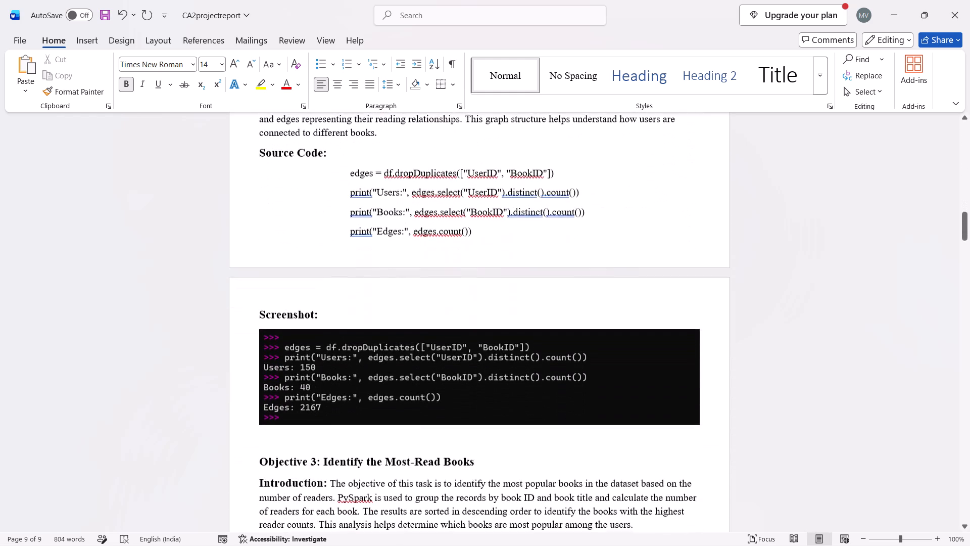
{"action": "scroll", "coordinate": [710, 471], "scroll_direction": "down", "scroll_amount": 5}
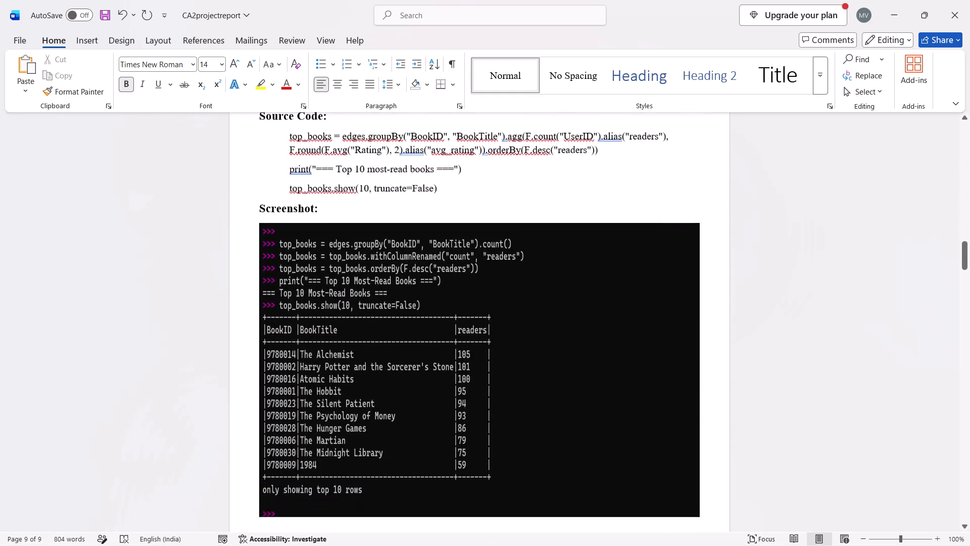
{"action": "scroll", "coordinate": [710, 471], "scroll_direction": "down", "scroll_amount": 6}
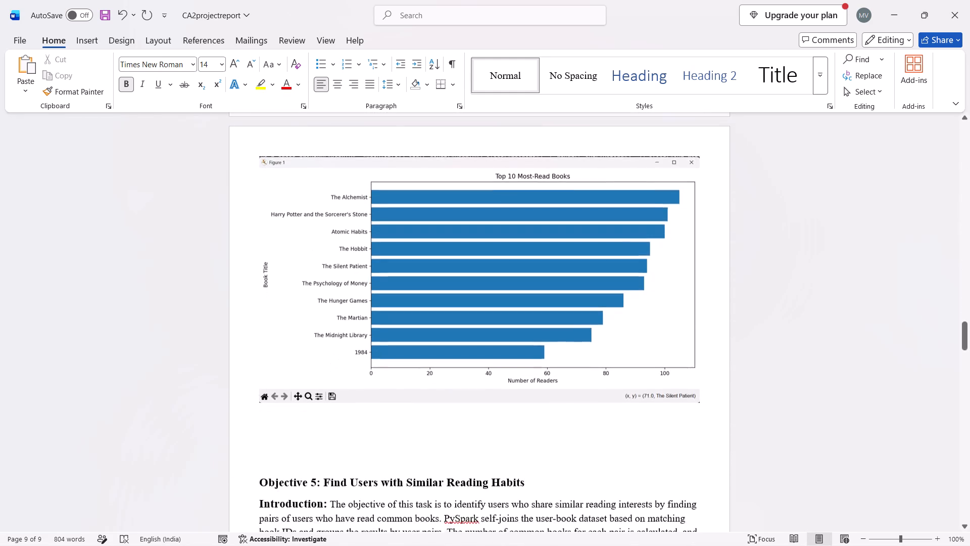
{"action": "scroll", "coordinate": [710, 471], "scroll_direction": "down", "scroll_amount": 6}
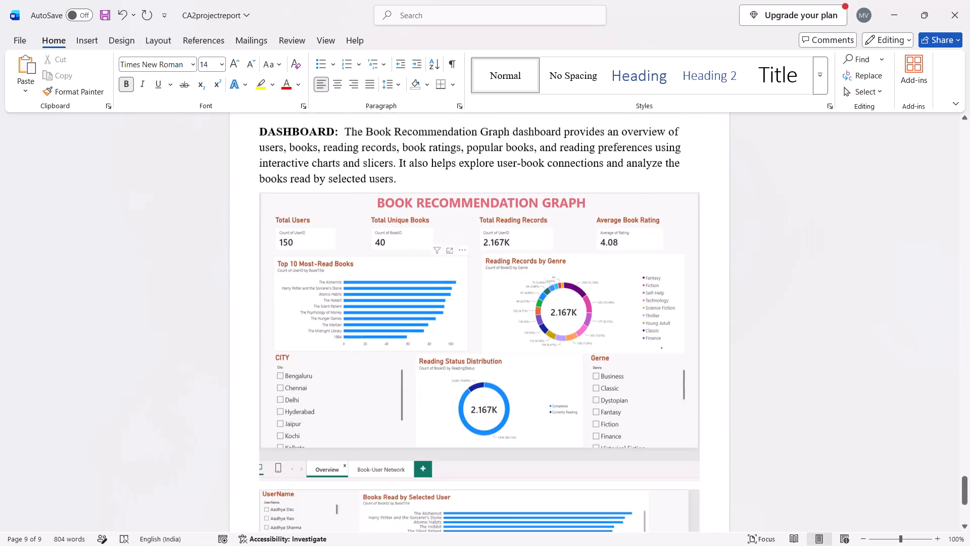
{"action": "scroll", "coordinate": [710, 471], "scroll_direction": "down", "scroll_amount": 3}
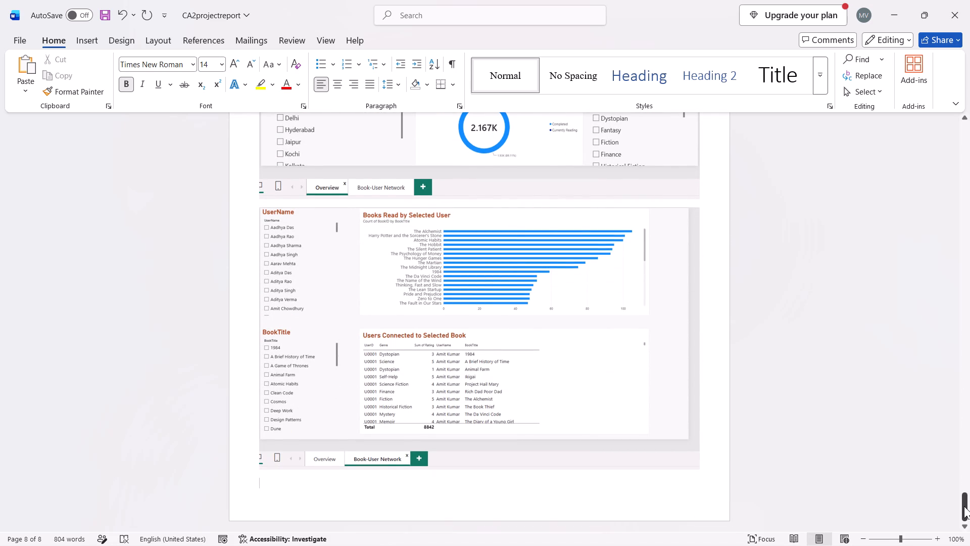
{"action": "scroll", "coordinate": [964, 506], "scroll_direction": "down", "scroll_amount": 9, "text": "ctrl"}
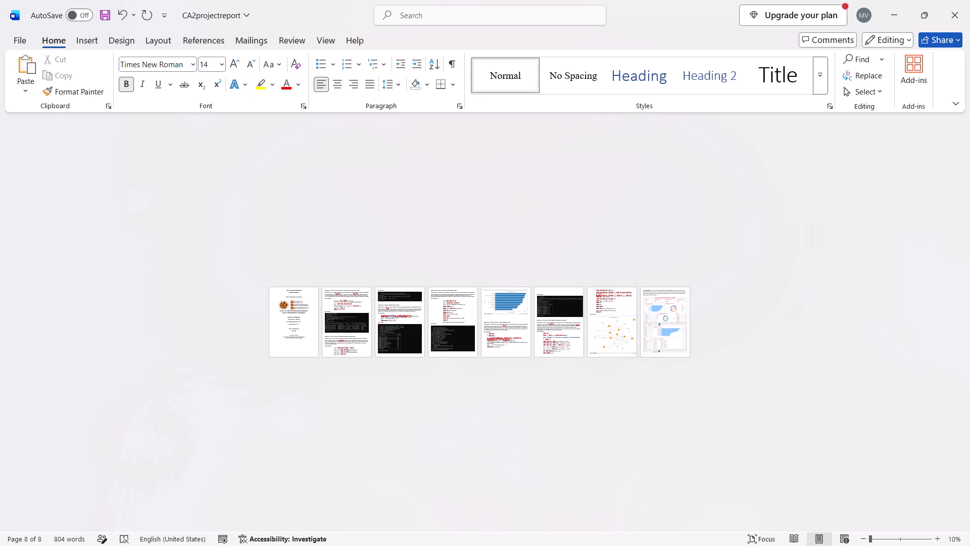
{"action": "scroll", "coordinate": [533, 420], "scroll_direction": "up", "scroll_amount": 7, "text": "ctrl"}
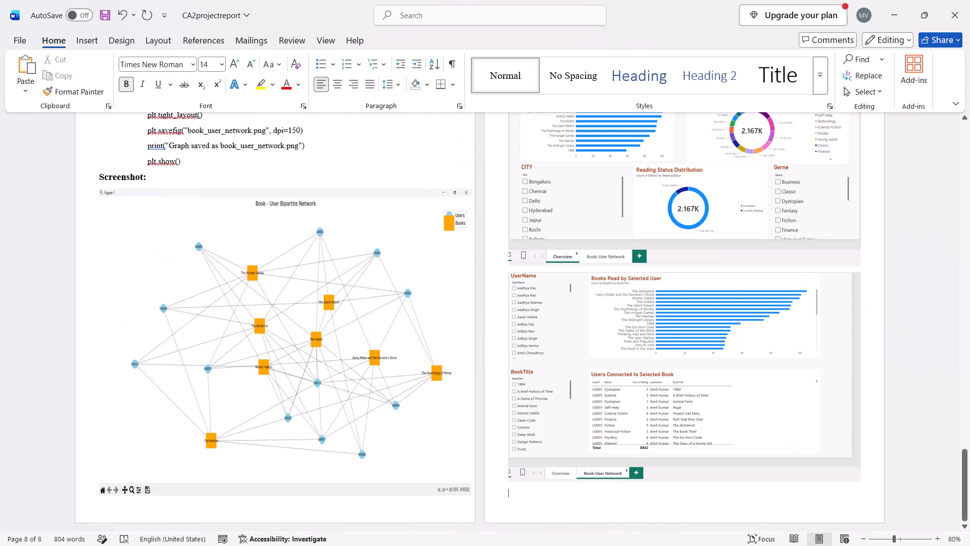
{"action": "scroll", "coordinate": [533, 420], "scroll_direction": "up", "scroll_amount": 1}
Start saving a copy of the report in the CA2 PROJECT folder under 7th sem, INT315CLUSTER COMPUTING on drive D.
{"action": "key", "text": "ctrl+p"}
{"action": "left_click", "coordinate": [53, 240]}
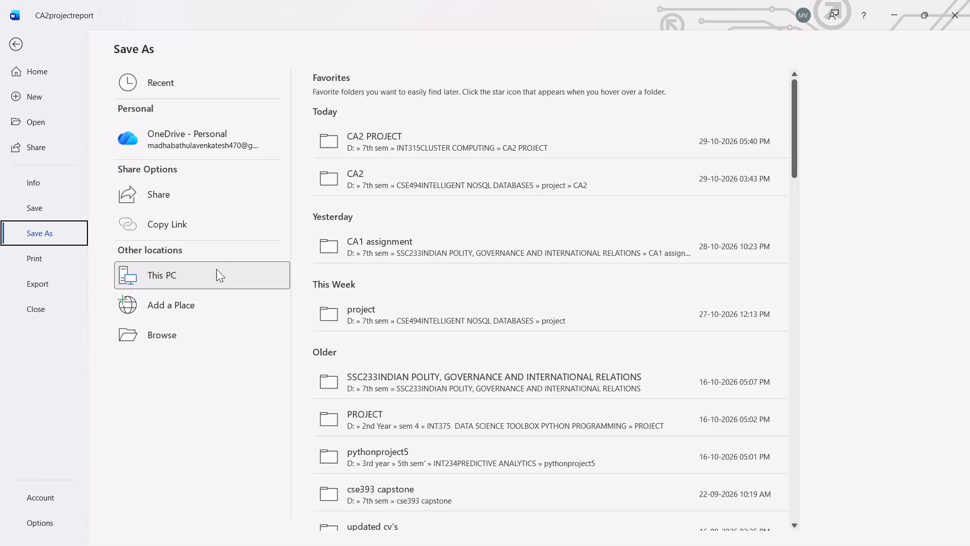
{"action": "left_click", "coordinate": [226, 276]}
{"action": "double_click", "coordinate": [226, 276]}
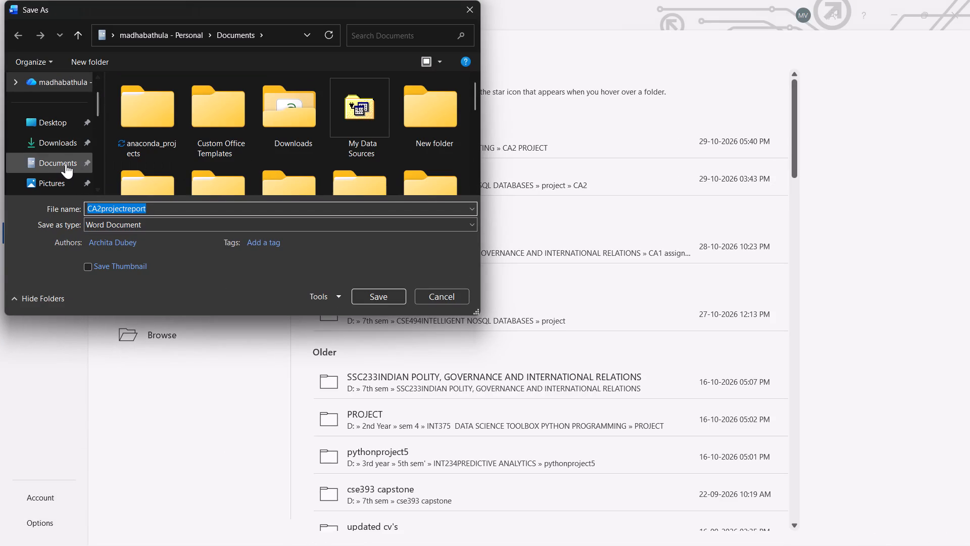
{"action": "scroll", "coordinate": [66, 163], "scroll_direction": "down", "scroll_amount": 1}
{"action": "left_click", "coordinate": [72, 104]}
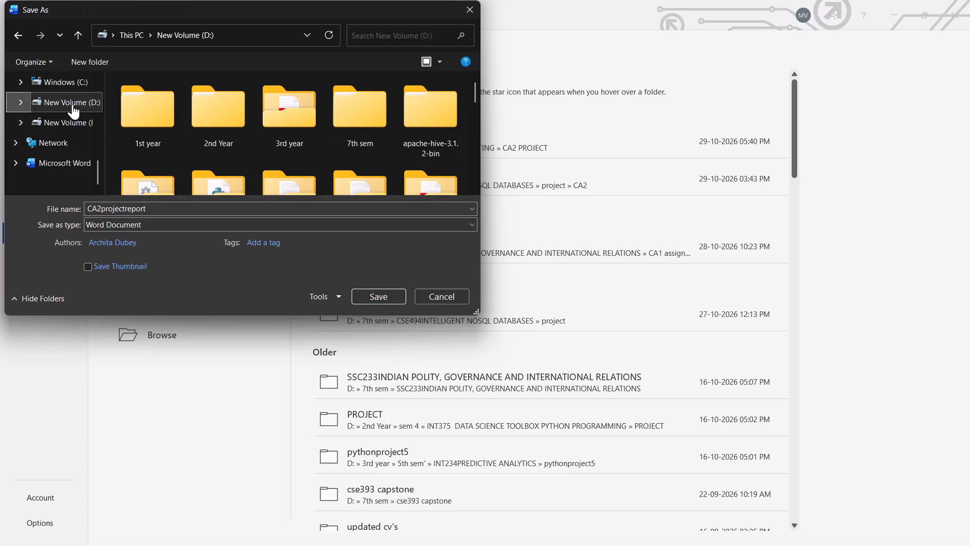
{"action": "double_click", "coordinate": [351, 129]}
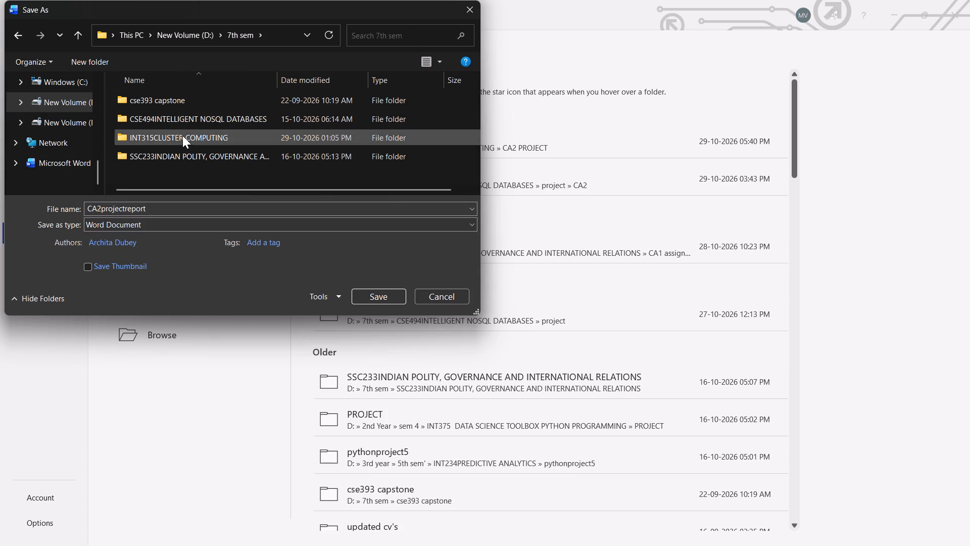
{"action": "double_click", "coordinate": [183, 137]}
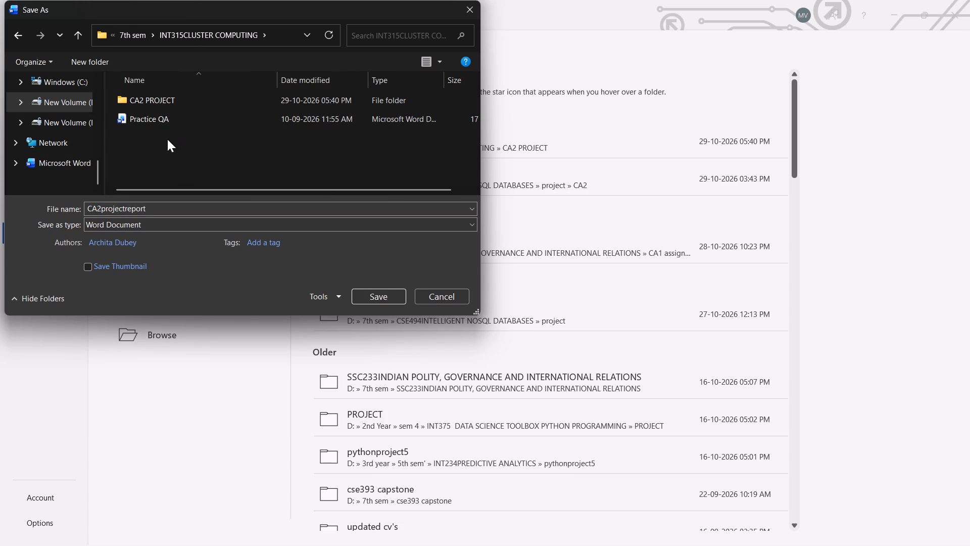
{"action": "double_click", "coordinate": [149, 101]}
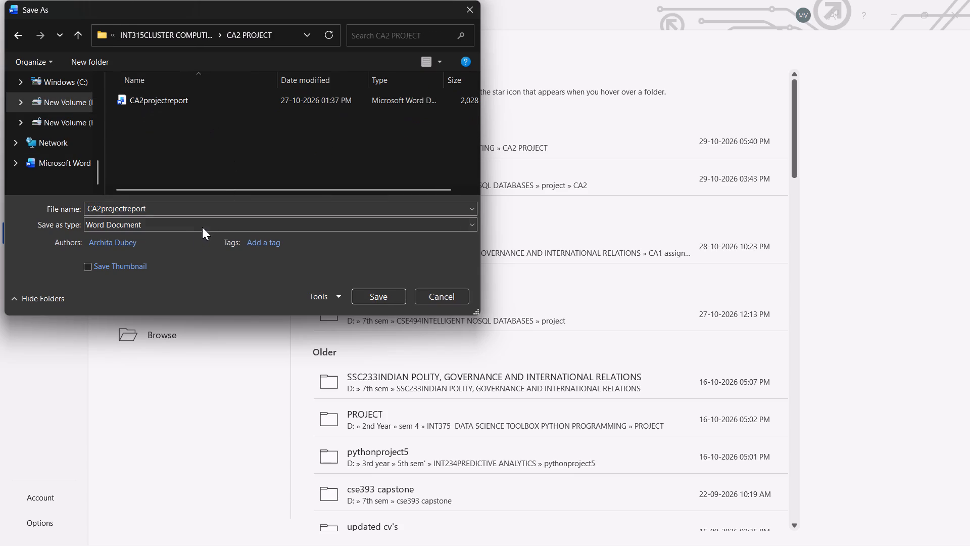
Name the copy with the student's registration number followed directly by ca2report.
{"action": "left_click", "coordinate": [178, 212]}
{"action": "key", "text": "BackSpace"}
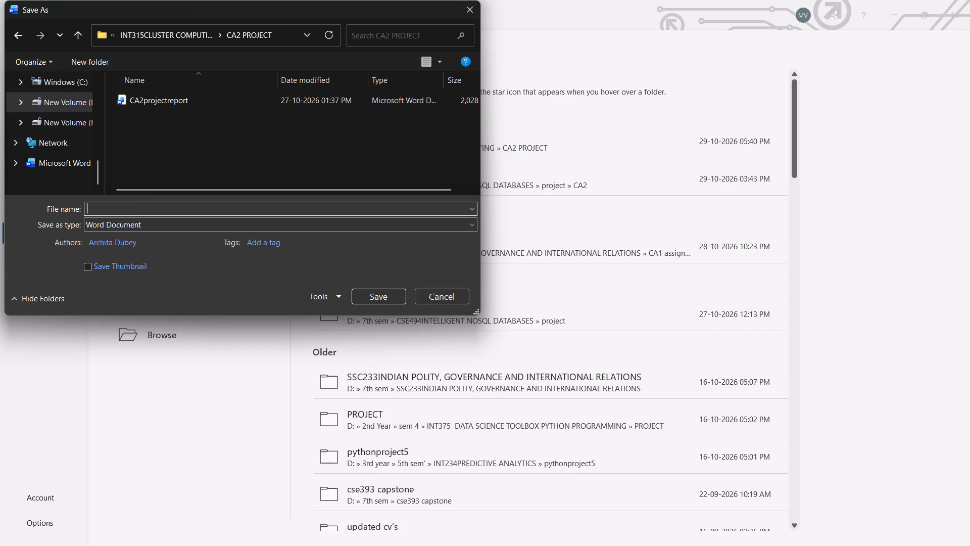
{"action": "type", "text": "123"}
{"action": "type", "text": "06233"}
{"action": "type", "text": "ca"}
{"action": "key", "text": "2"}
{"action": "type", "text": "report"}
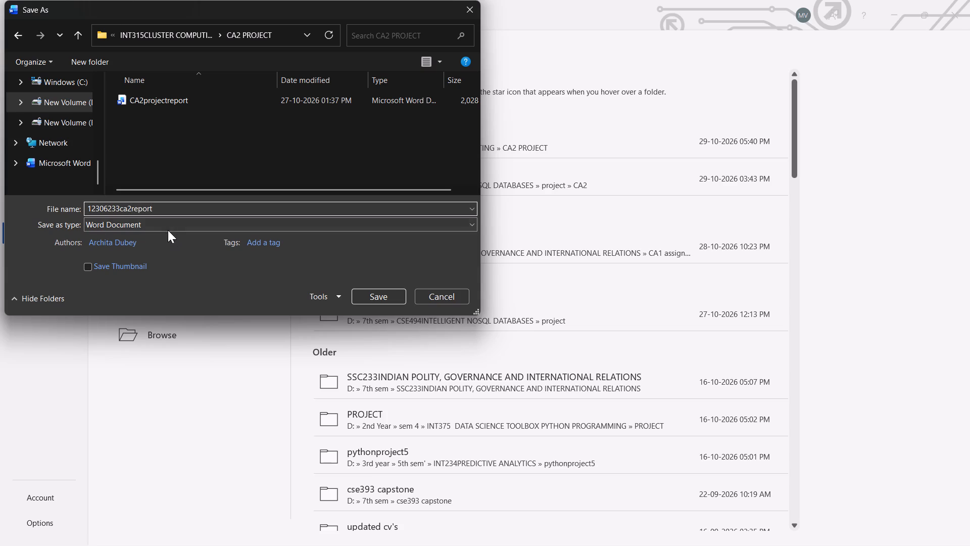
Set the file type of the copy to PDF.
{"action": "left_click", "coordinate": [167, 227]}
{"action": "left_click", "coordinate": [133, 296]}
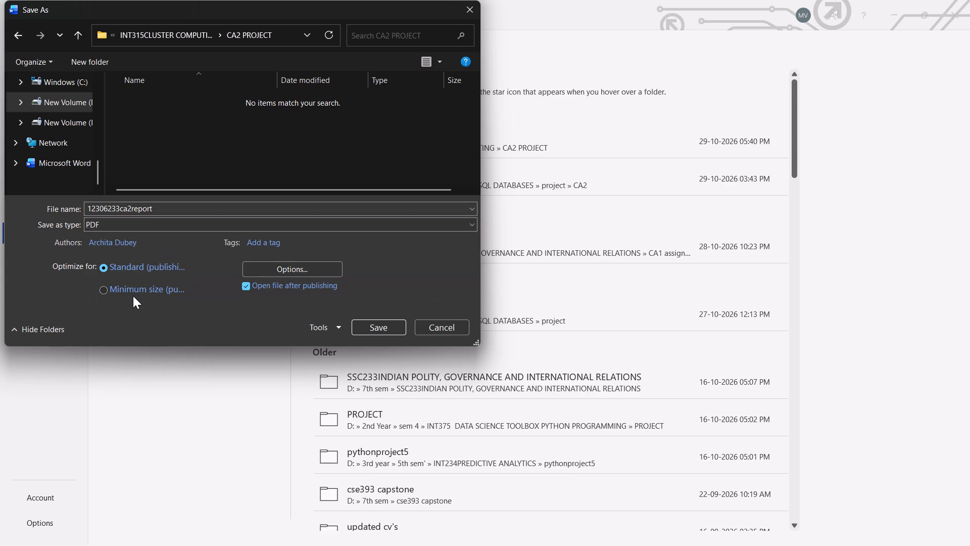
Save the PDF copy of the report in the CA2 PROJECT folder with standard optimization, opening it after publishing.
{"action": "left_click", "coordinate": [372, 329]}
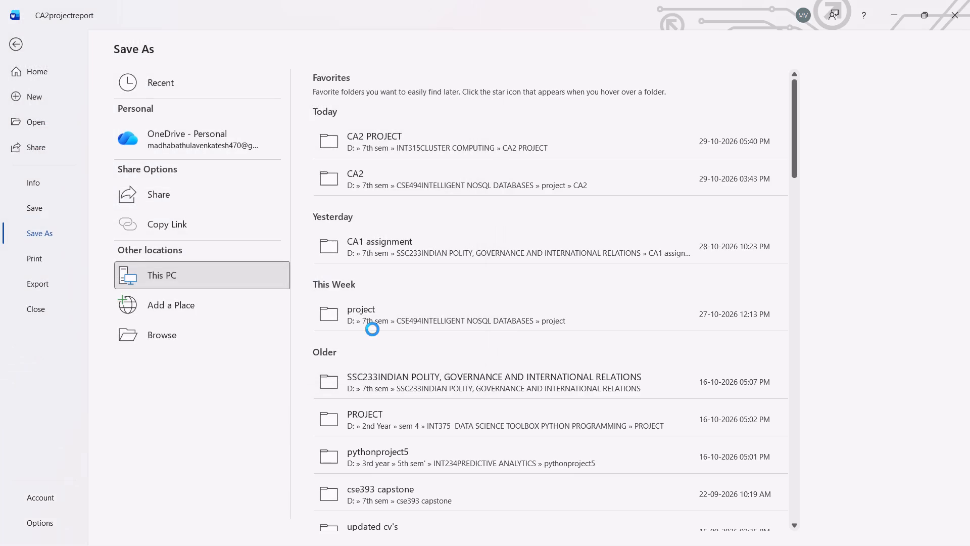
Review the published PDF report from the cover page through the objectives to the dashboard page.
{"action": "scroll", "coordinate": [524, 344], "scroll_direction": "down", "scroll_amount": 1}
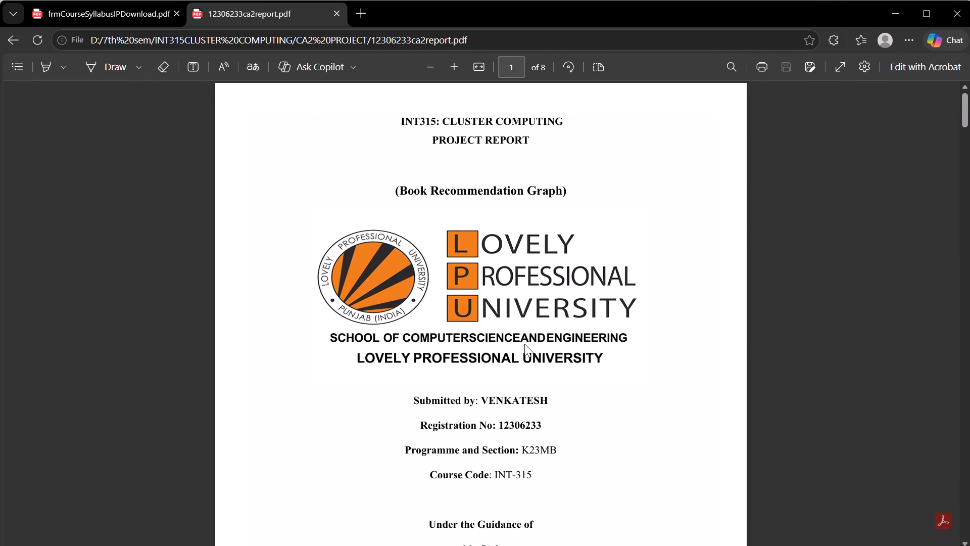
{"action": "scroll", "coordinate": [524, 344], "scroll_direction": "down", "scroll_amount": 2}
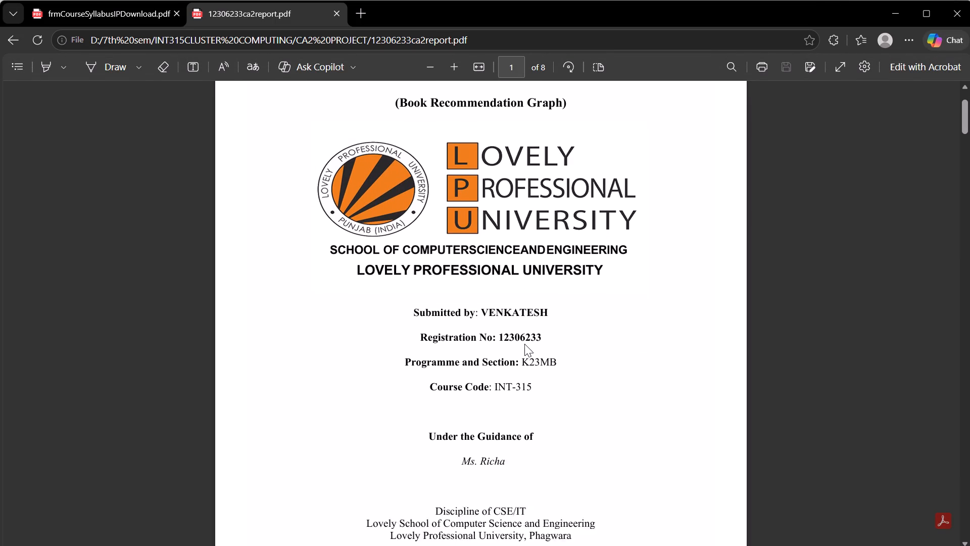
{"action": "scroll", "coordinate": [524, 344], "scroll_direction": "down", "scroll_amount": 5}
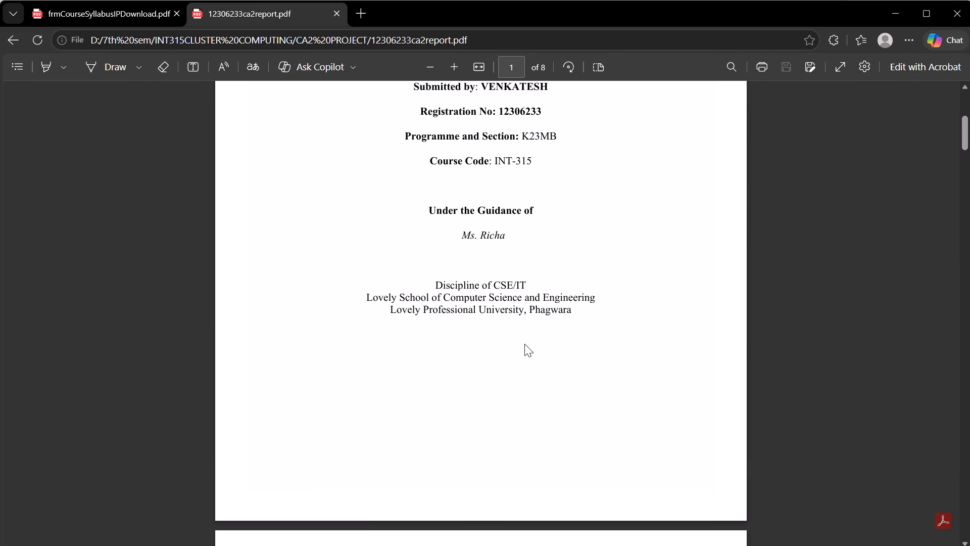
{"action": "scroll", "coordinate": [524, 344], "scroll_direction": "down", "scroll_amount": 6}
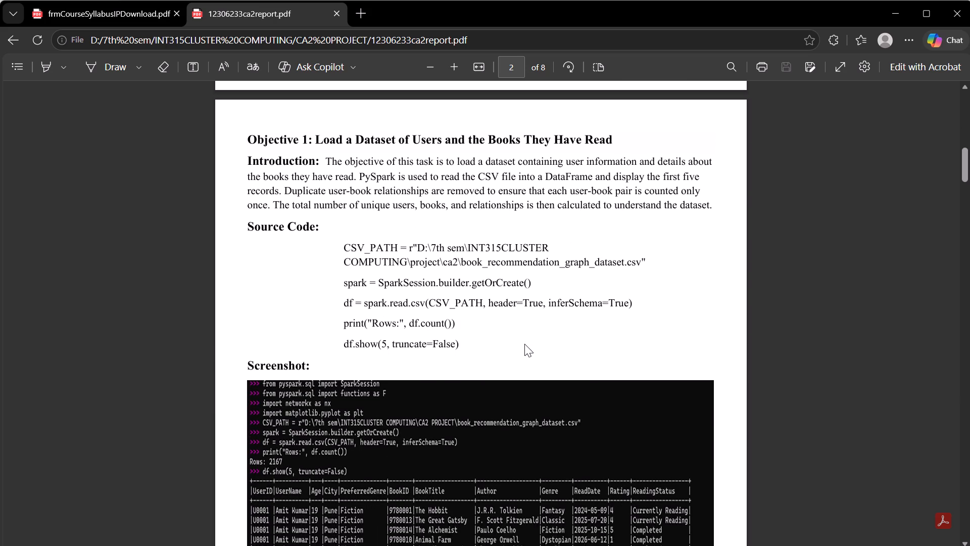
{"action": "scroll", "coordinate": [524, 344], "scroll_direction": "down", "scroll_amount": 5}
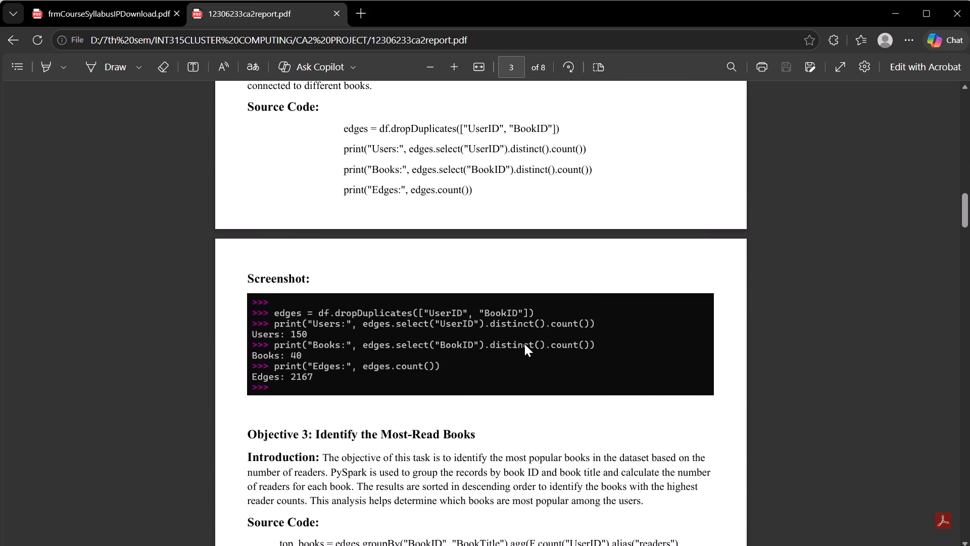
{"action": "scroll", "coordinate": [524, 344], "scroll_direction": "down", "scroll_amount": 5}
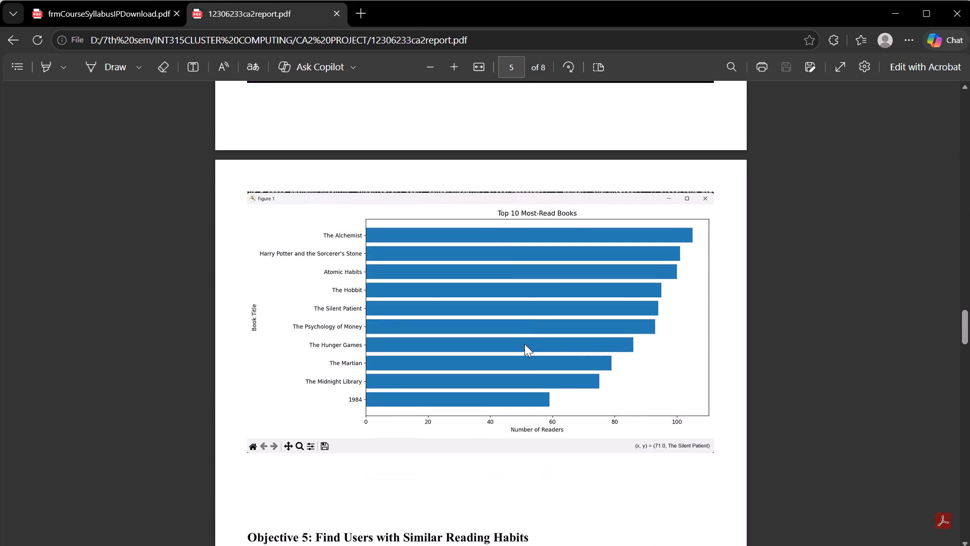
{"action": "scroll", "coordinate": [524, 344], "scroll_direction": "down", "scroll_amount": 7}
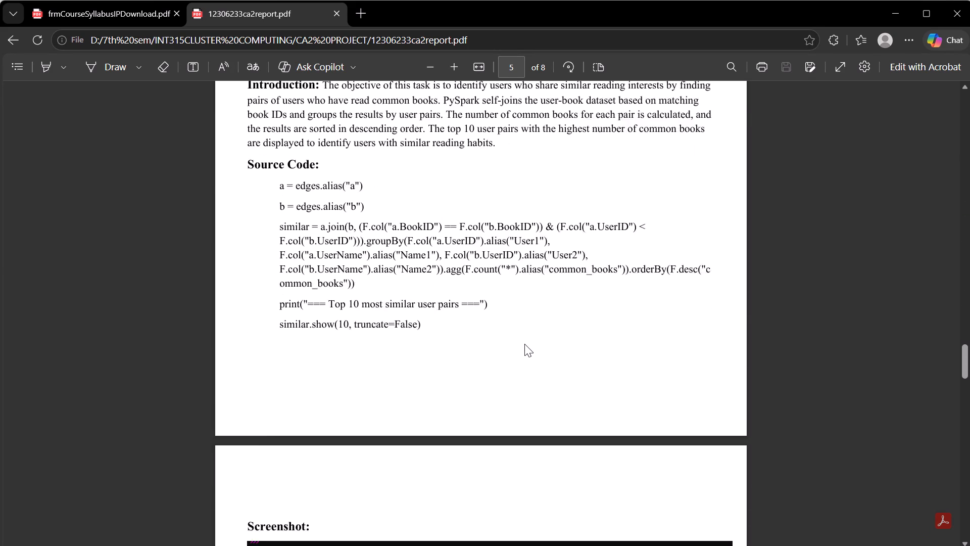
{"action": "scroll", "coordinate": [524, 344], "scroll_direction": "down", "scroll_amount": 6}
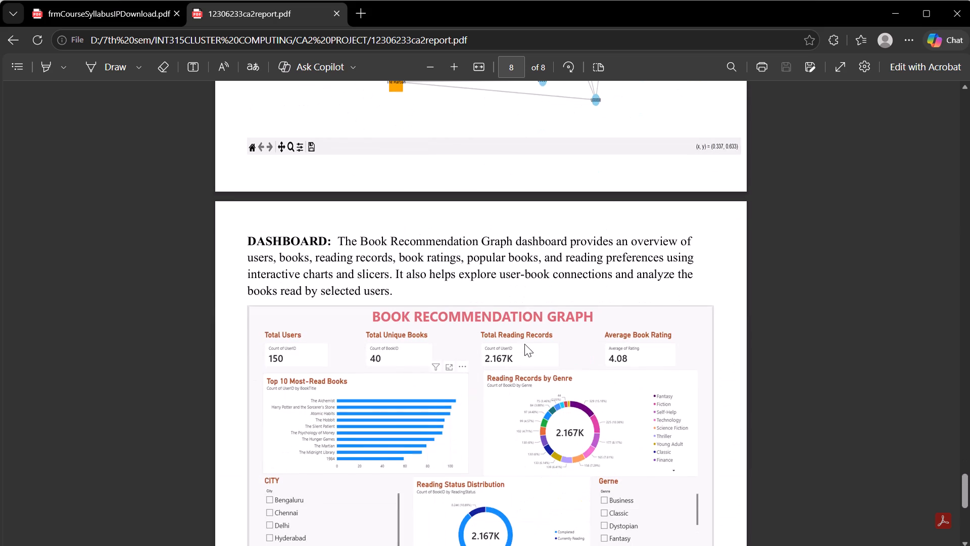
{"action": "scroll", "coordinate": [524, 344], "scroll_direction": "down", "scroll_amount": 7}
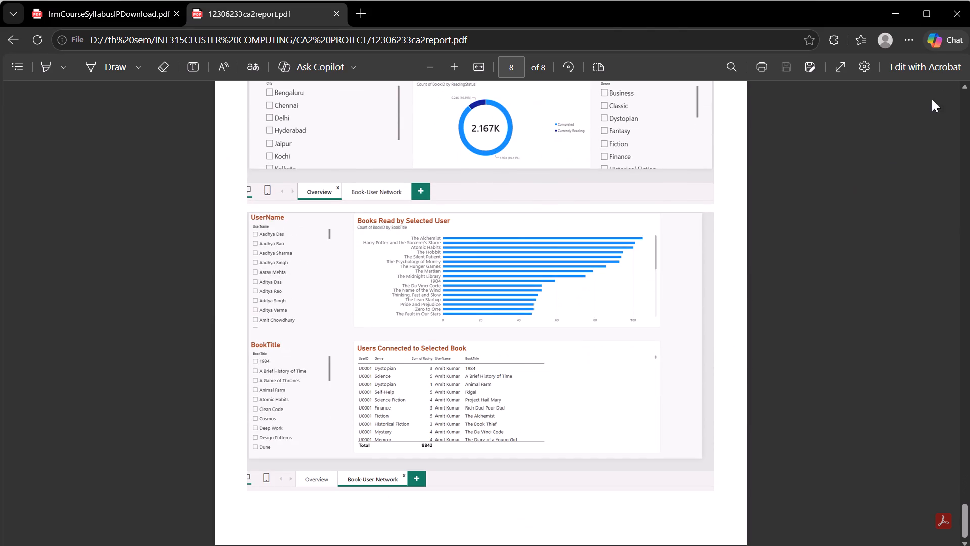
Close the browser window showing the PDF report.
{"action": "left_click", "coordinate": [960, 0]}
{"action": "left_click", "coordinate": [960, 9]}
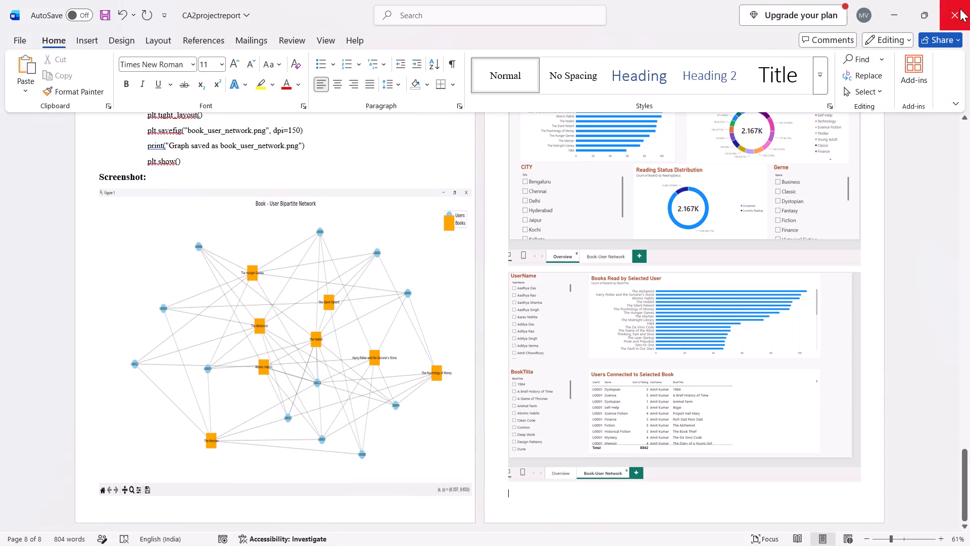
Close the CA2projectreport document, saving its changes in the CA2 PROJECT folder.
{"action": "left_click", "coordinate": [960, 9]}
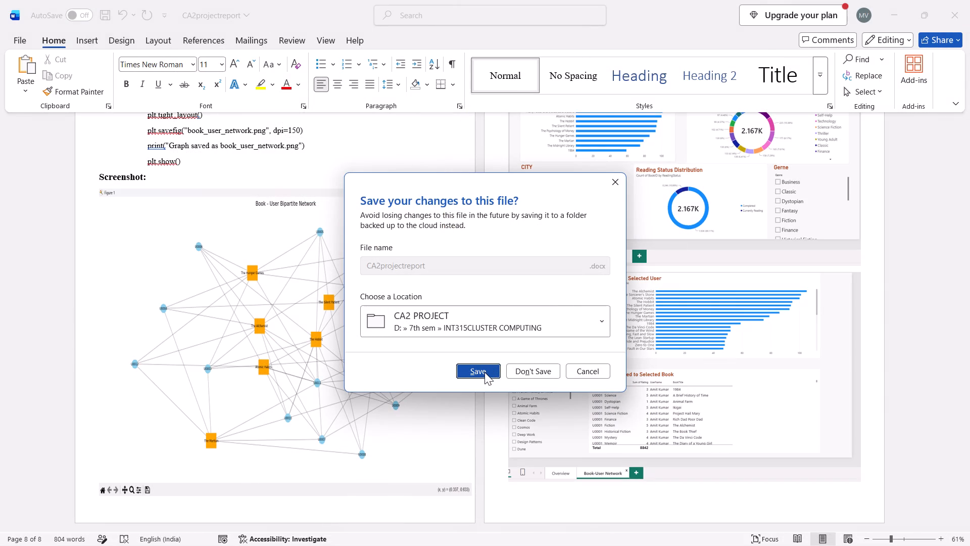
{"action": "left_click", "coordinate": [484, 372]}
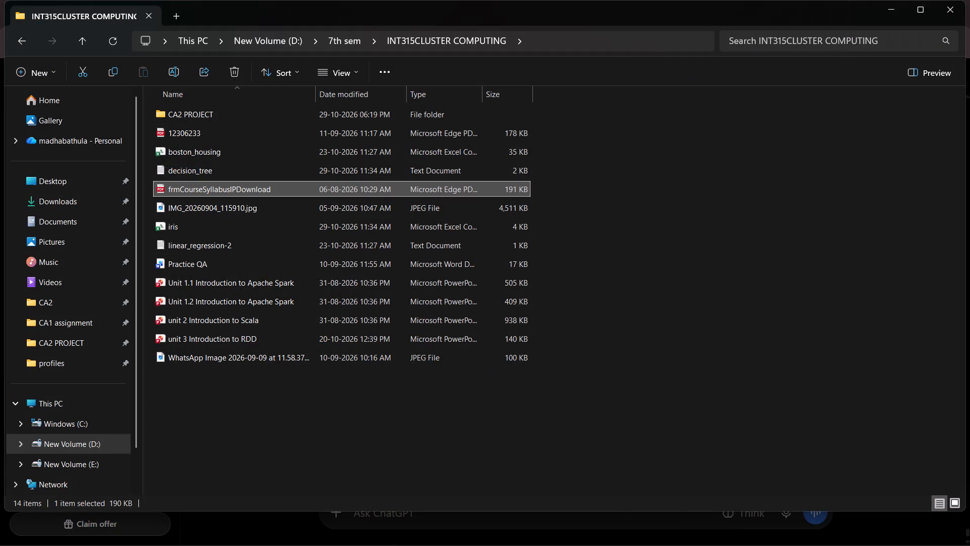
Close the INT315CLUSTER COMPUTING folder window.
{"action": "left_click", "coordinate": [956, 10]}
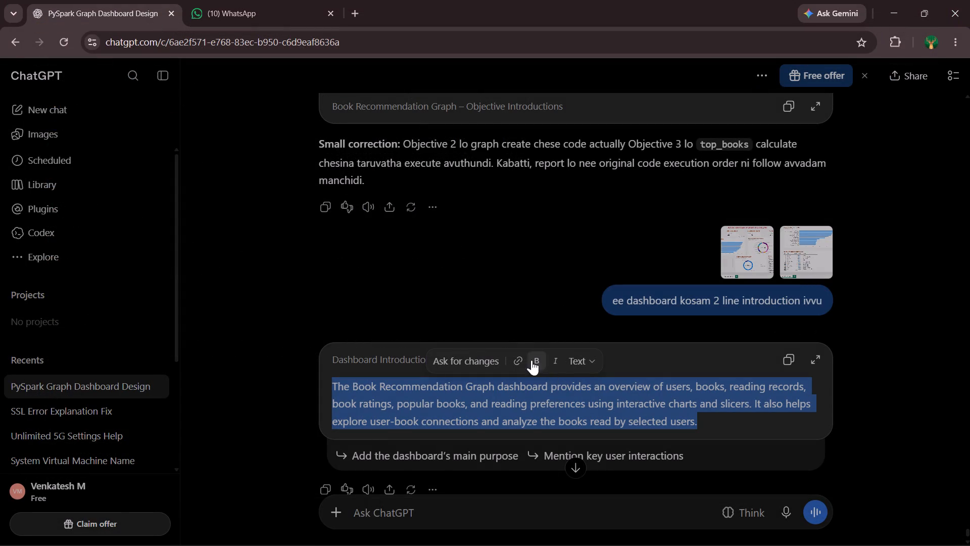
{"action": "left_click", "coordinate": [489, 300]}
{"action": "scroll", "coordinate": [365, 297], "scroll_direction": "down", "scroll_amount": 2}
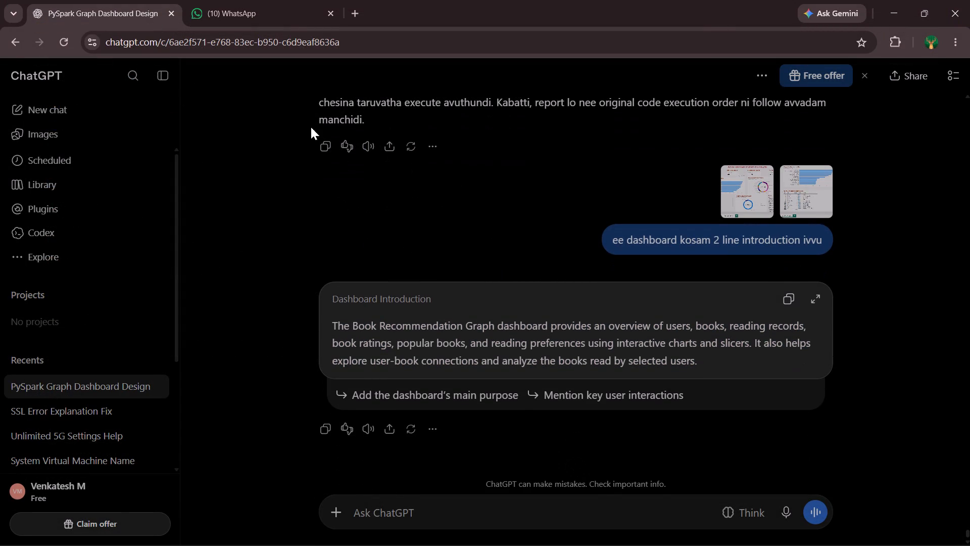